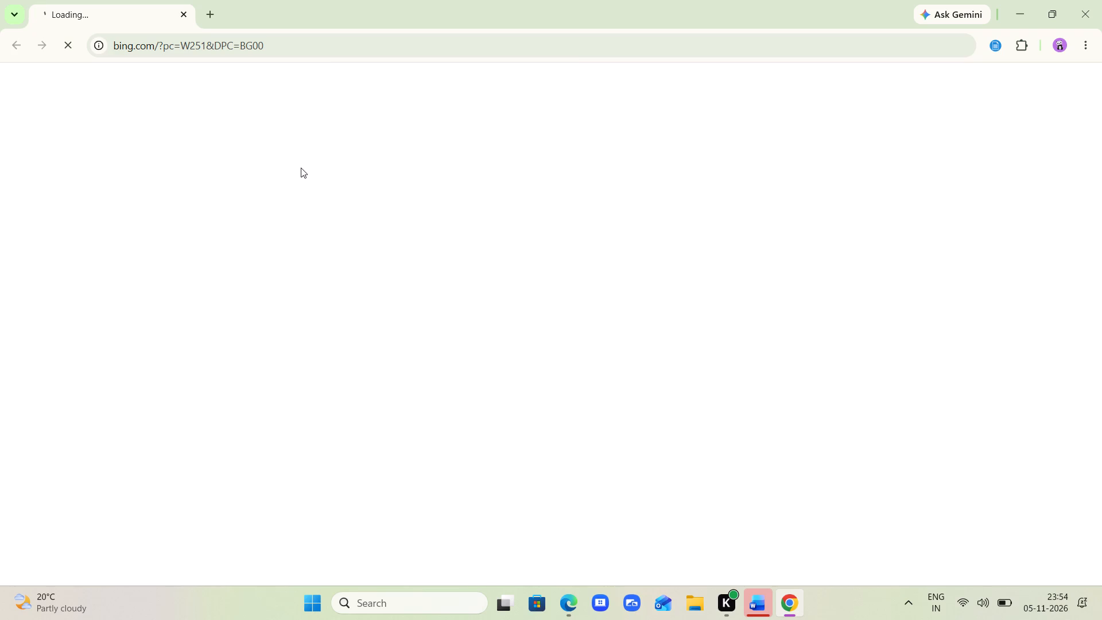
Start a new web search from the Bing home page.
left_click(374, 135)
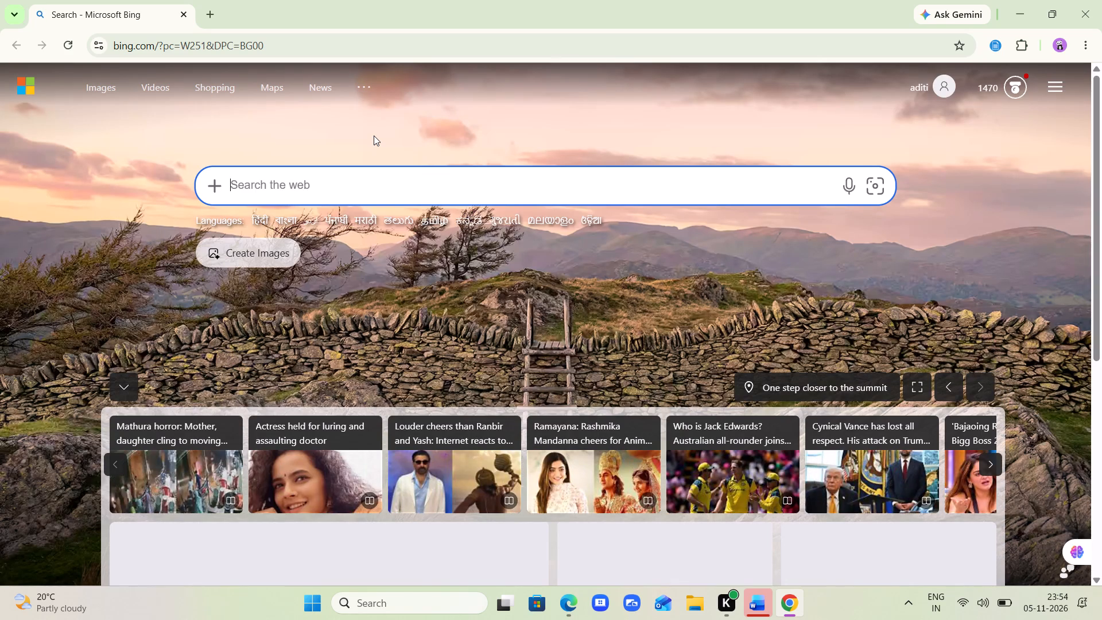
left_click(298, 181)
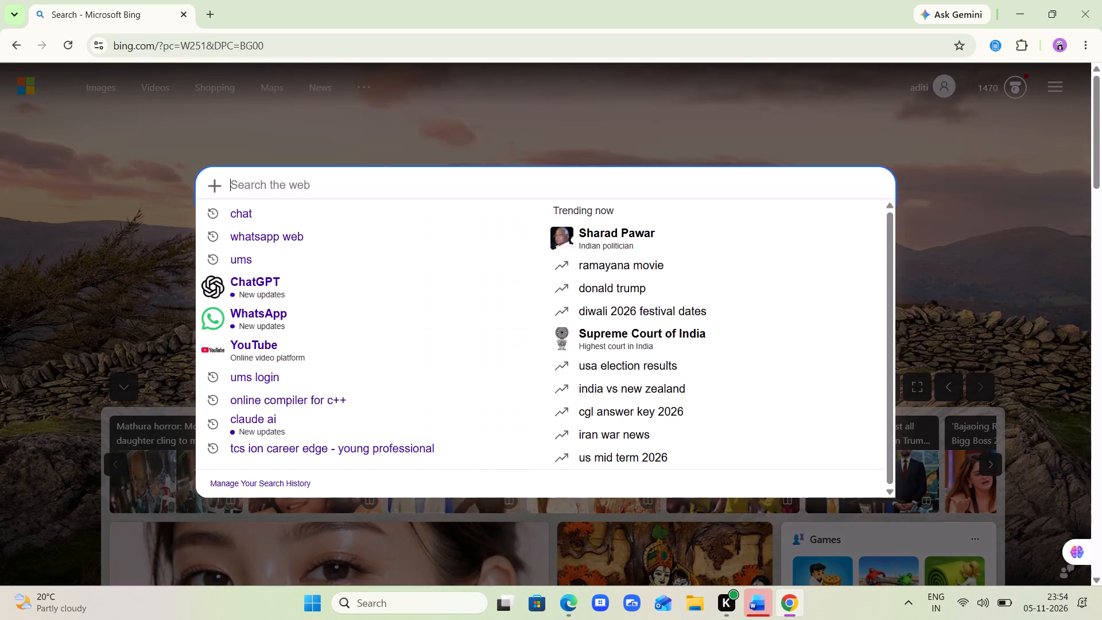
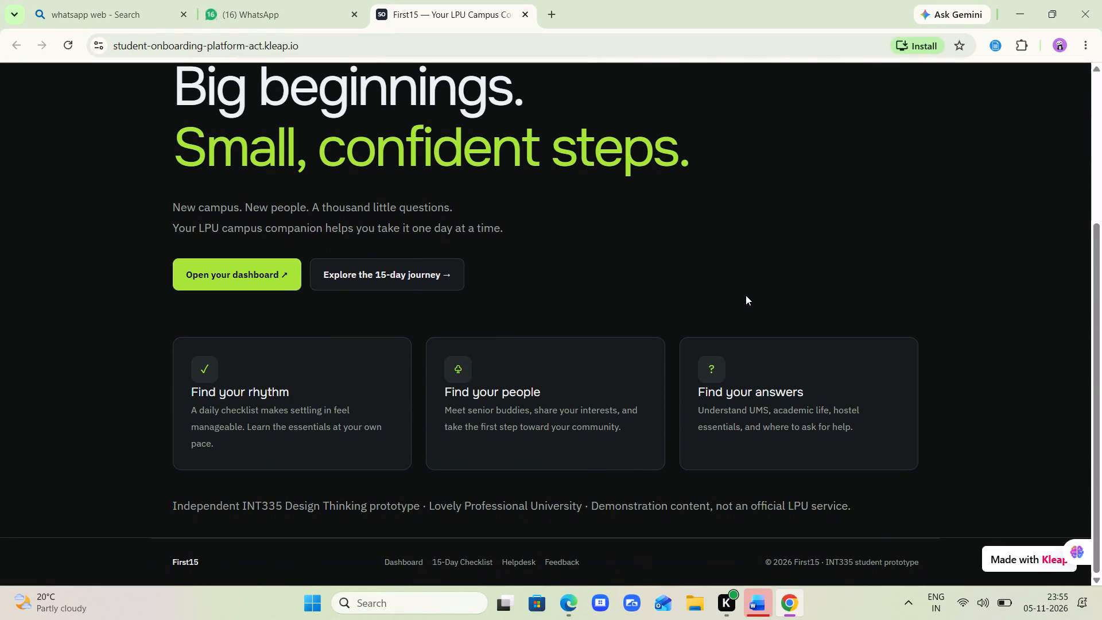
Look over the First15 landing page, from the headline and introduction to the three feature cards and the footer.
scroll(746, 295, "down", 4)
scroll(746, 295, "up", 12)
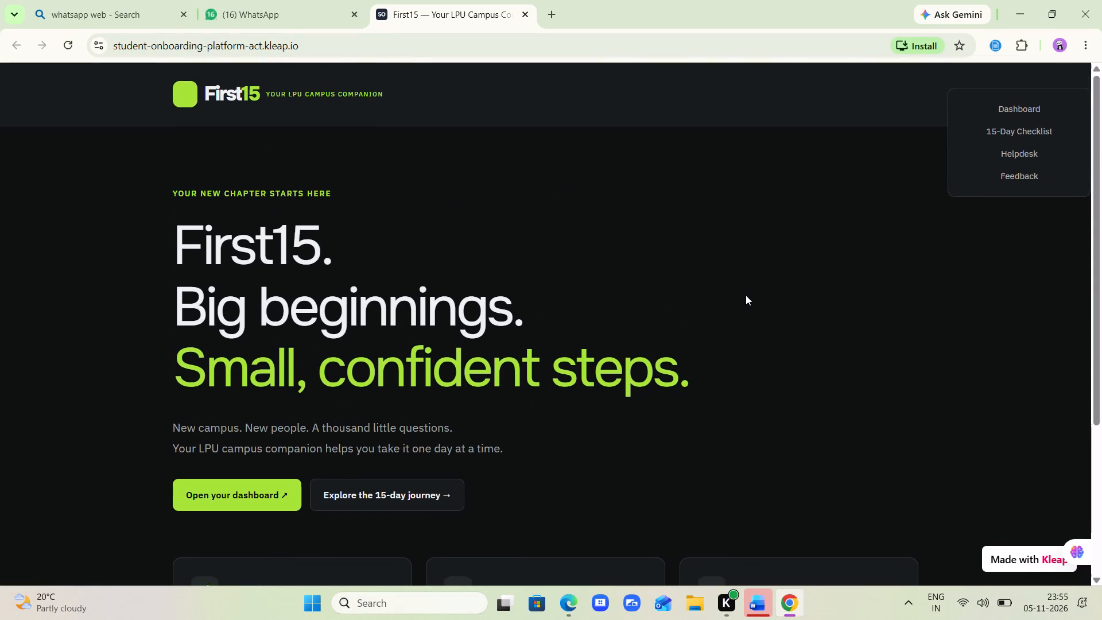
scroll(746, 295, "down", 14)
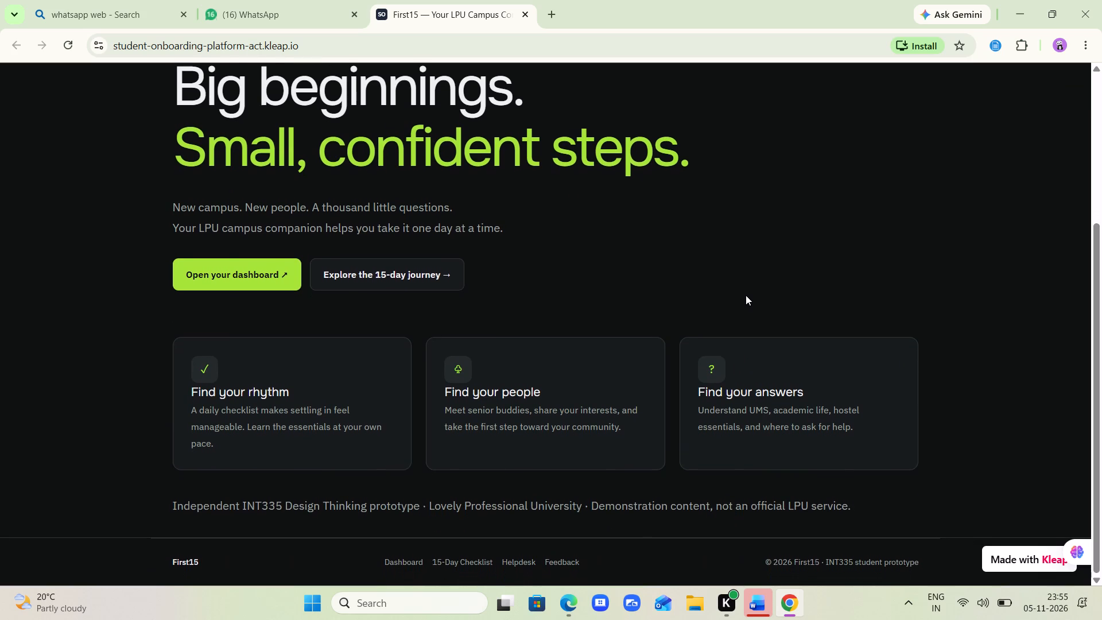
scroll(746, 295, "up", 3)
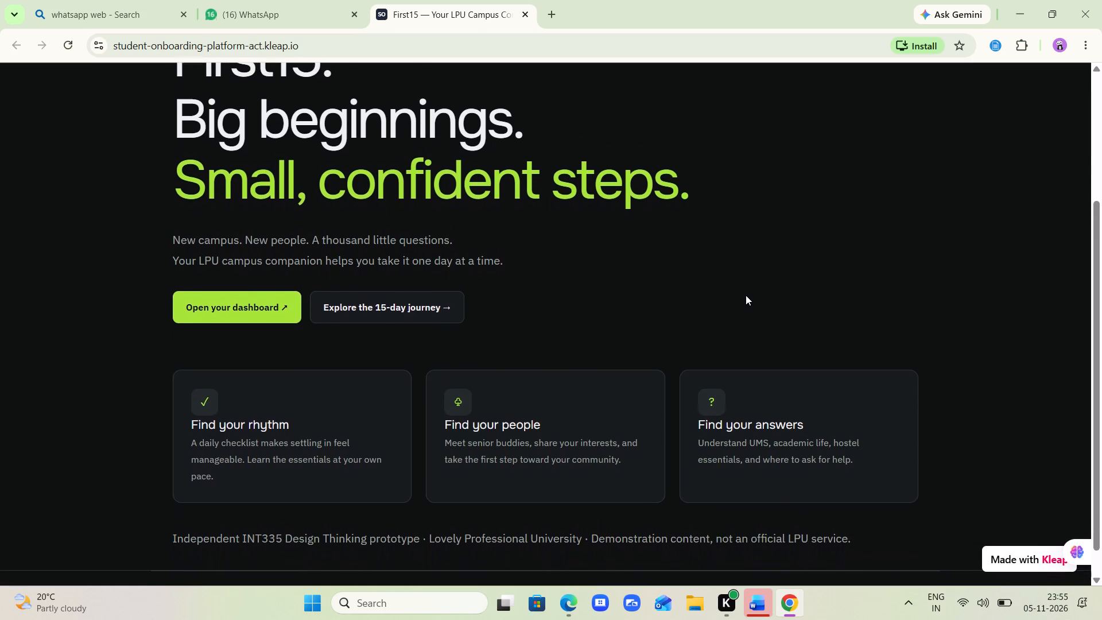
scroll(746, 295, "up", 2)
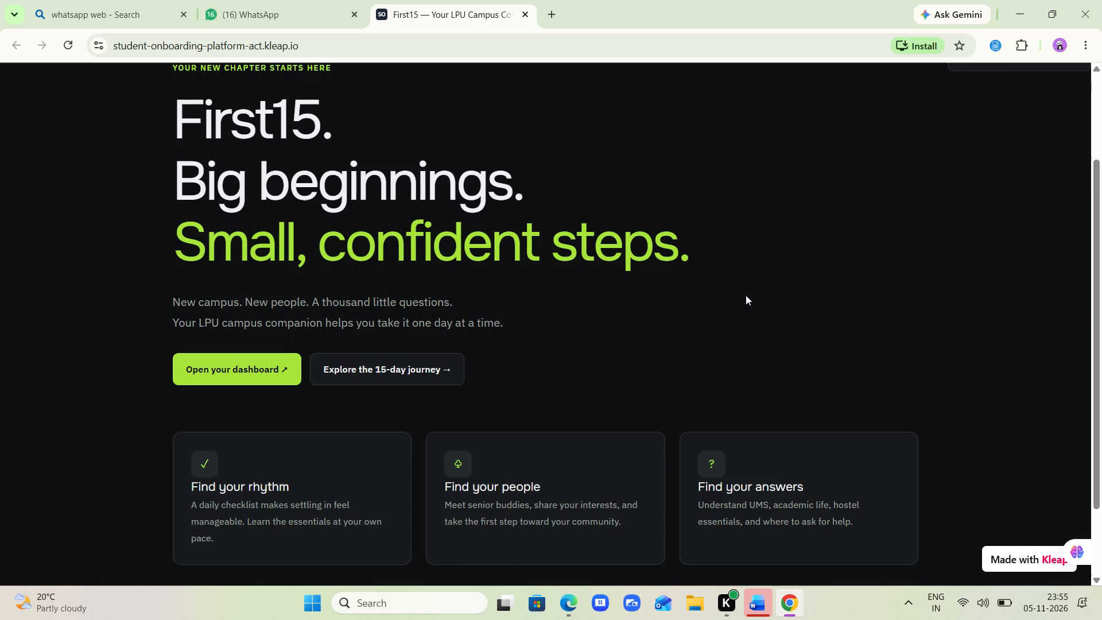
Start a screenshot of the First15 landing page with Snipping Tool and open the choice of capture shapes.
key("Print")
left_click(530, 26)
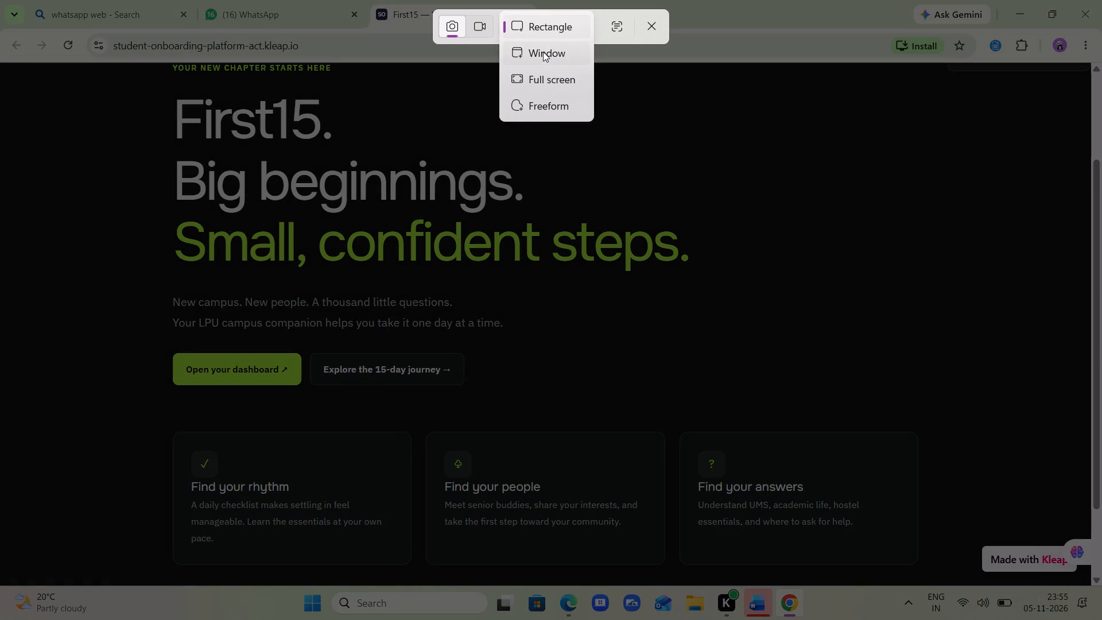
Capture a rectangular screenshot of the First15 landing page, covering the headline and the three feature cards.
left_click(532, 24)
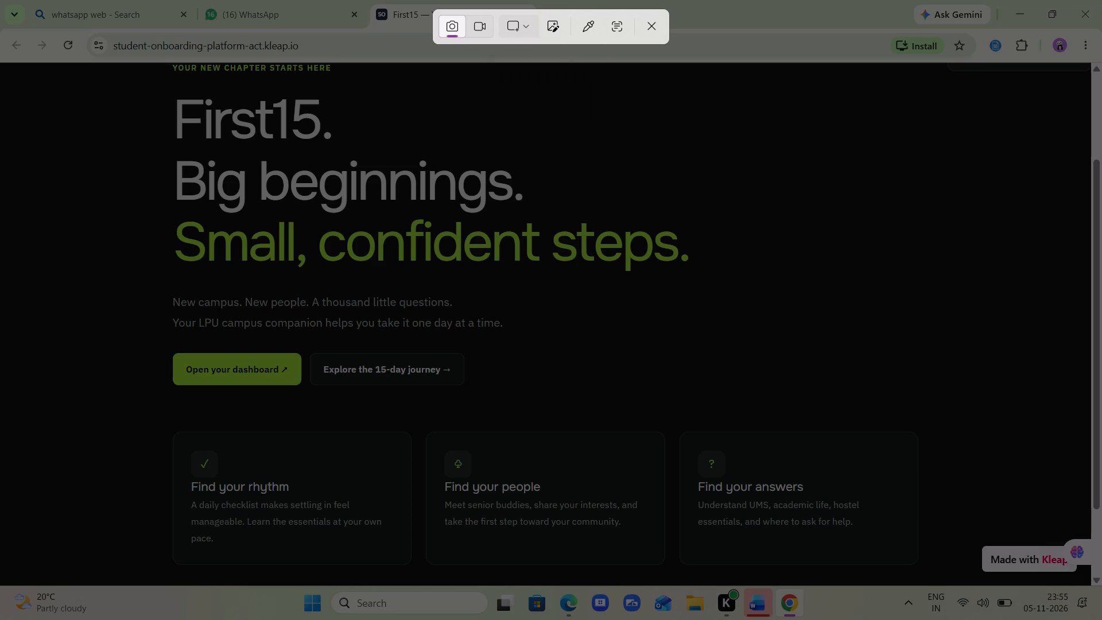
left_click_drag(129, 63, 286, 211)
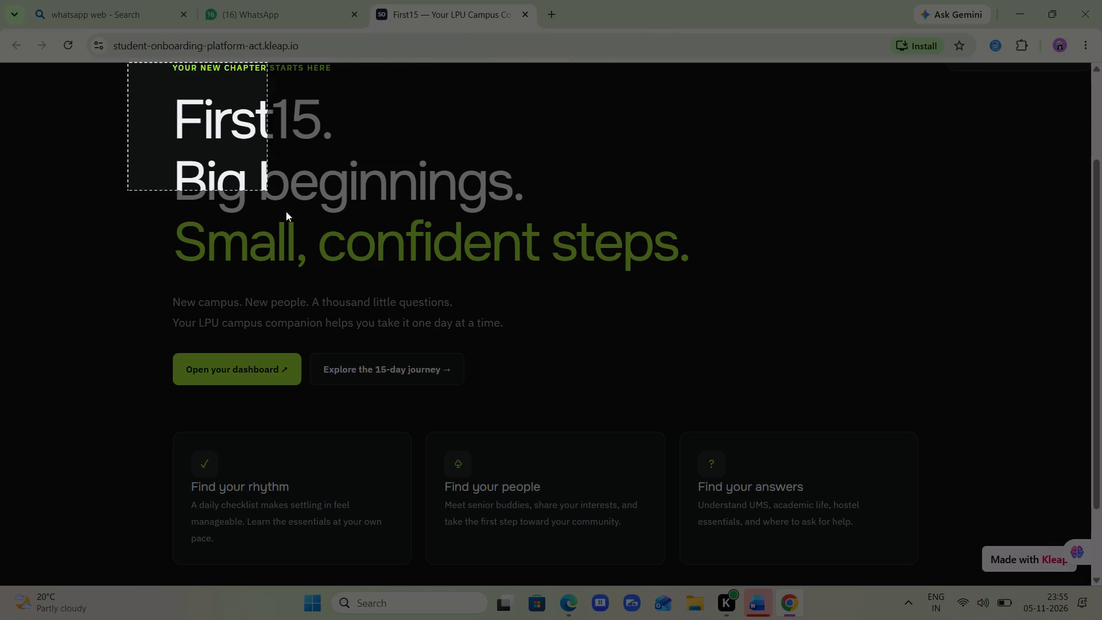
left_click_drag(286, 211, 854, 525)
scroll(556, 454, "right", 1)
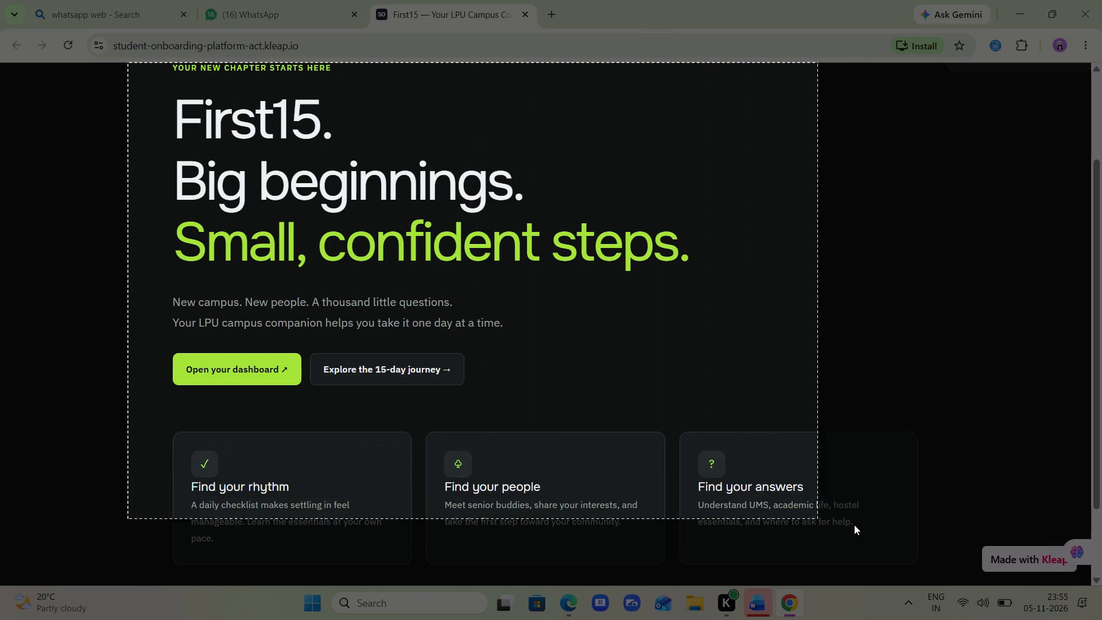
left_click_drag(854, 525, 1010, 582)
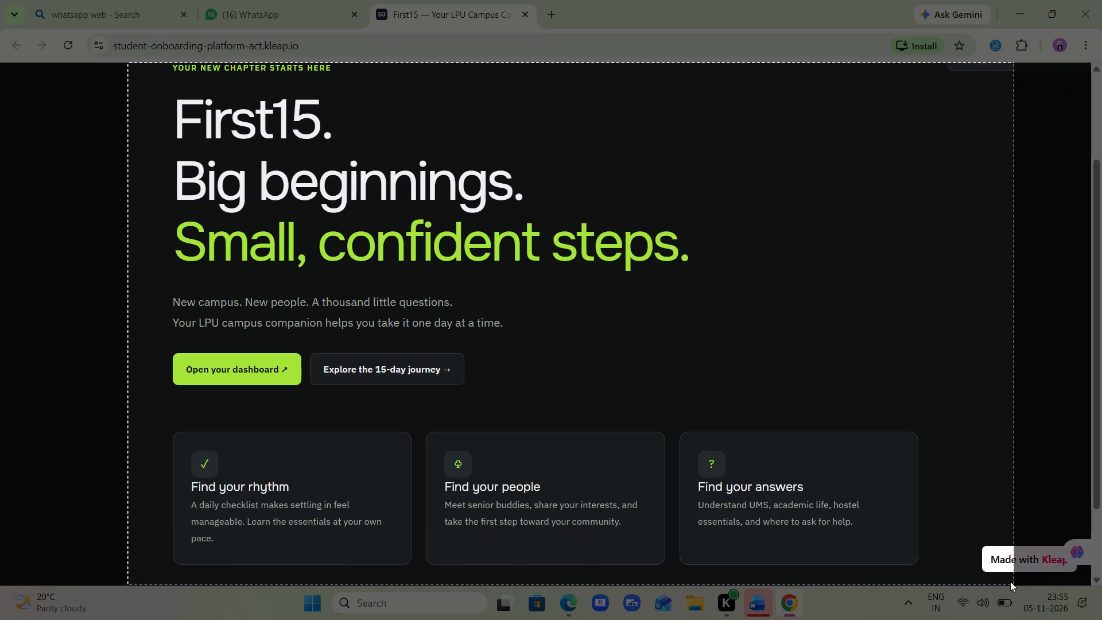
left_click_drag(1010, 582, 955, 569)
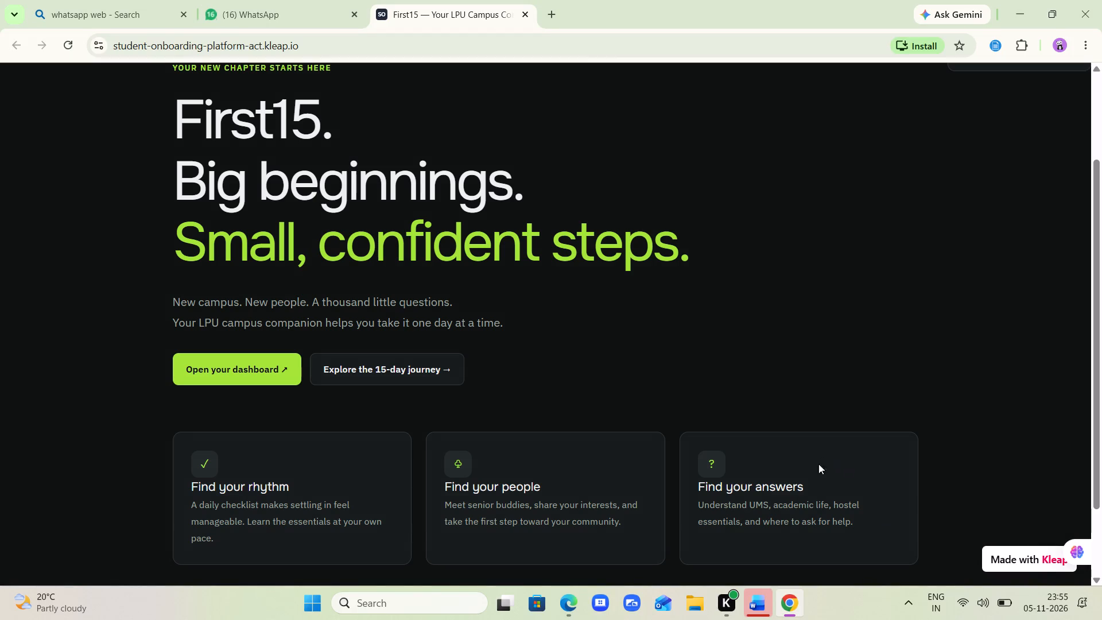
Open the First15 dashboard from the landing page.
left_click(255, 356)
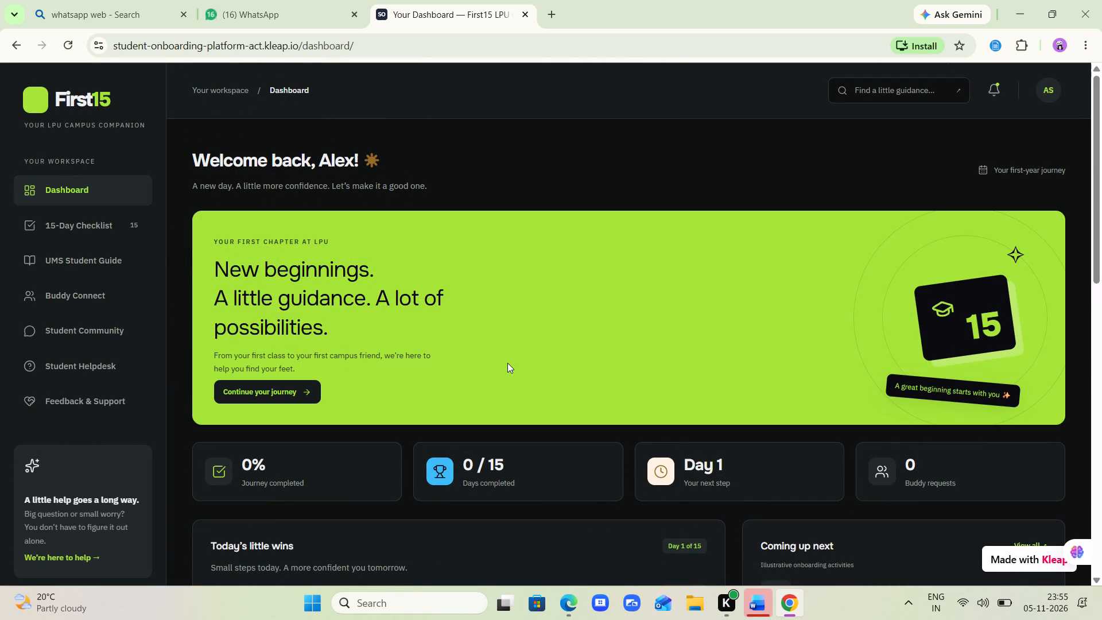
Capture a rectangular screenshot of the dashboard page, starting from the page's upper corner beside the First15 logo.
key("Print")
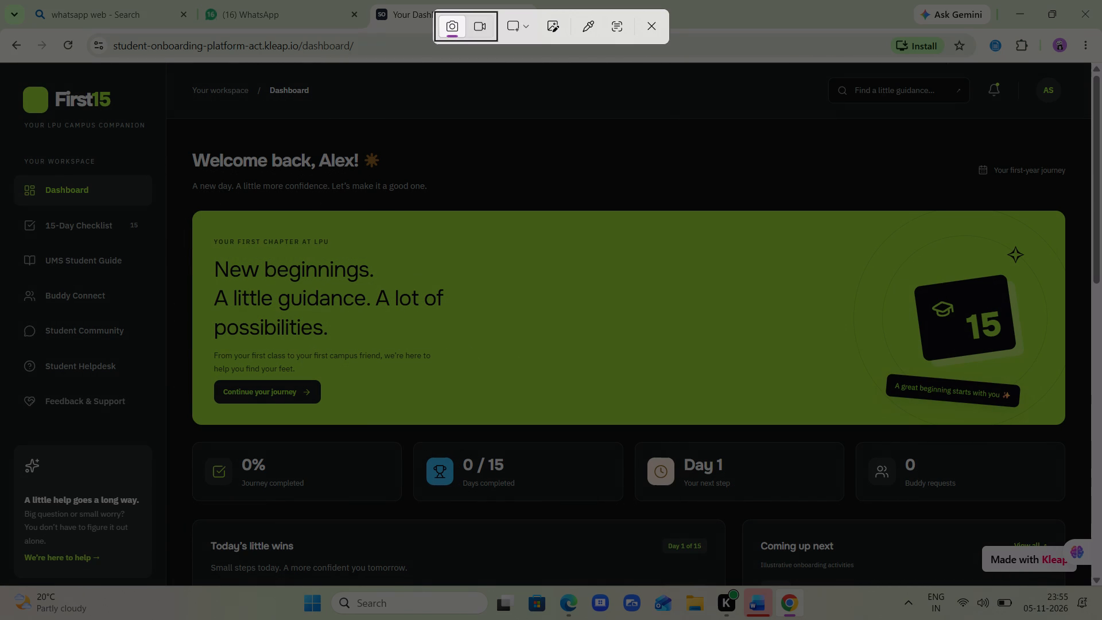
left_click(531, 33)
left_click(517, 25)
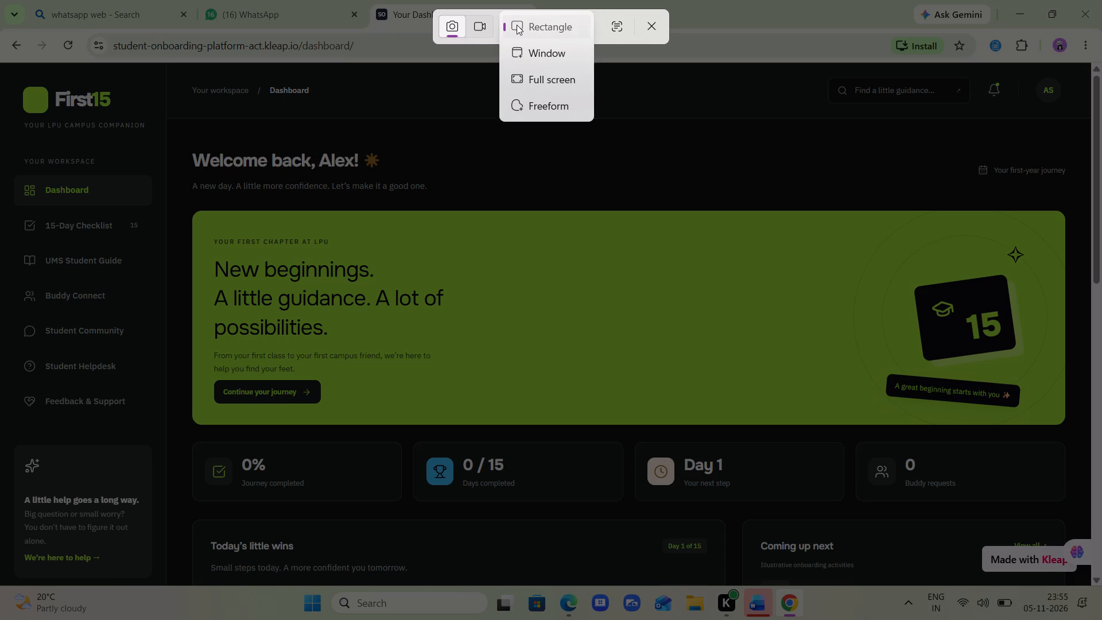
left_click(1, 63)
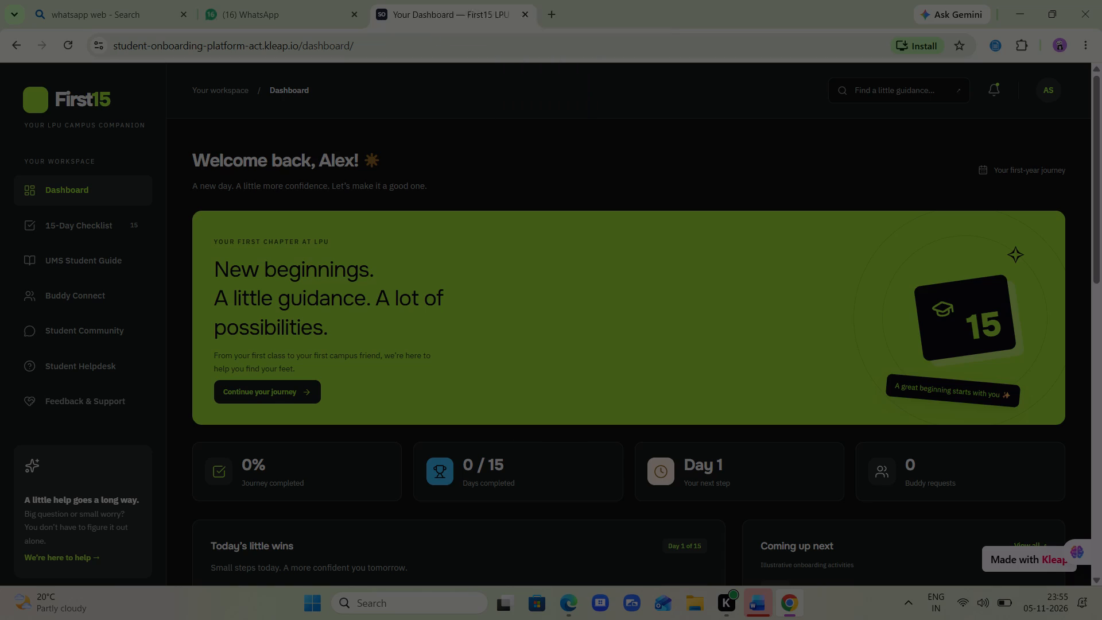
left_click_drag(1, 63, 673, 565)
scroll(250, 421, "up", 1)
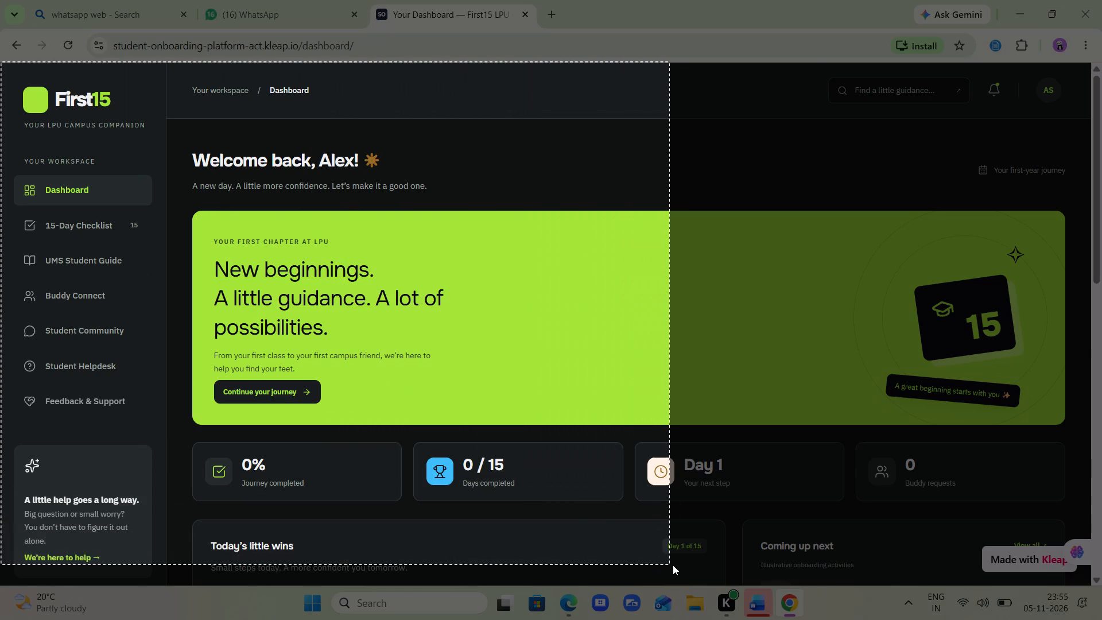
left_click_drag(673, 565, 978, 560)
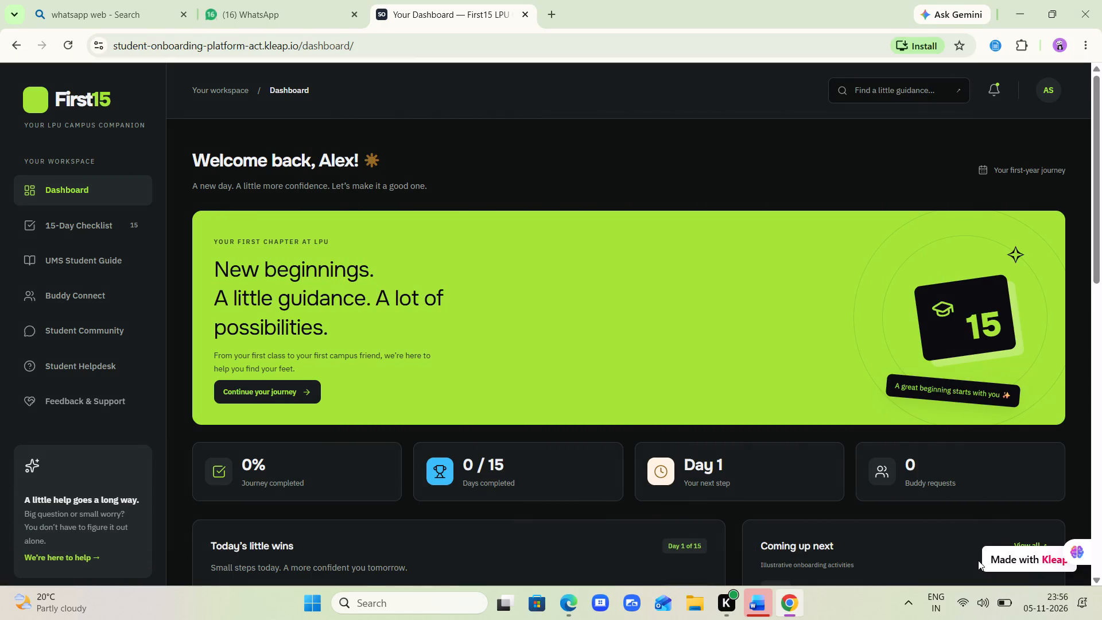
Capture a rectangular screenshot of the dashboard's entire visible page area, including the navigation sidebar and the full welcome banner.
key("Print")
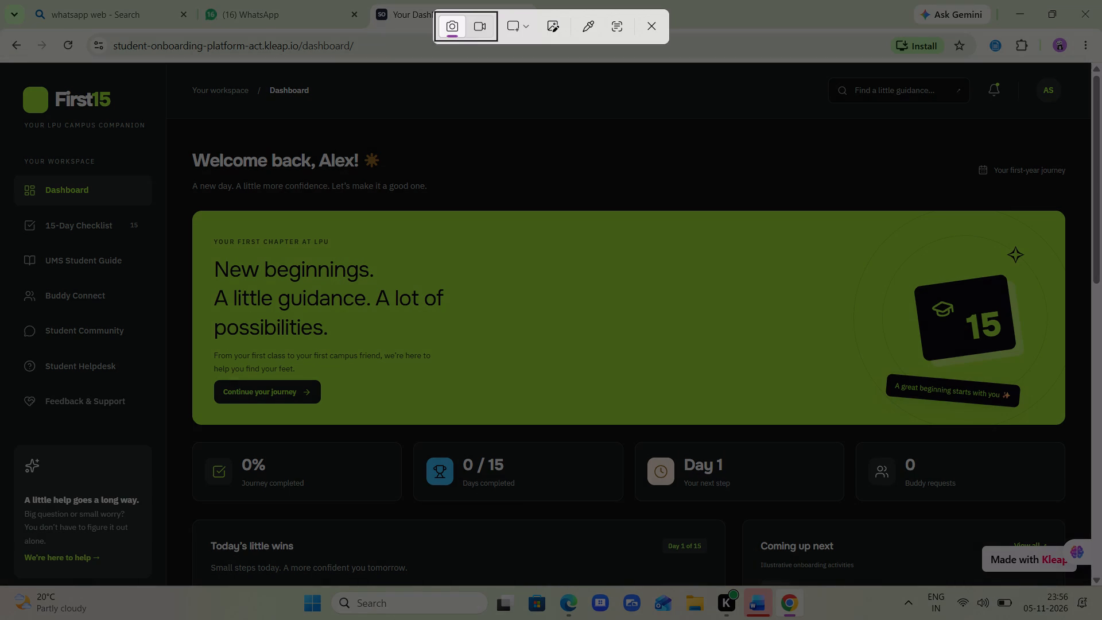
left_click(527, 32)
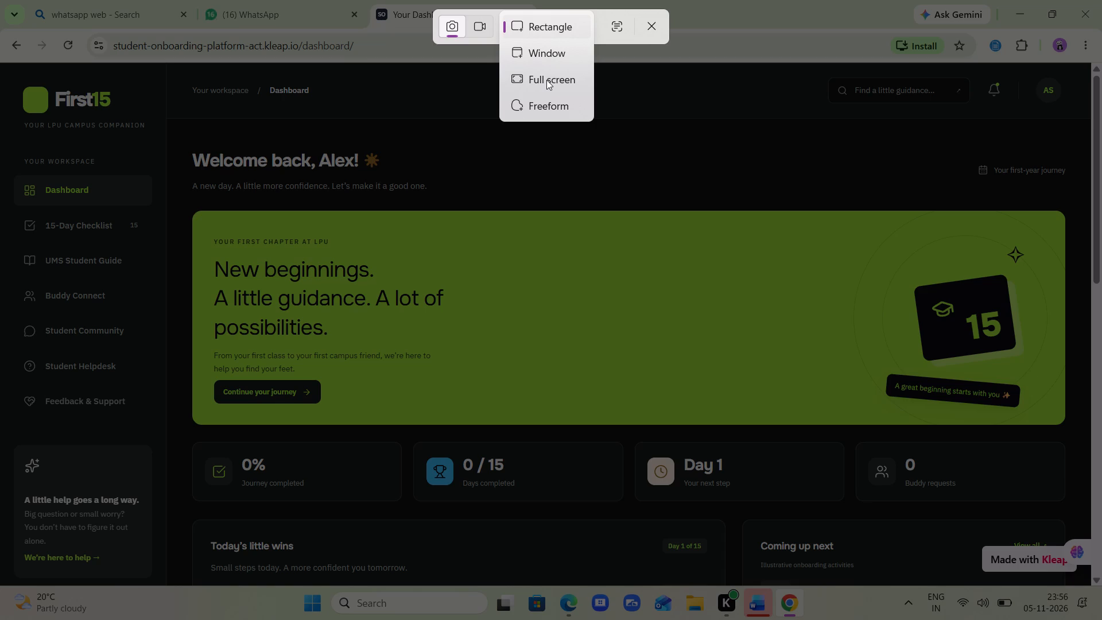
left_click(532, 24)
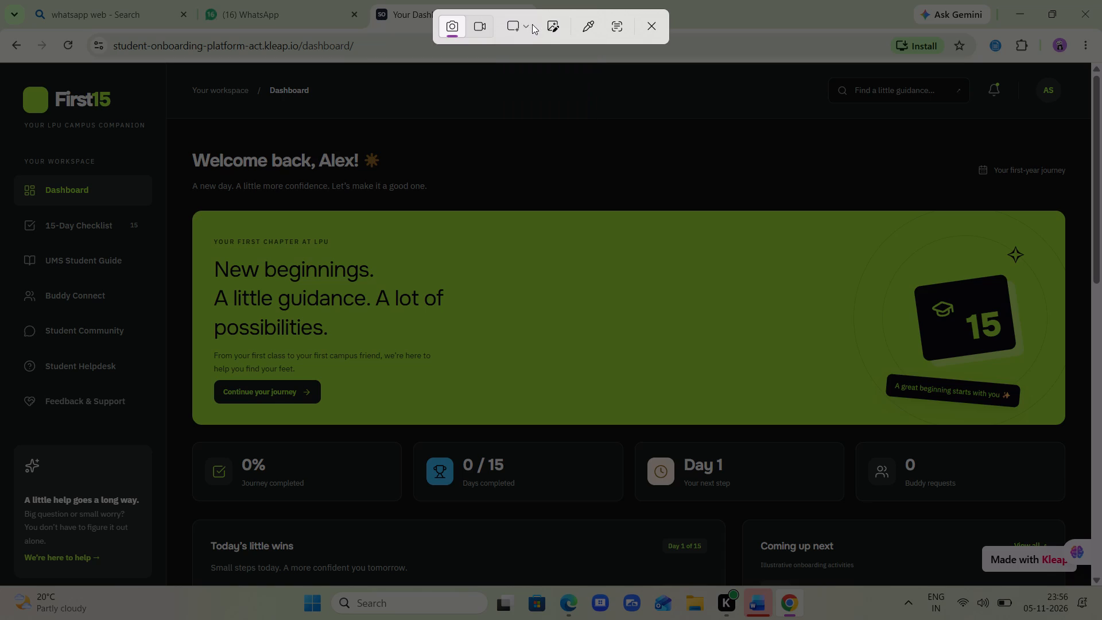
left_click(1, 61)
left_click_drag(1, 61, 886, 532)
scroll(682, 484, "right", 1)
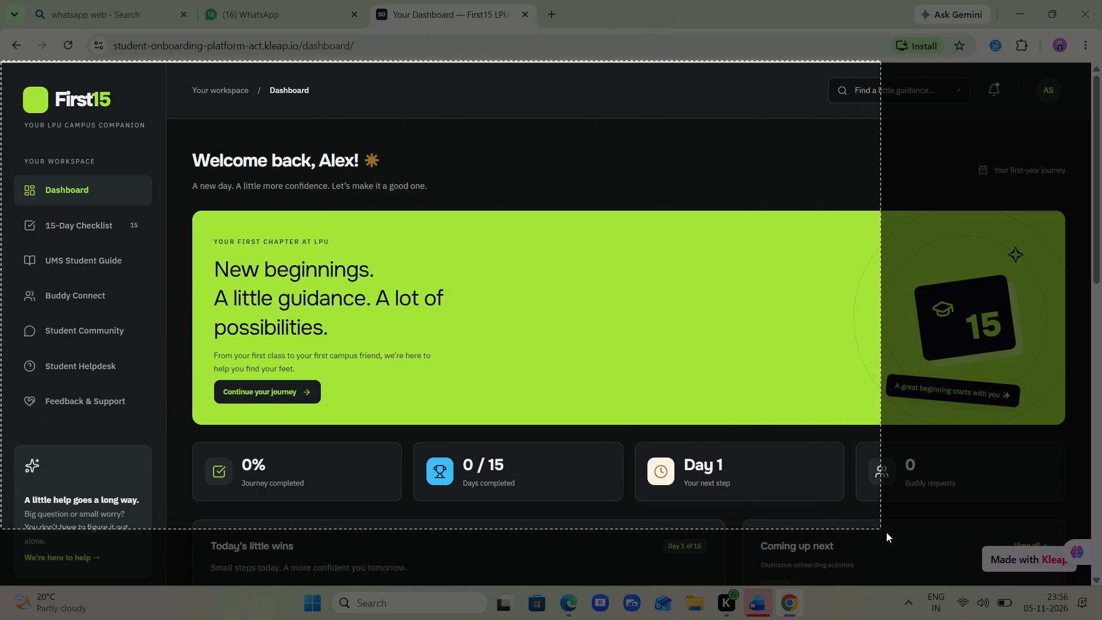
left_click_drag(886, 532, 1045, 580)
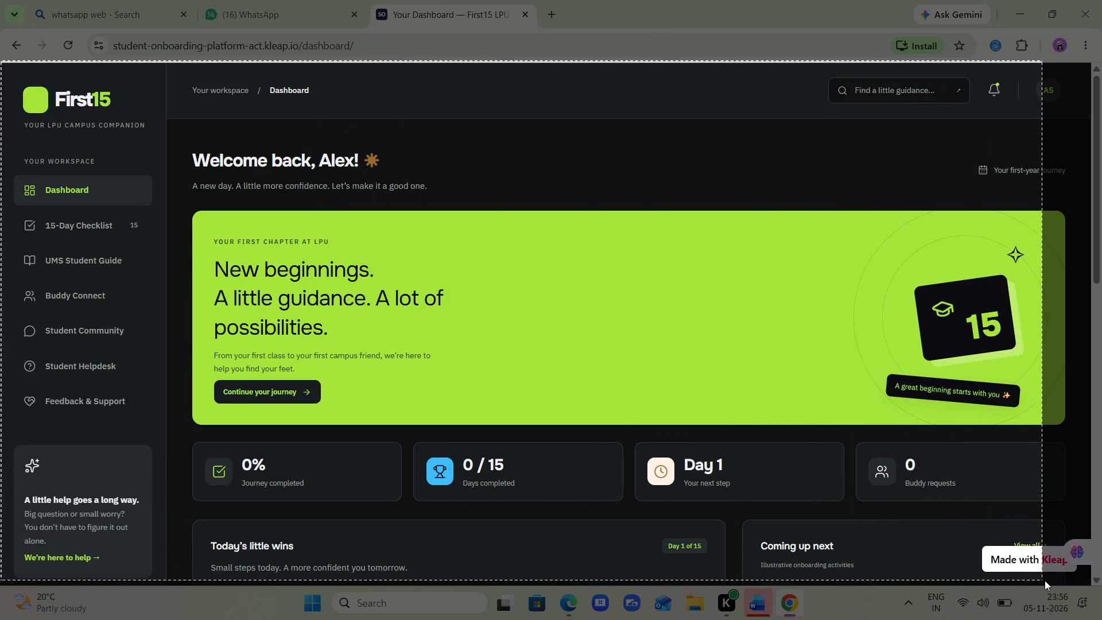
left_click_drag(1045, 580, 1080, 583)
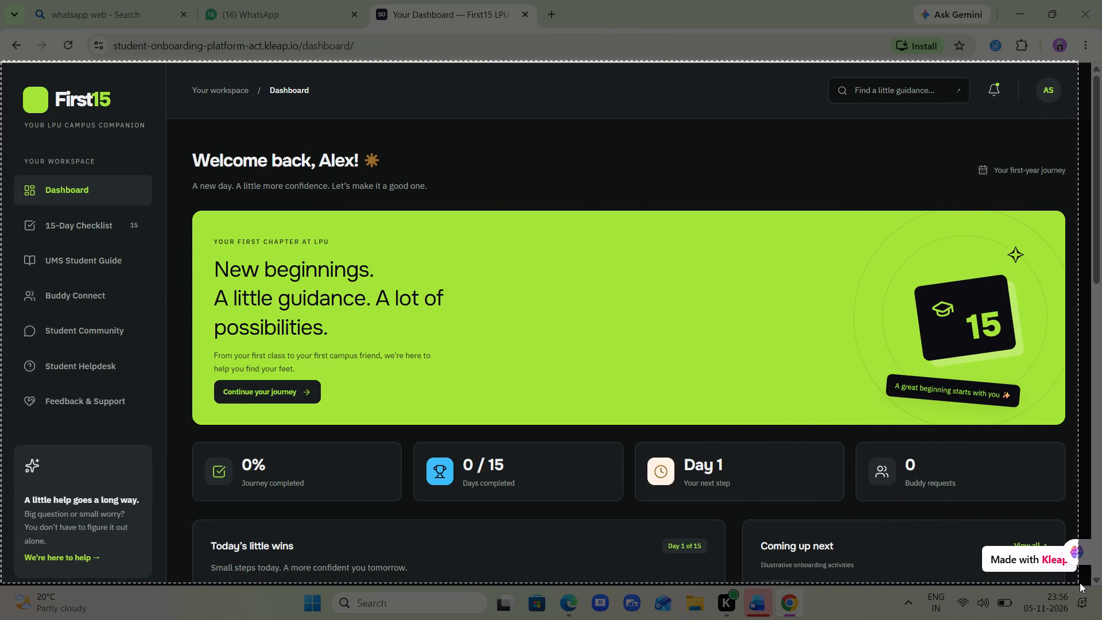
left_click_drag(1080, 583, 1087, 583)
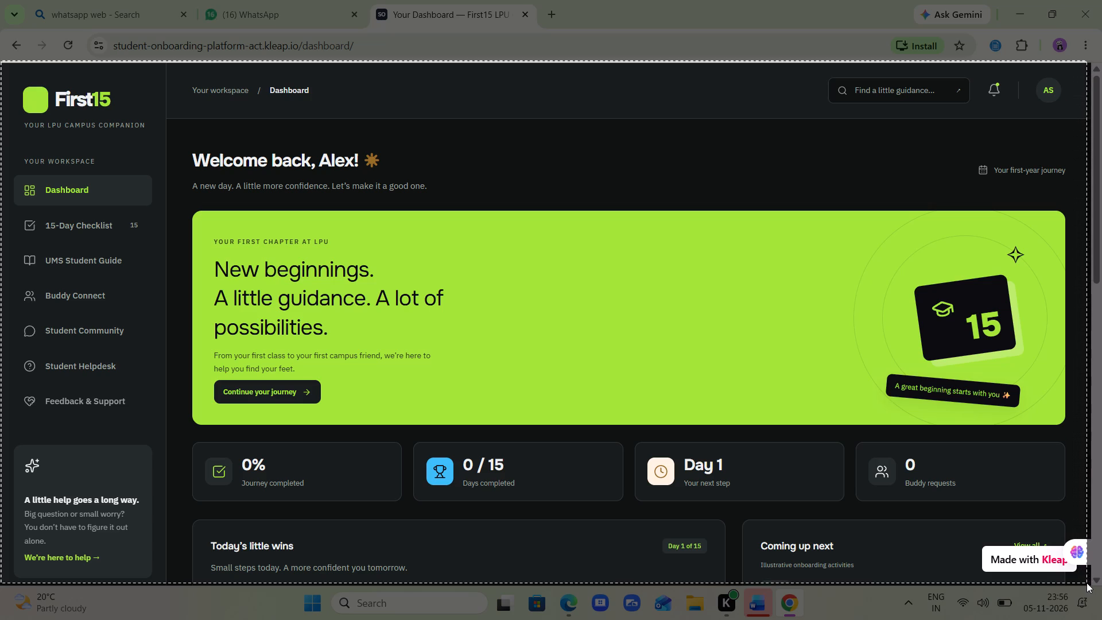
left_click_drag(1087, 583, 1072, 583)
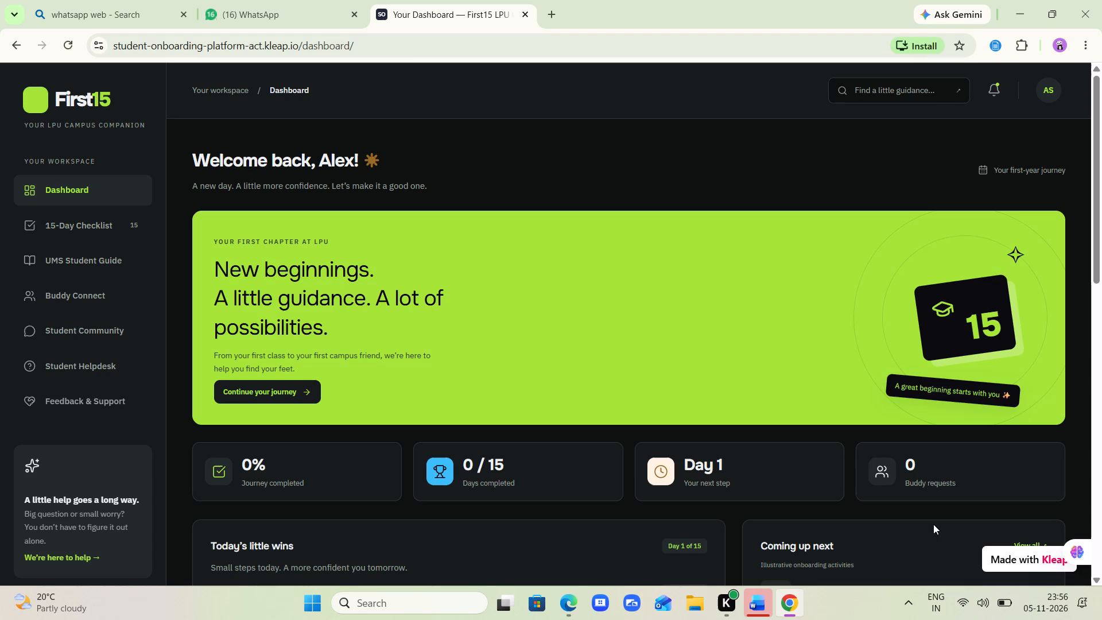
Look through the dashboard's sections, from the welcome banner and daily tasks to the campus shortcuts and notices.
scroll(933, 524, "down", 12)
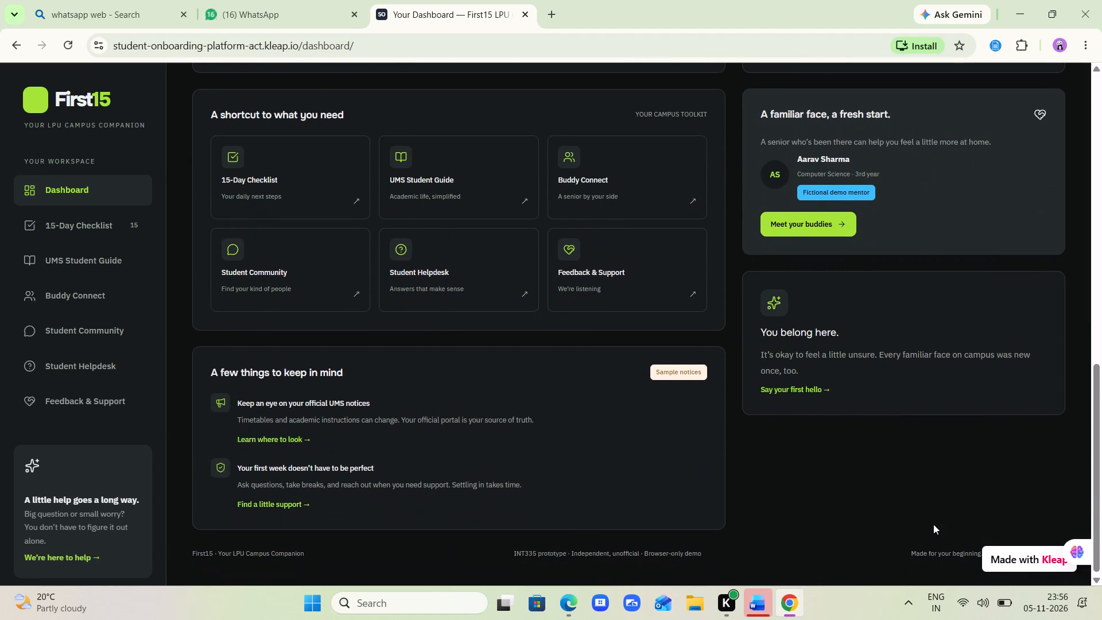
scroll(933, 524, "down", 3)
scroll(933, 524, "up", 10)
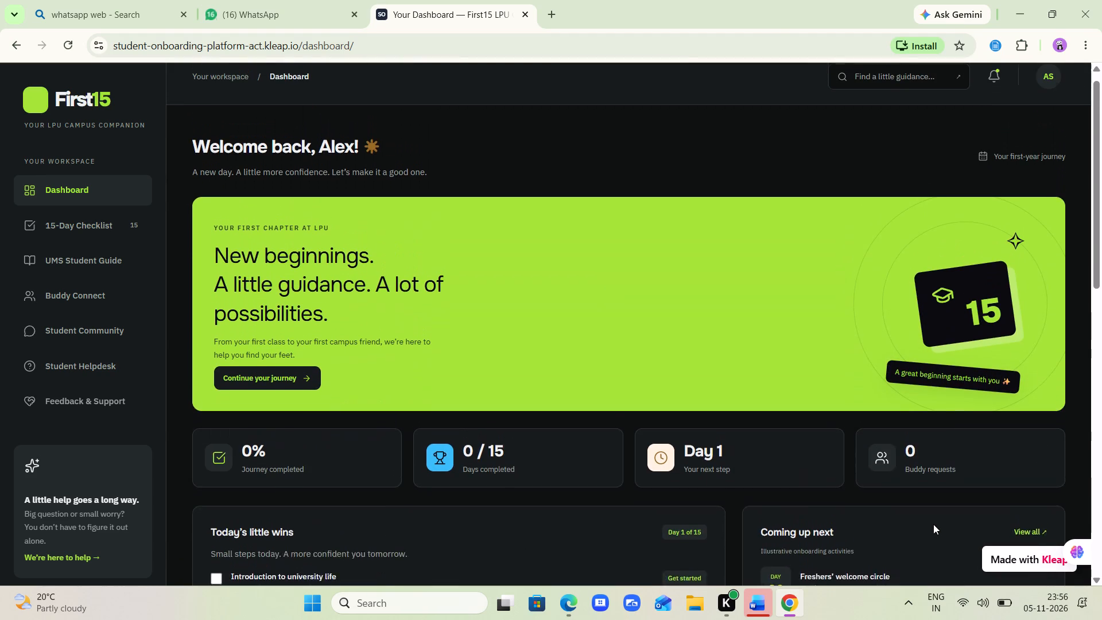
scroll(933, 524, "up", 3)
scroll(933, 524, "down", 5)
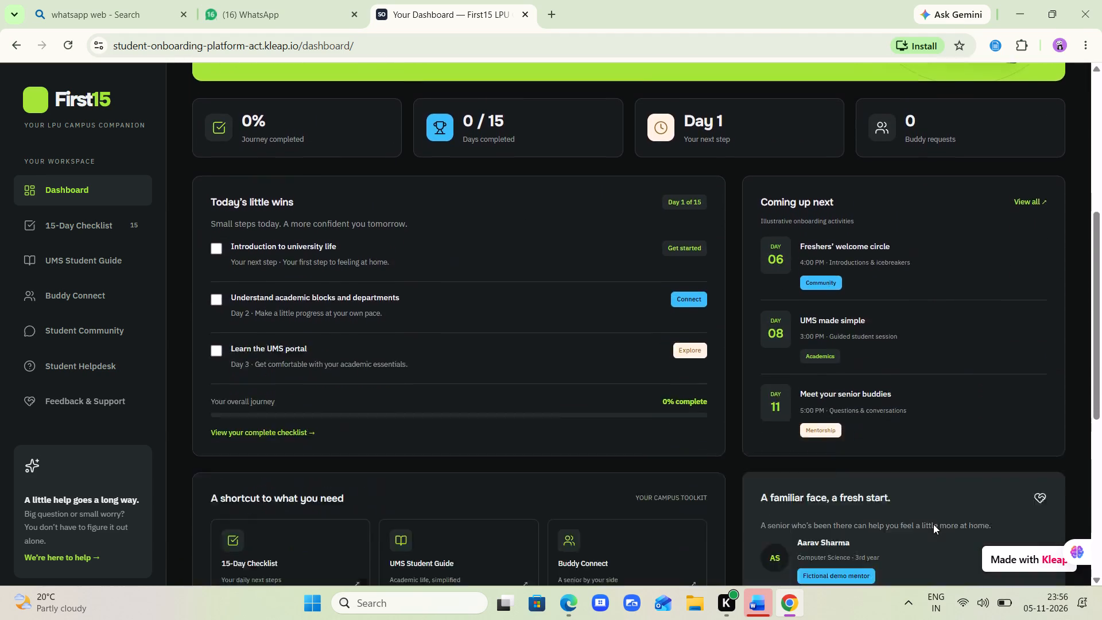
scroll(933, 524, "down", 2)
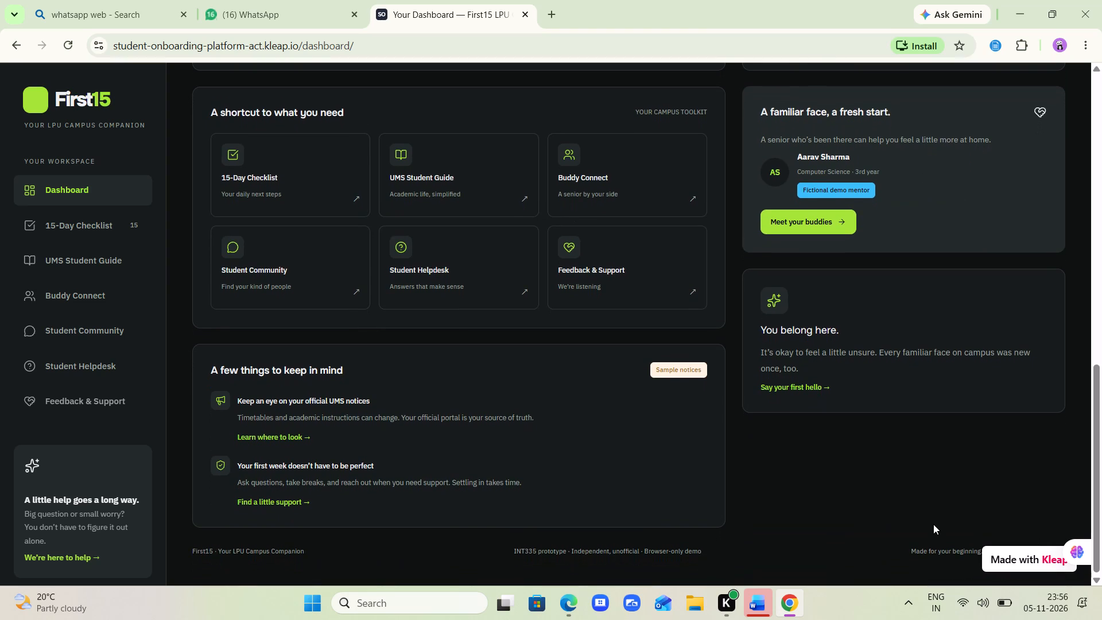
scroll(933, 524, "down", 1)
Open the 15-Day Checklist page and take a full-screen screenshot showing the progress card and the Day 01 to Day 06 cards.
left_click(94, 226)
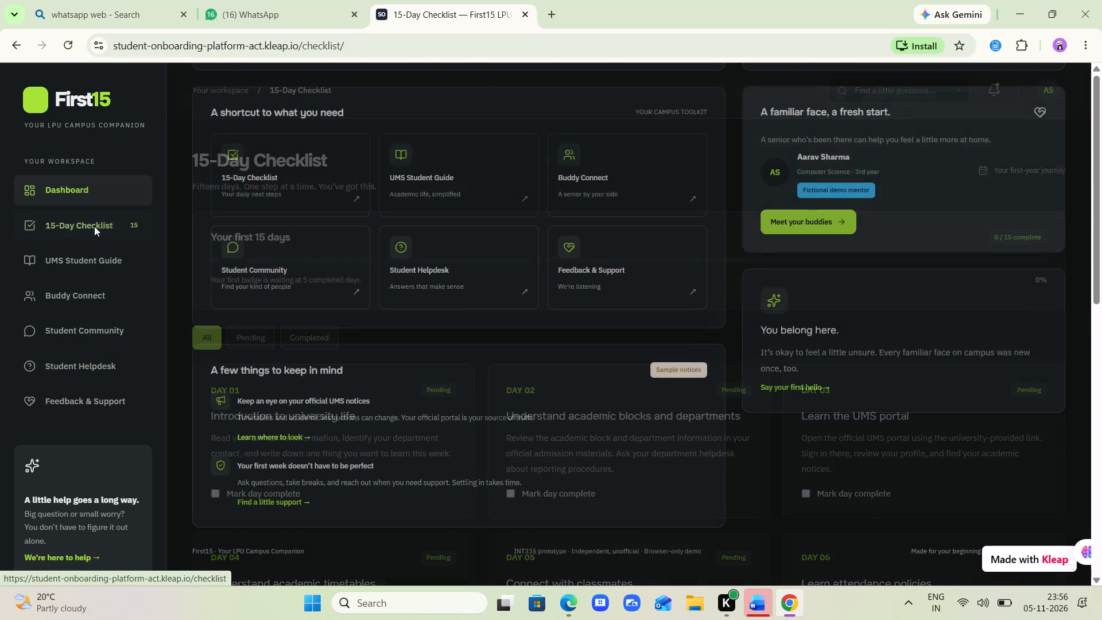
left_click(94, 226)
scroll(436, 268, "down", 1)
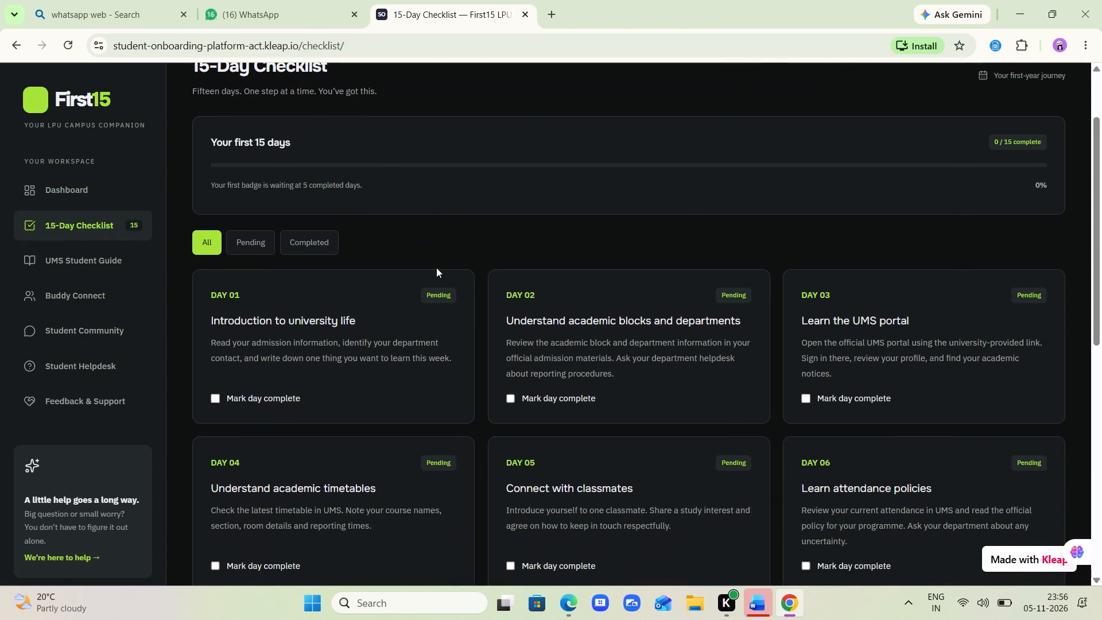
scroll(436, 268, "down", 2)
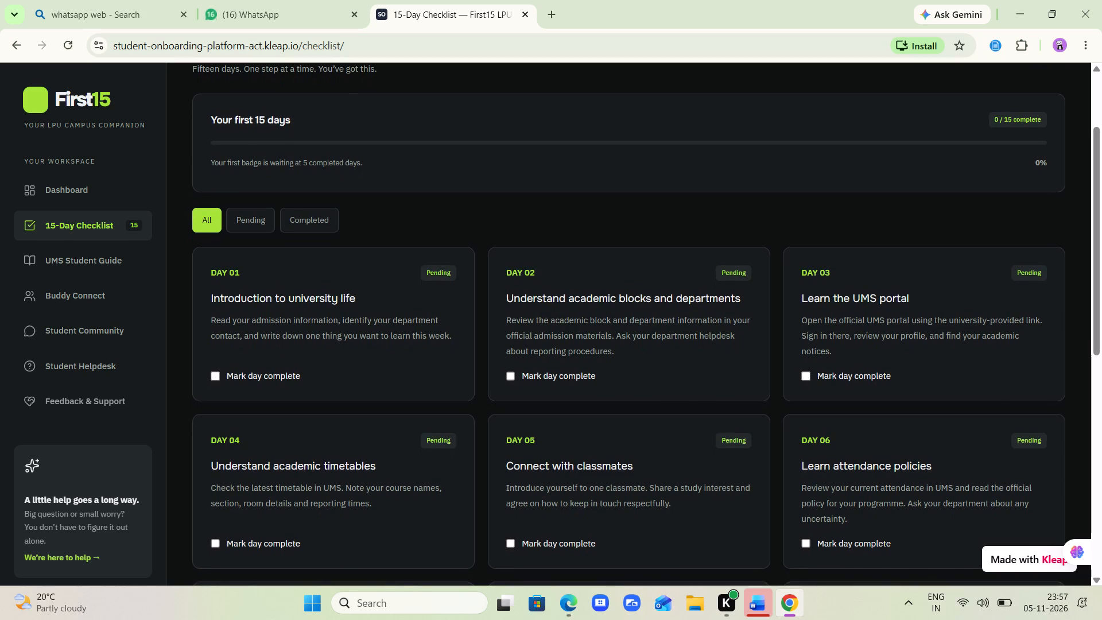
key("Print")
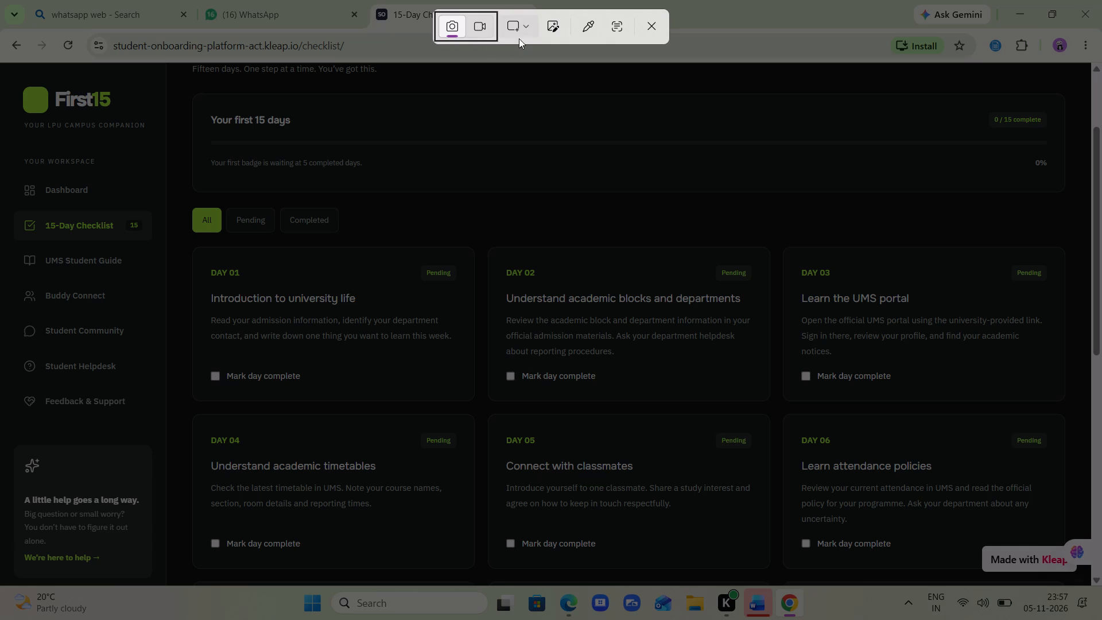
left_click(522, 34)
left_click(547, 77)
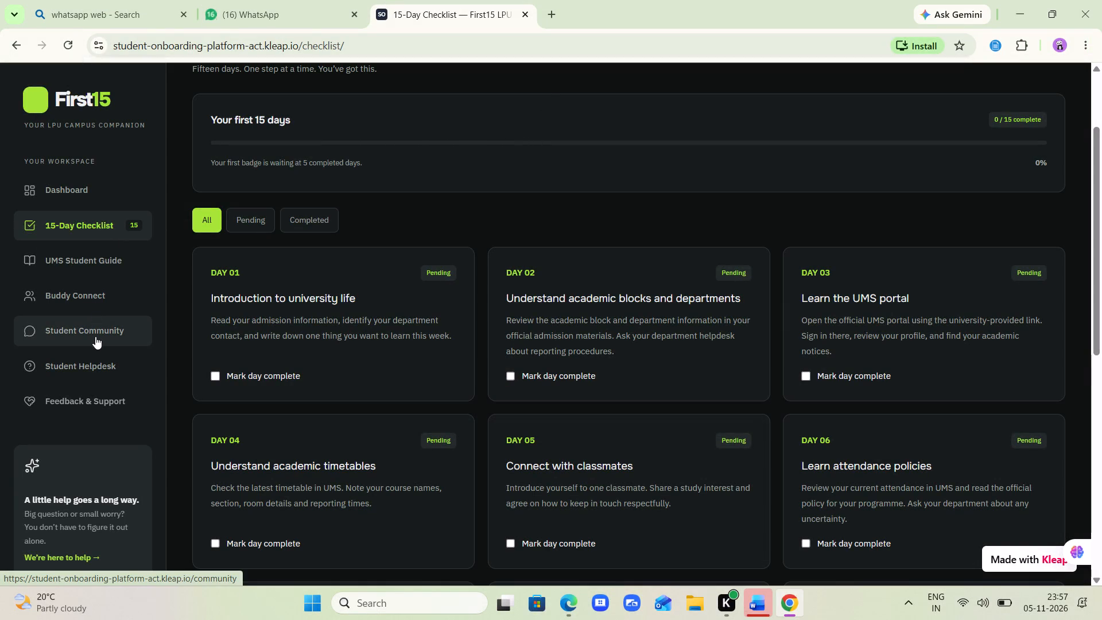
Open the UMS Student Guide page and take a full-screen screenshot showing its guidance cards.
left_click(102, 255)
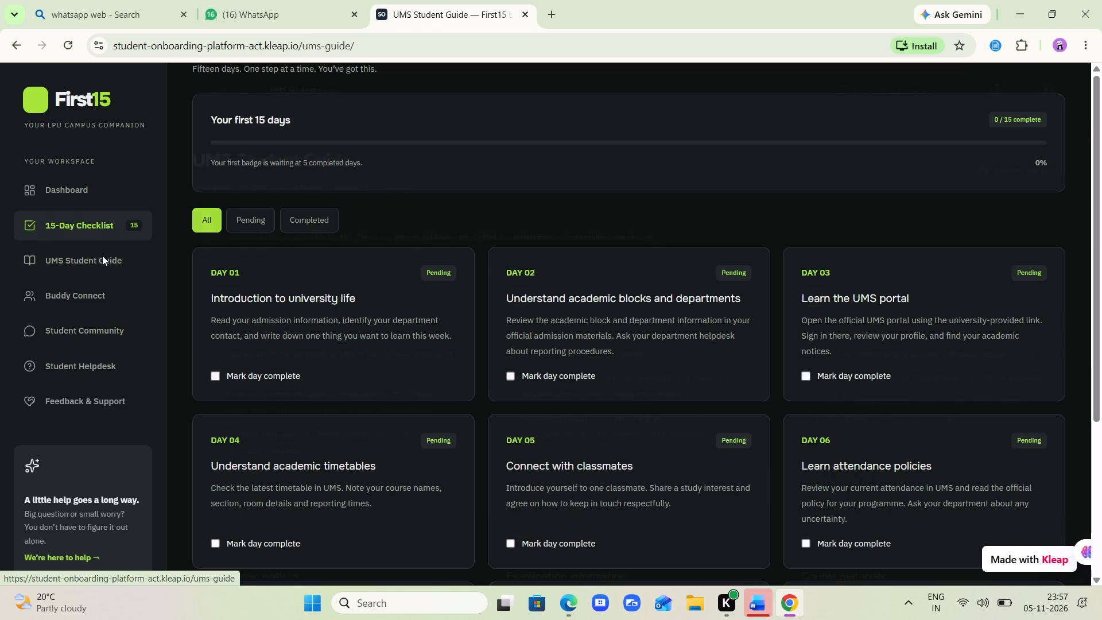
scroll(505, 330, "down", 1)
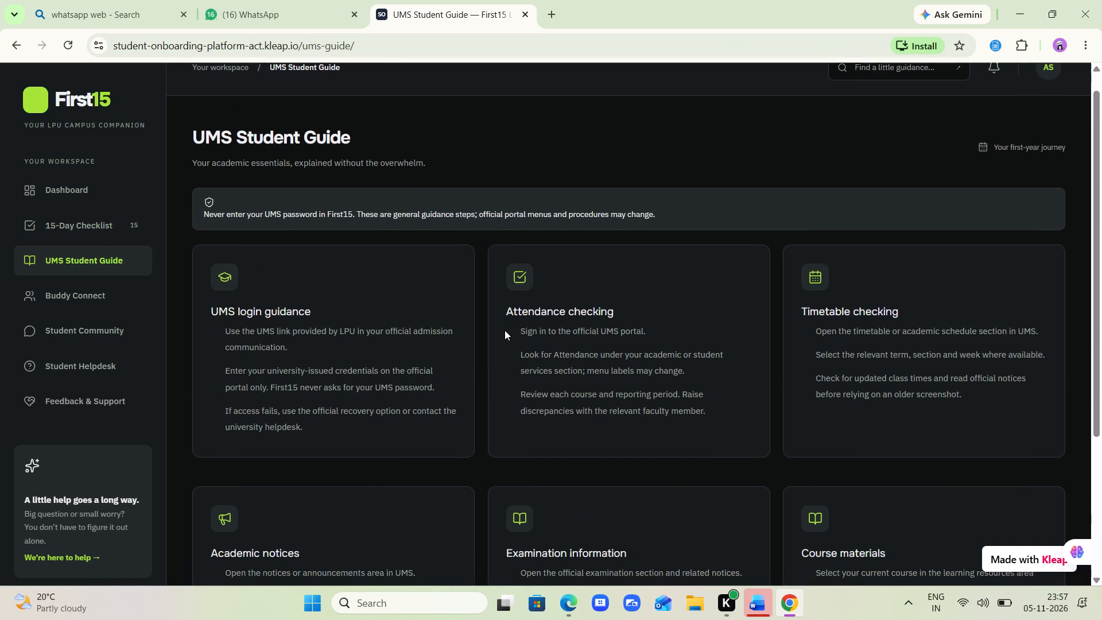
scroll(505, 330, "down", 1)
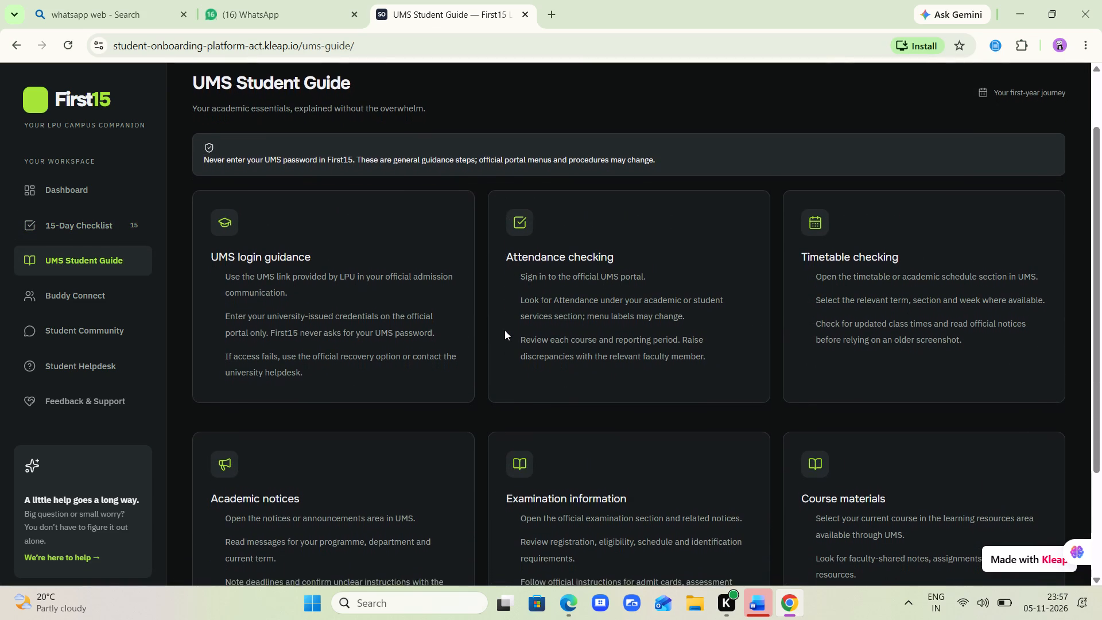
scroll(505, 330, "down", 2)
key("Print")
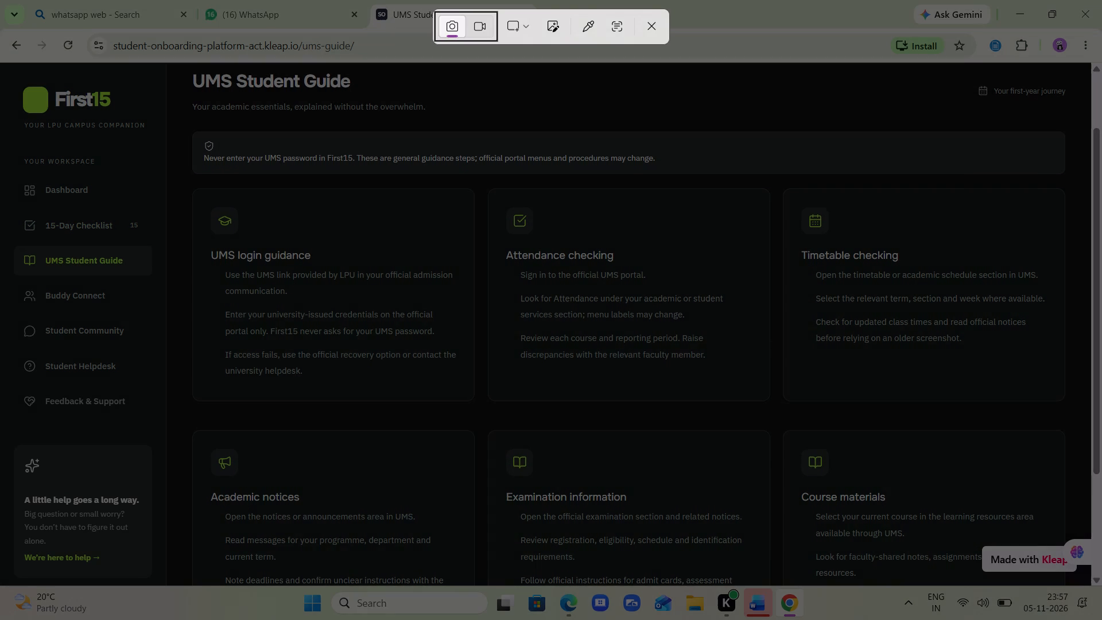
left_click(530, 29)
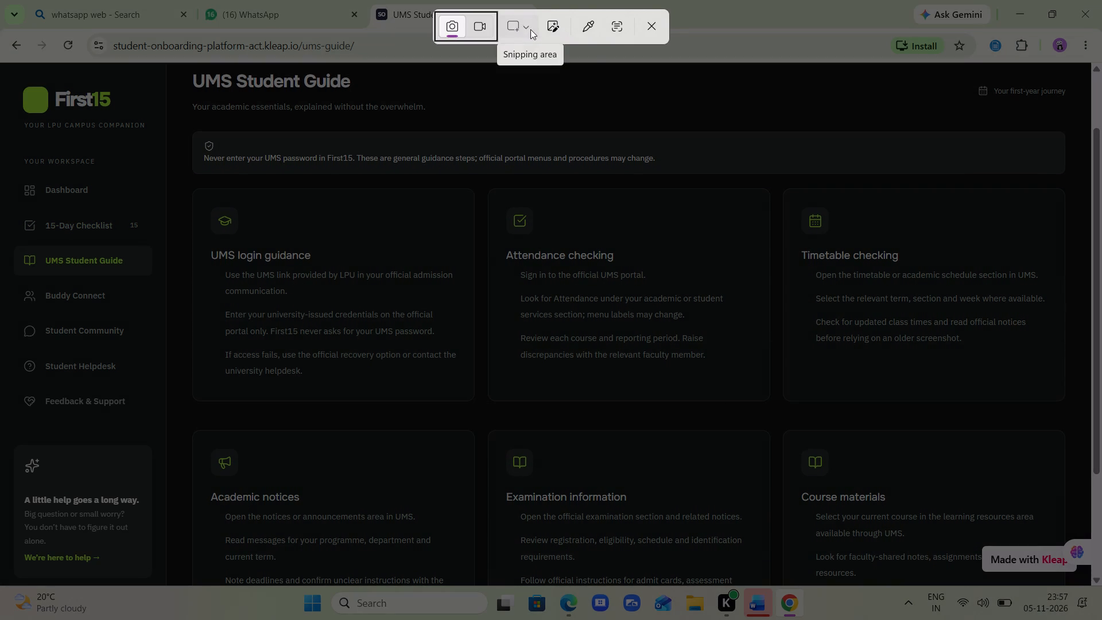
left_click(547, 80)
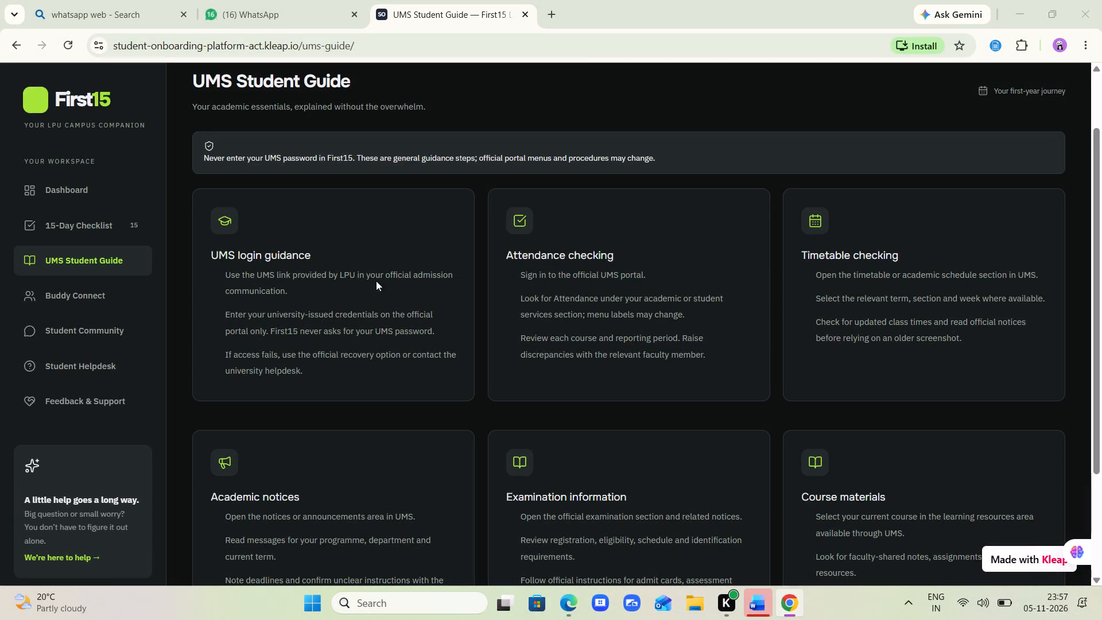
Open the Buddy Connect page and frame its mentor profiles together with the mentorship requests section.
left_click(94, 305)
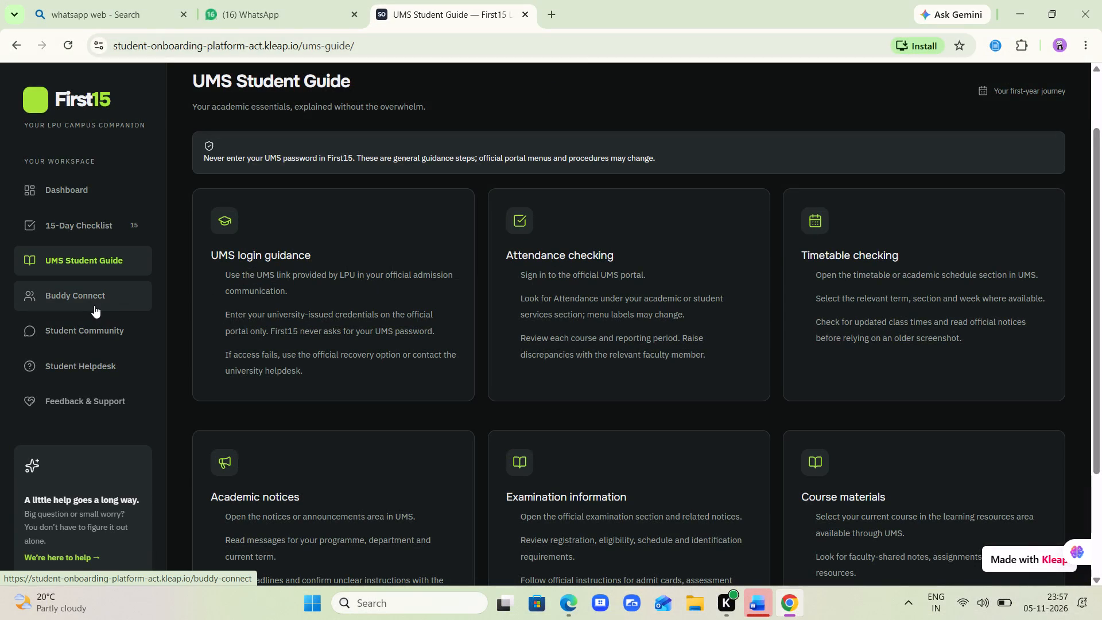
left_click(94, 305)
scroll(463, 303, "down", 4)
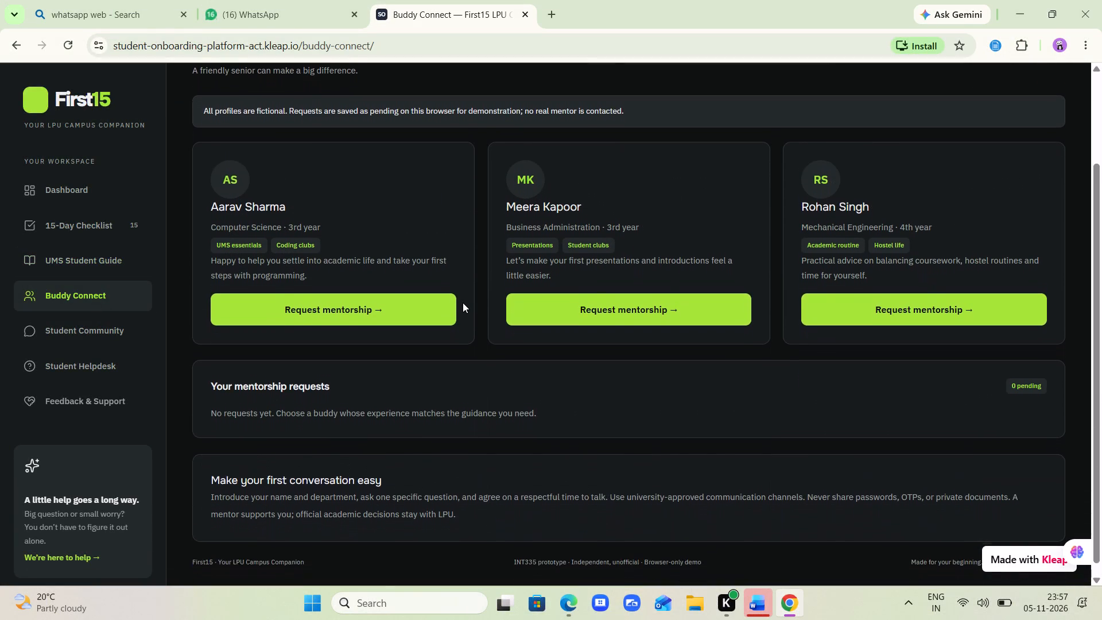
scroll(463, 303, "down", 5)
scroll(463, 303, "up", 3)
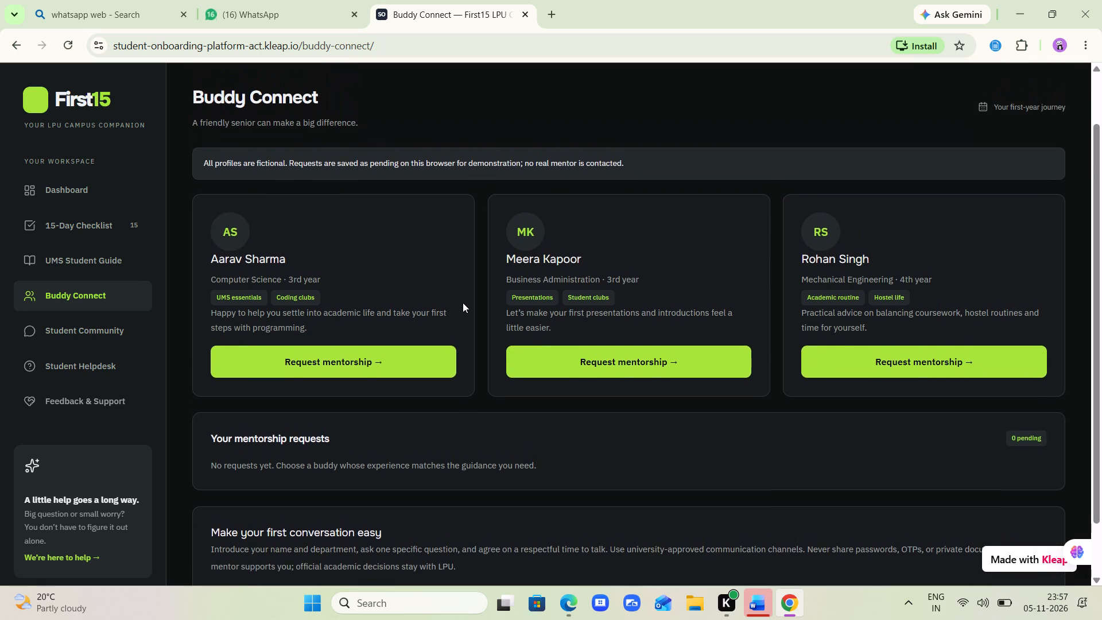
scroll(463, 303, "up", 3)
scroll(463, 303, "down", 1)
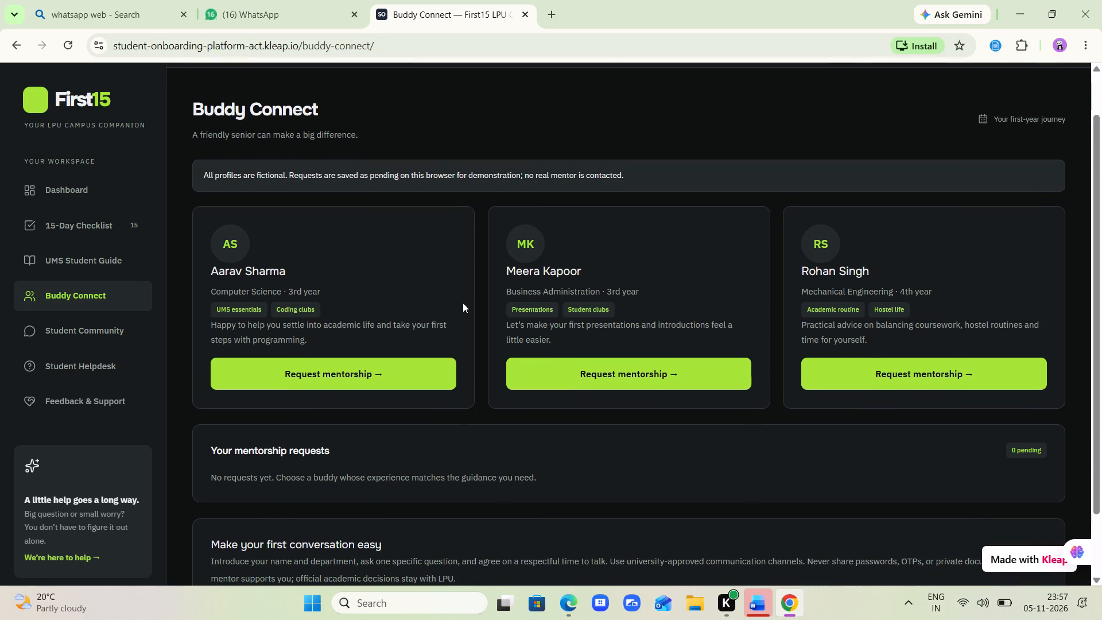
scroll(463, 303, "down", 2)
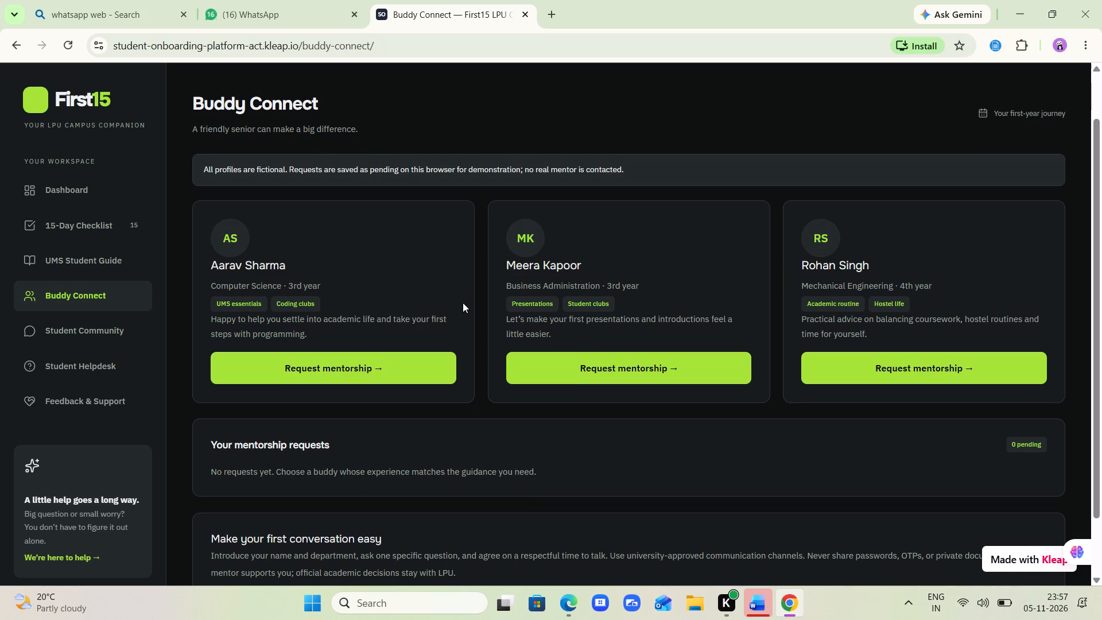
Take a full-screen screenshot of the Buddy Connect page showing the mentor profiles and the mentorship requests section.
key("Print")
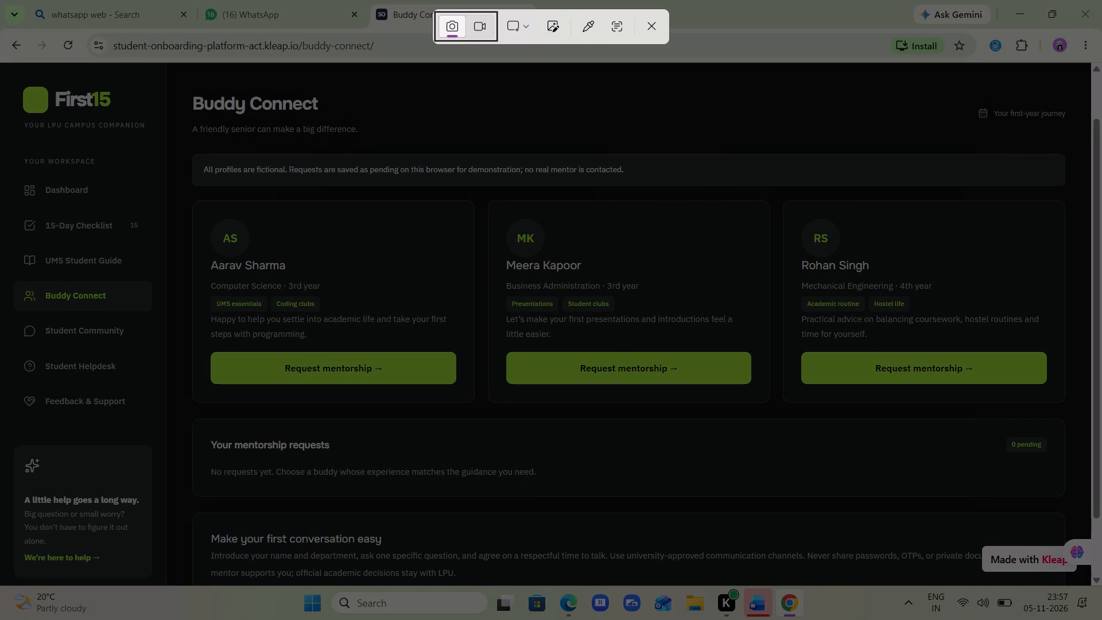
left_click(537, 29)
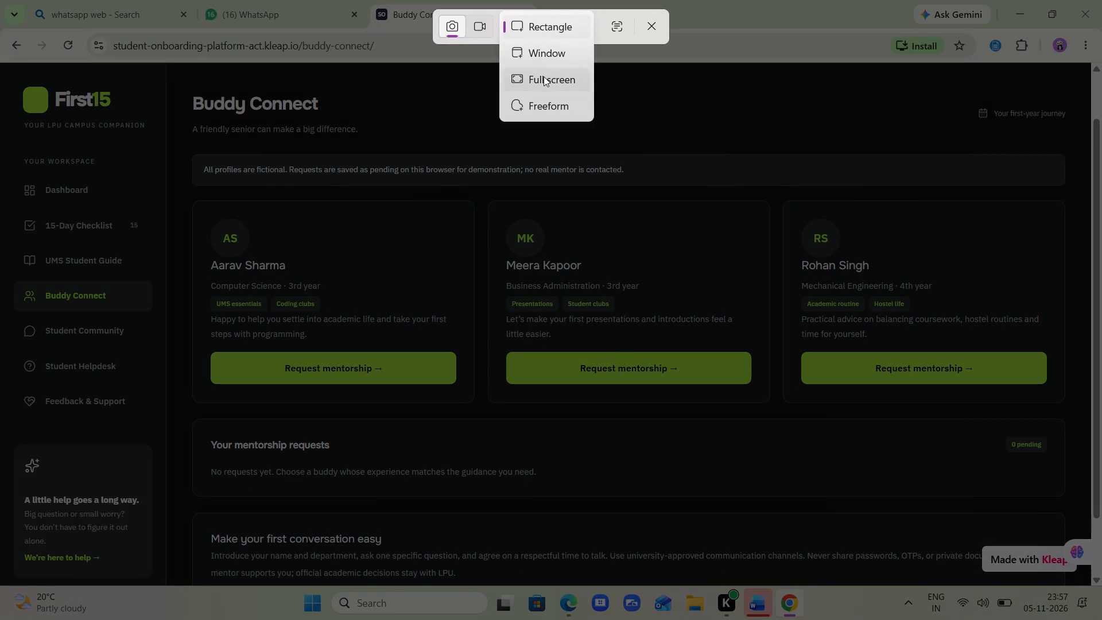
left_click(544, 76)
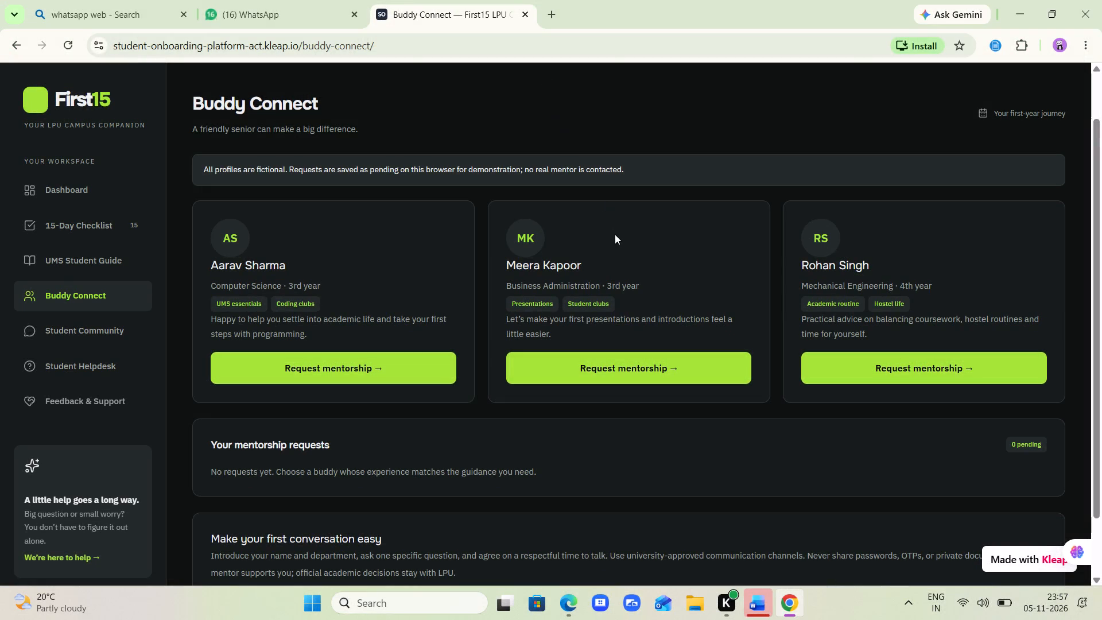
Return to the Dashboard and start a screenshot of its lower part, showing the campus shortcuts and the sample notices.
scroll(582, 211, "down", 3)
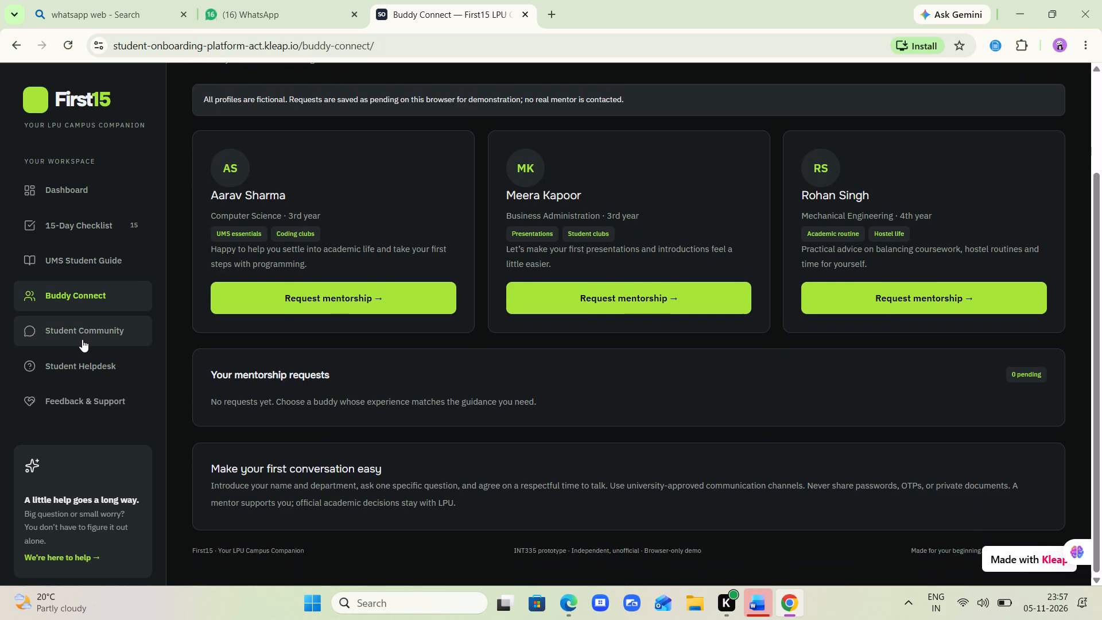
left_click(51, 202)
left_click(51, 202)
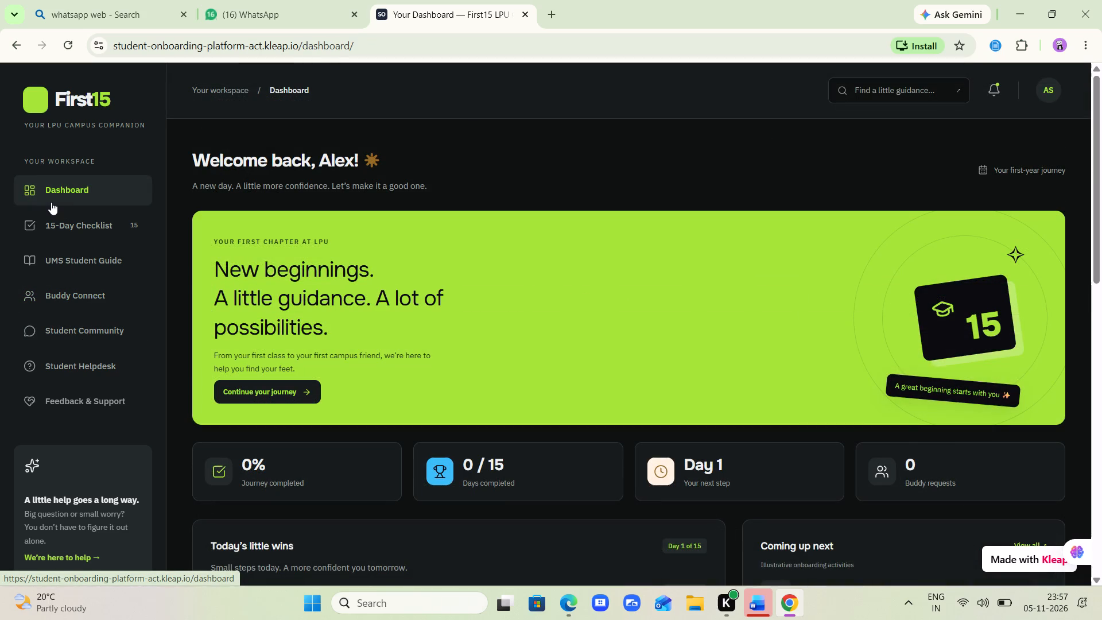
scroll(577, 376, "down", 7)
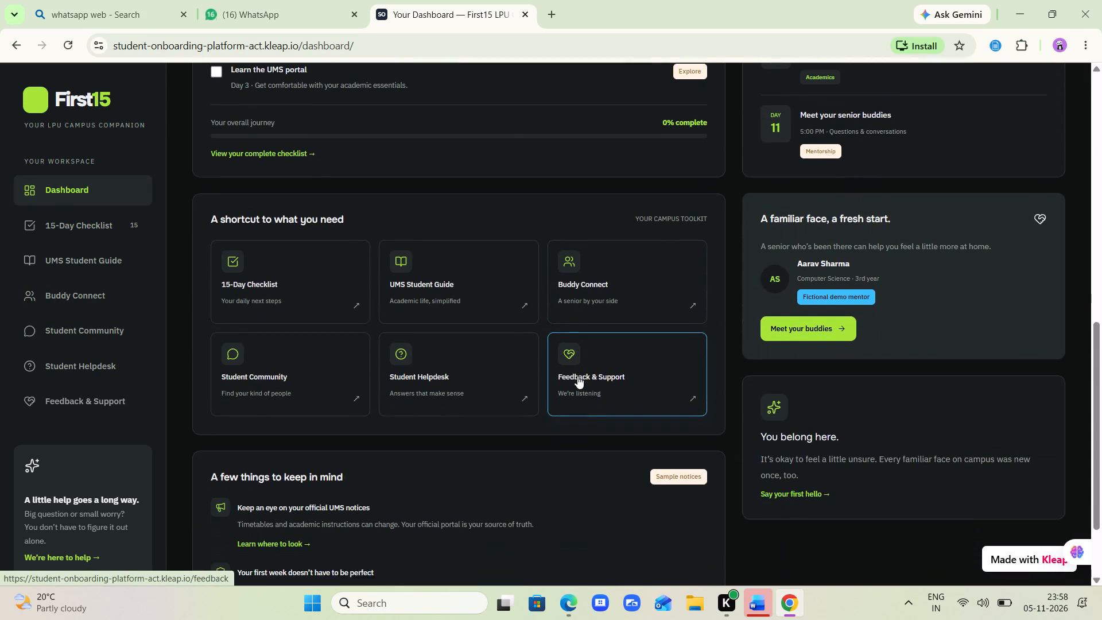
scroll(577, 376, "down", 2)
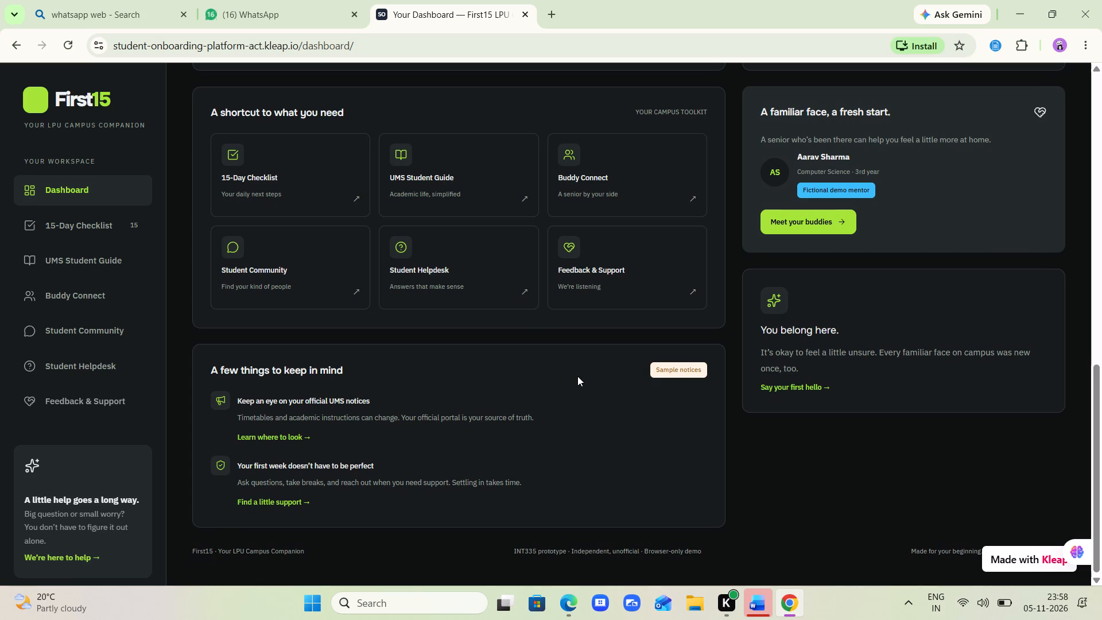
scroll(577, 376, "down", 2)
key("Print")
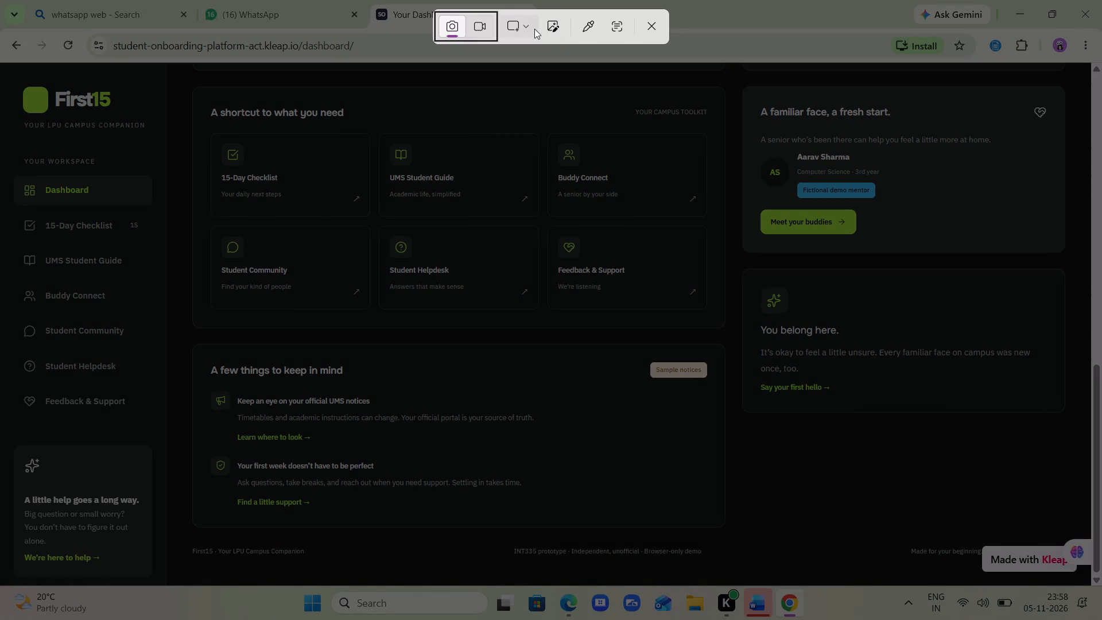
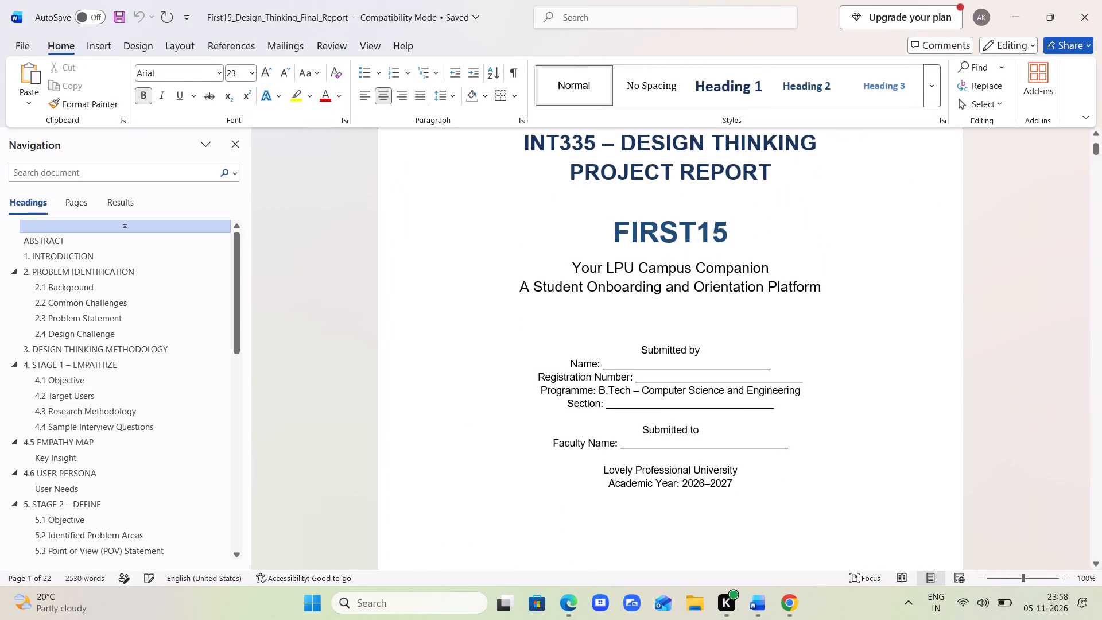
Switch to the First15 Design Thinking report in Word and look through it from the title page.
scroll(760, 281, "down", 1)
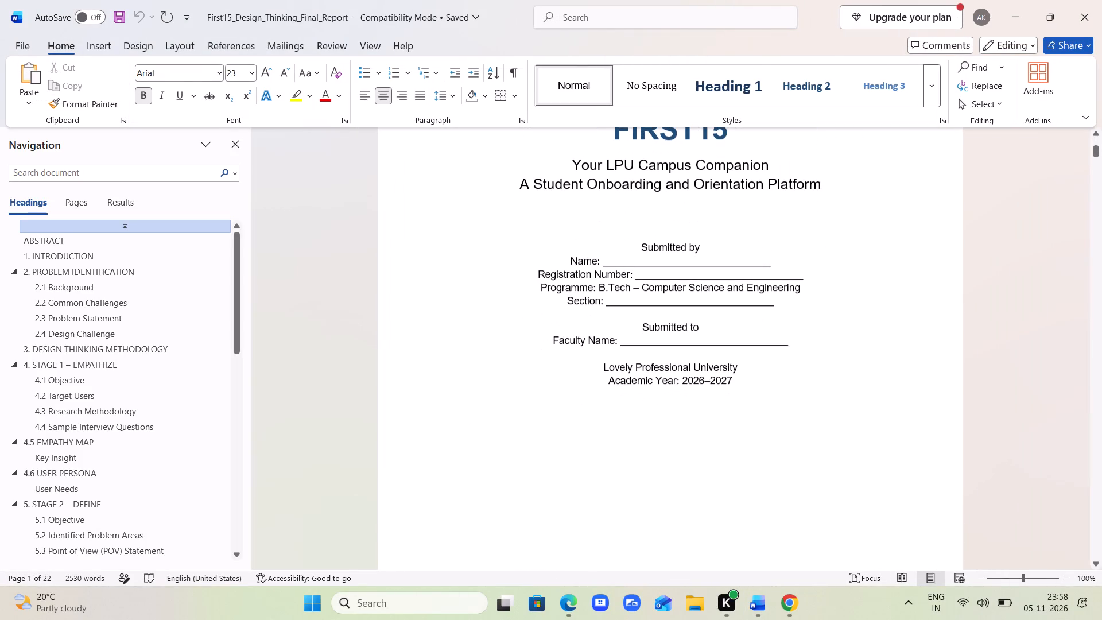
Look through the First15 report to its final sections, from the conclusion and references to Appendix B – Project Evidence.
scroll(760, 281, "down", 8)
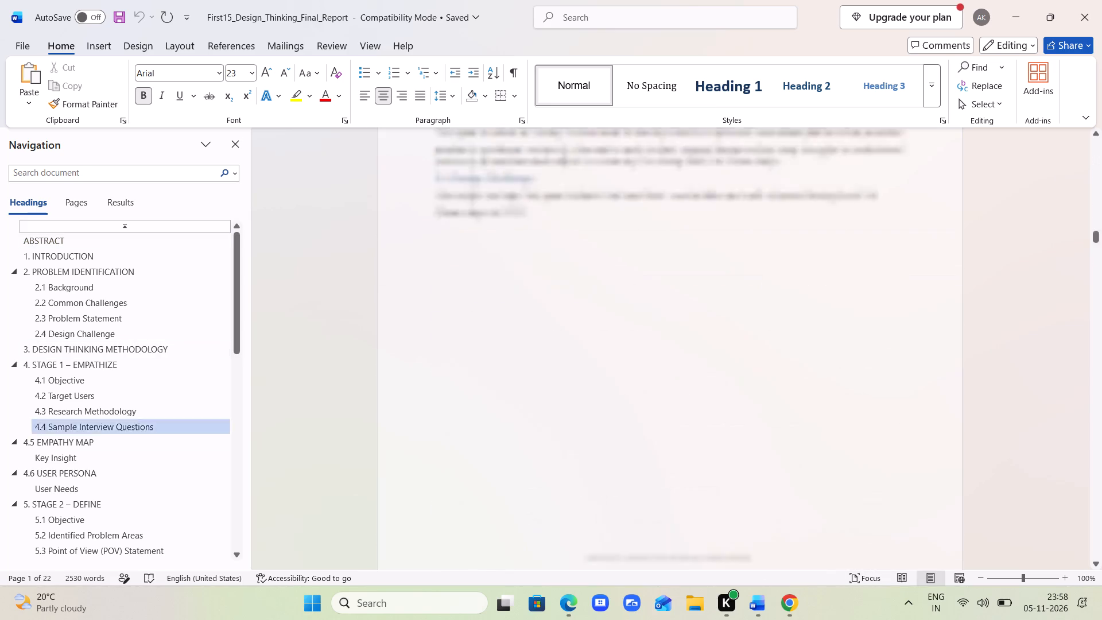
scroll(760, 281, "down", 8)
scroll(760, 281, "down", 15)
scroll(760, 281, "up", 1)
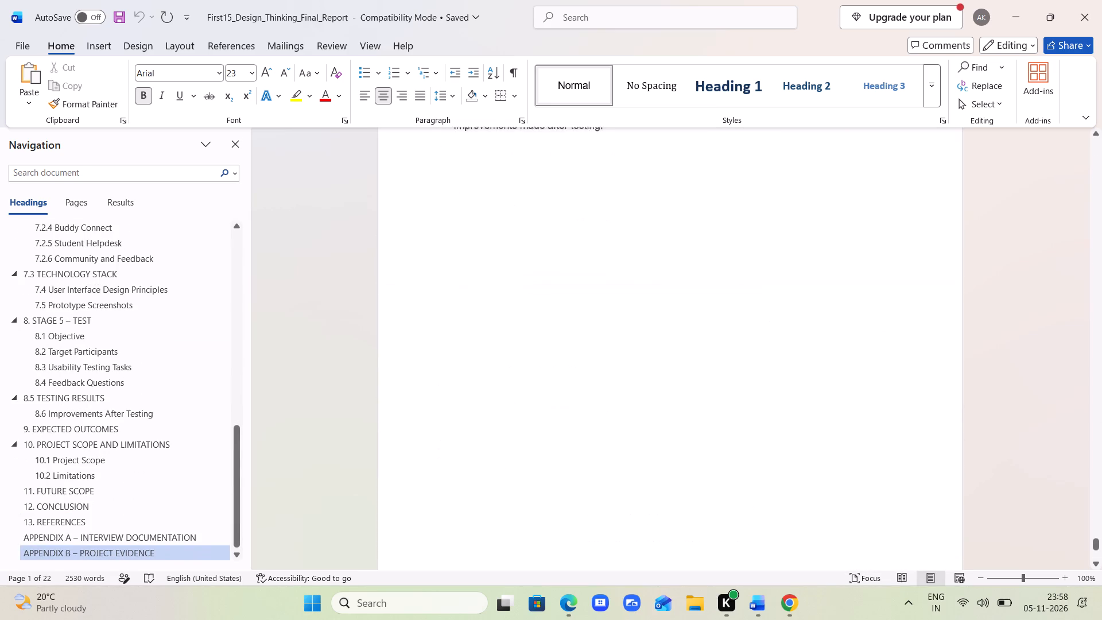
scroll(760, 281, "up", 4)
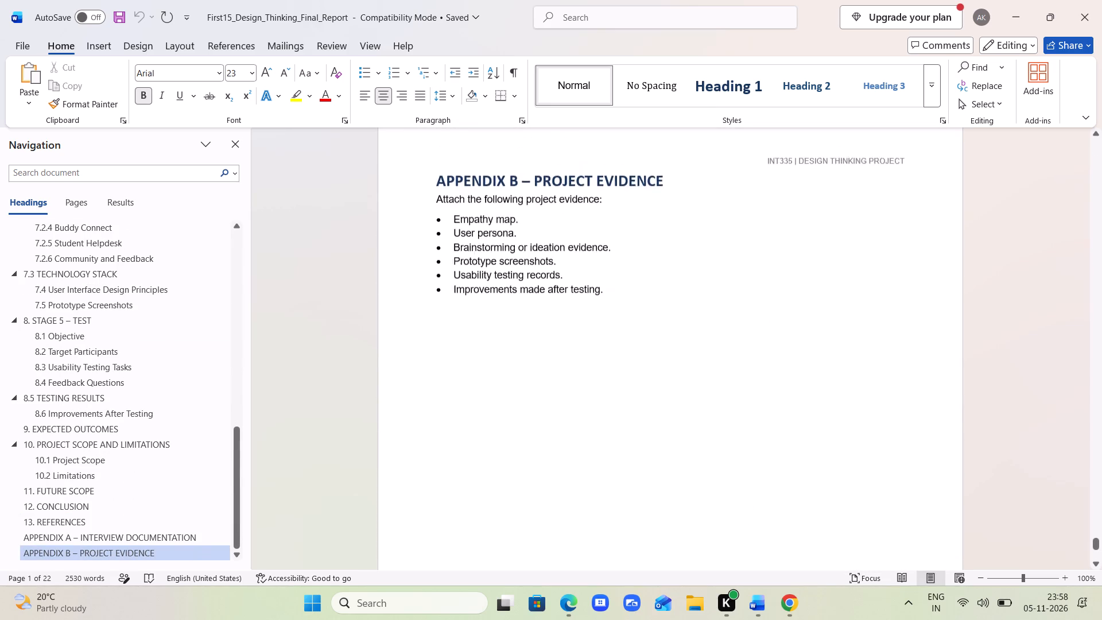
scroll(760, 281, "up", 4)
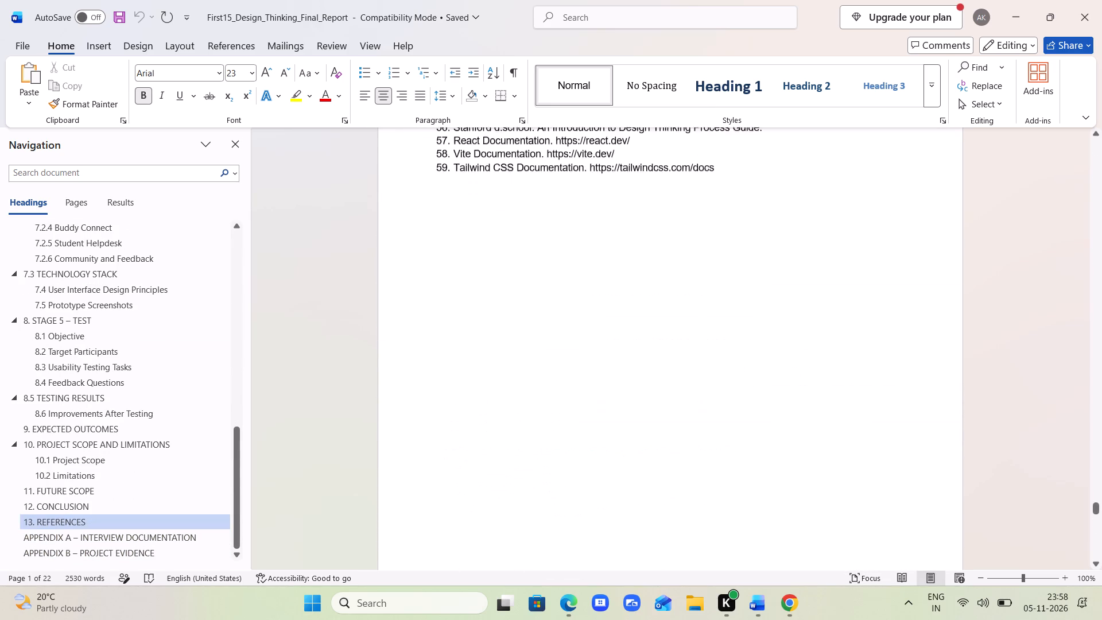
scroll(760, 281, "up", 9)
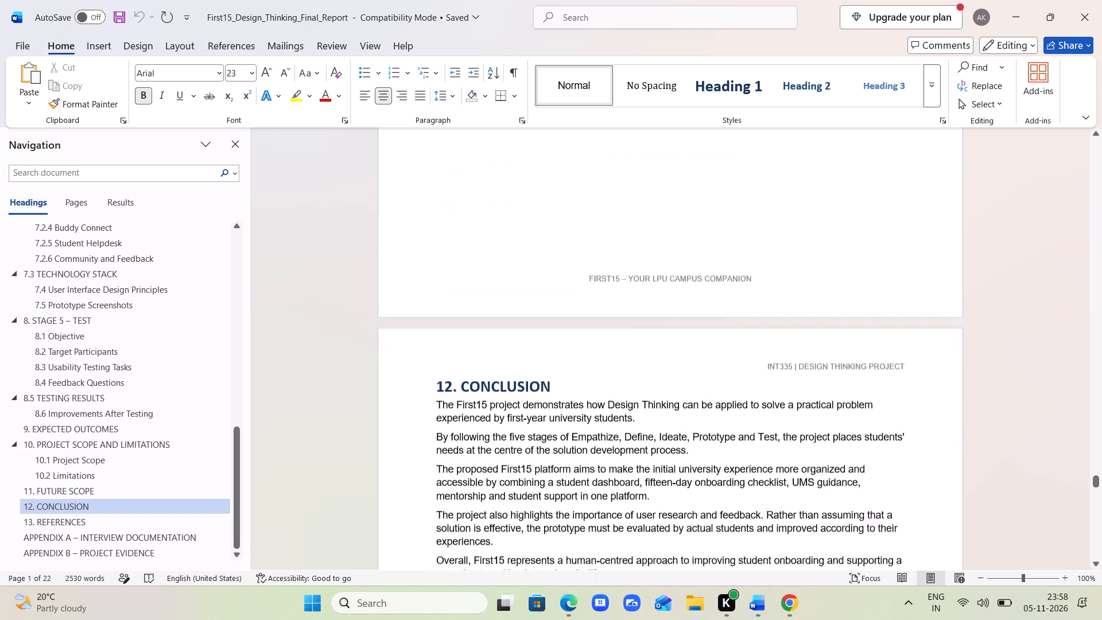
scroll(760, 281, "up", 3)
scroll(760, 281, "down", 9)
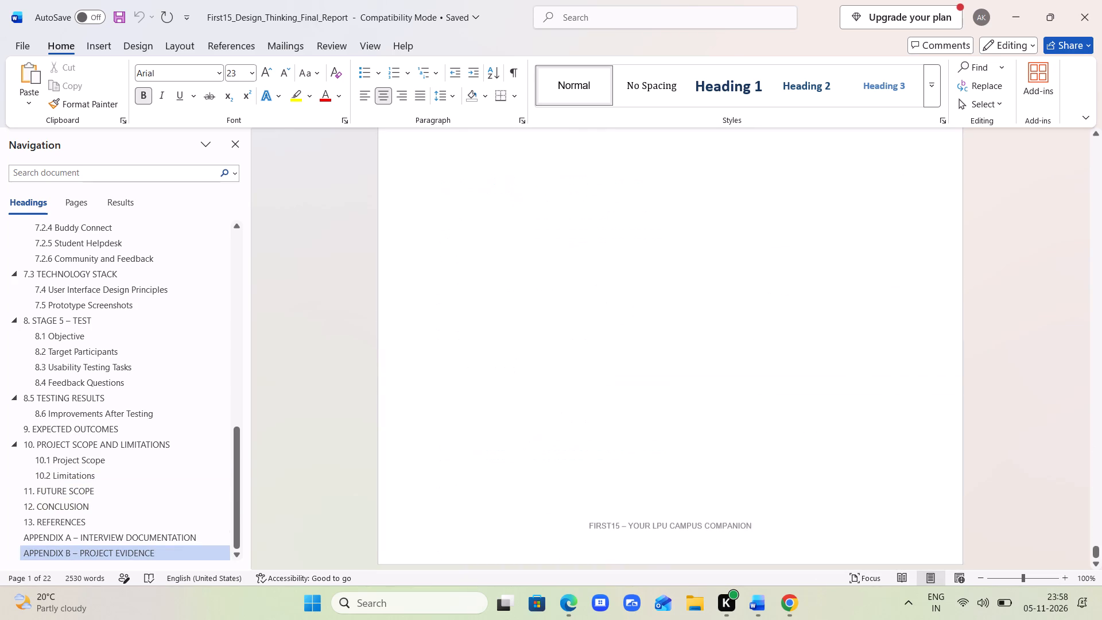
scroll(760, 281, "down", 4)
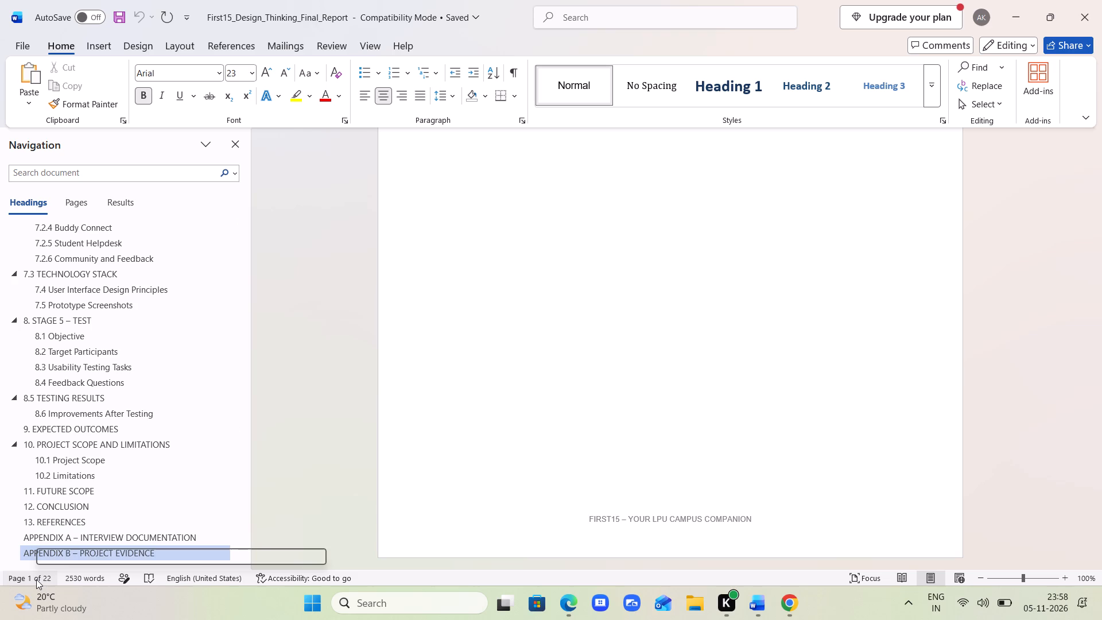
Start a new blank page at the end of the report, after Appendix B – Project Evidence.
left_click(676, 401)
scroll(676, 401, "up", 2)
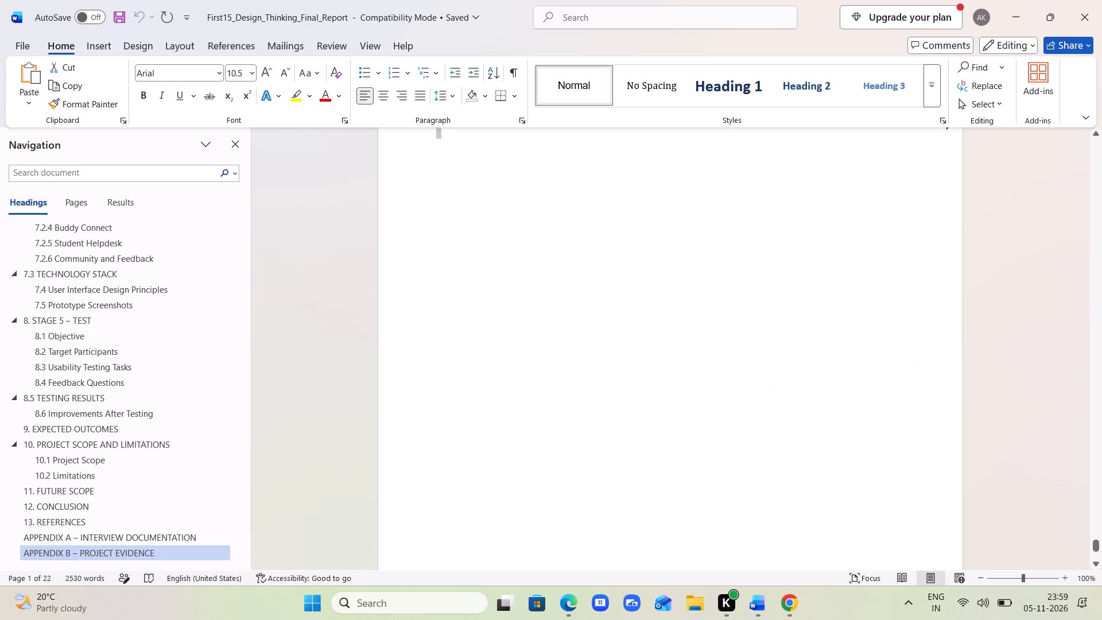
scroll(676, 401, "up", 1)
key("Return")
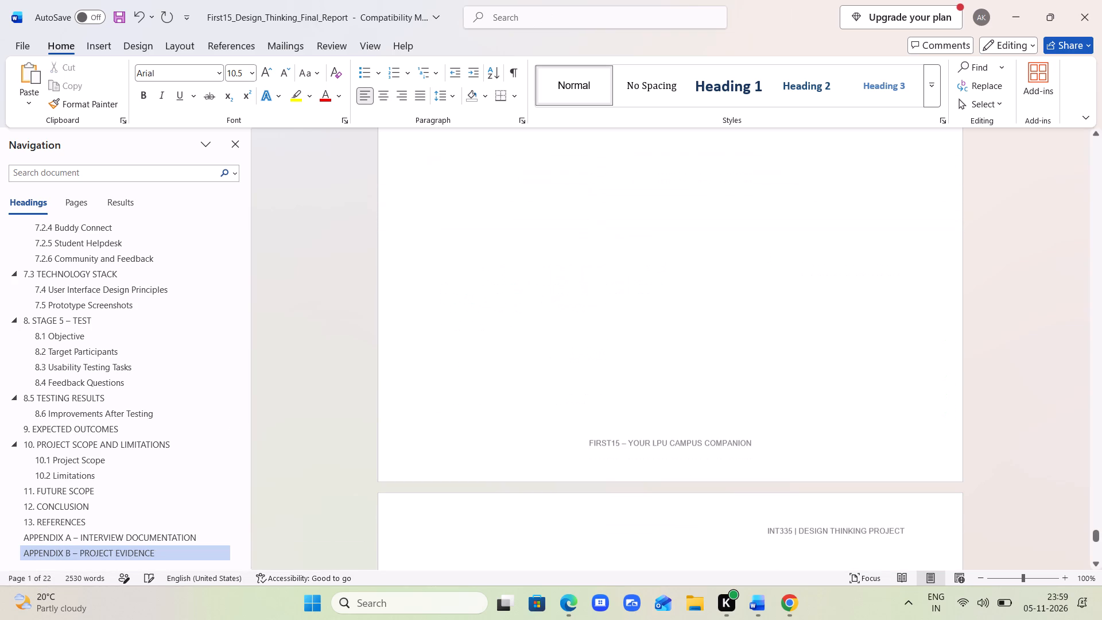
scroll(611, 391, "down", 2)
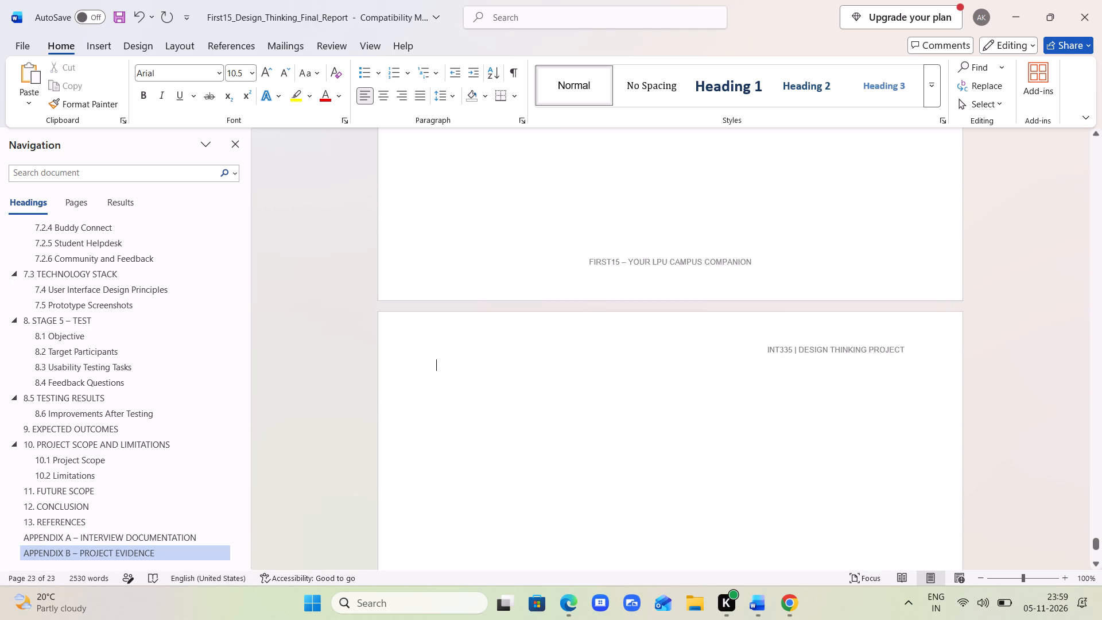
scroll(611, 391, "down", 5)
scroll(611, 391, "up", 3)
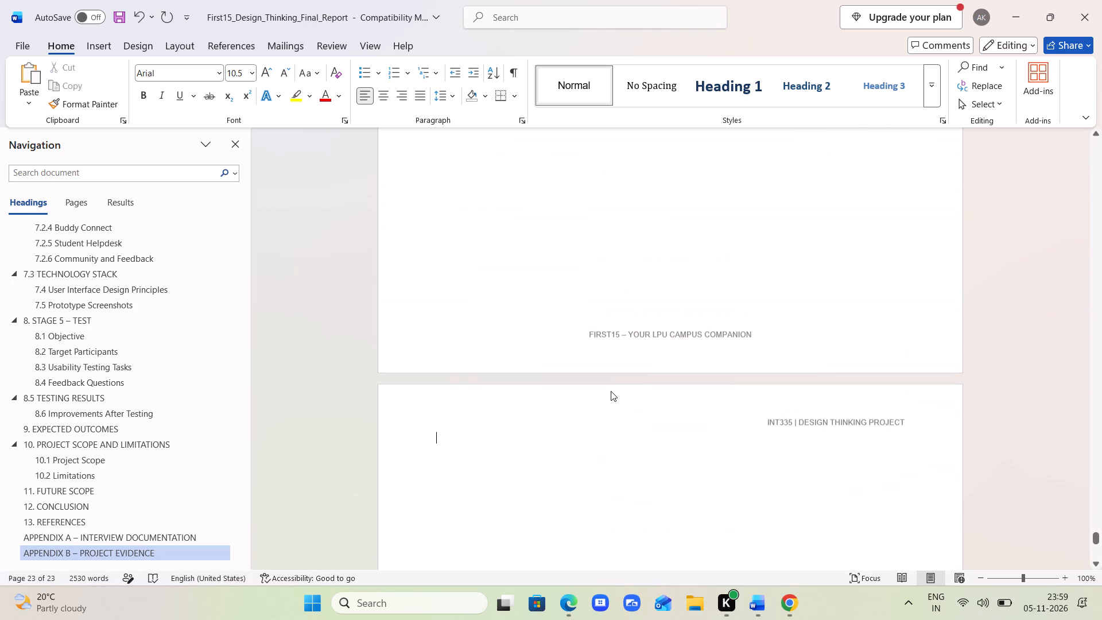
right_click(611, 391)
left_click(100, 46)
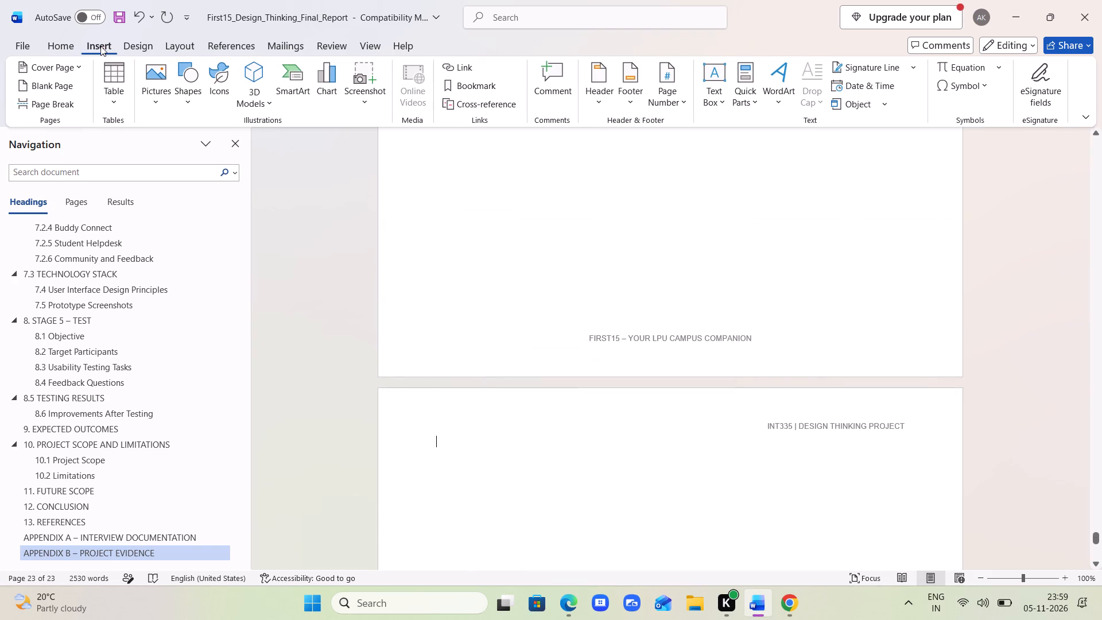
left_click(161, 96)
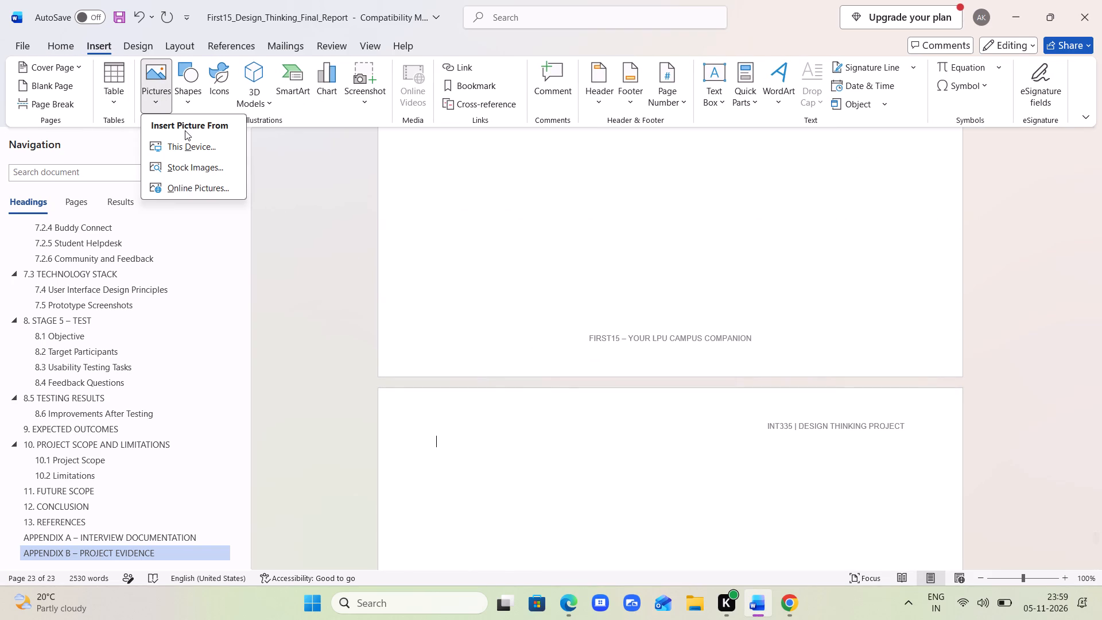
left_click(199, 144)
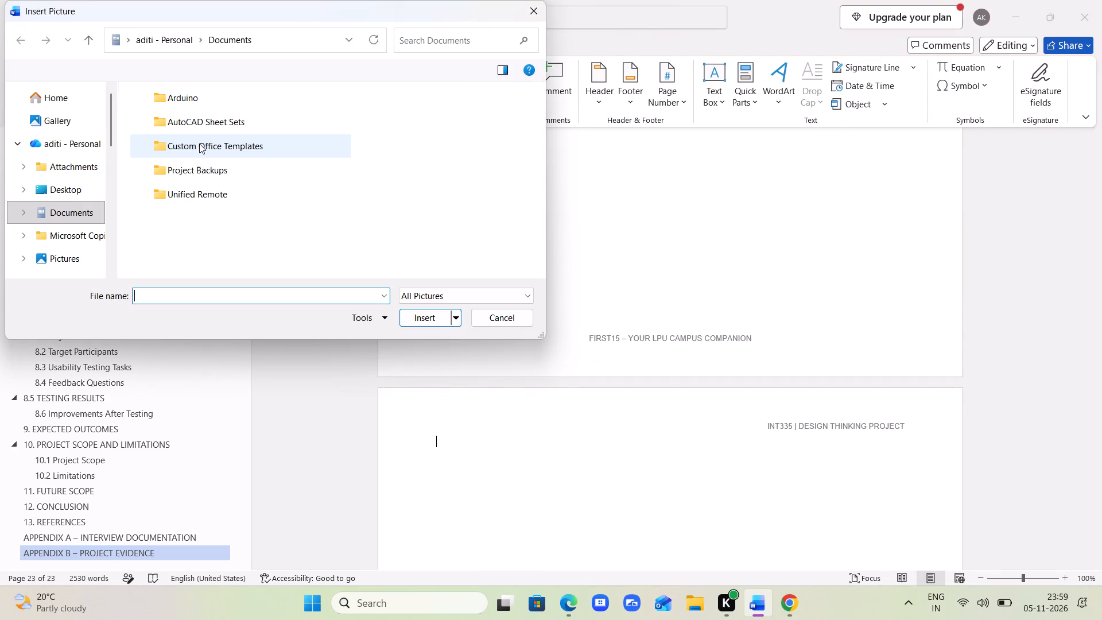
left_click(79, 121)
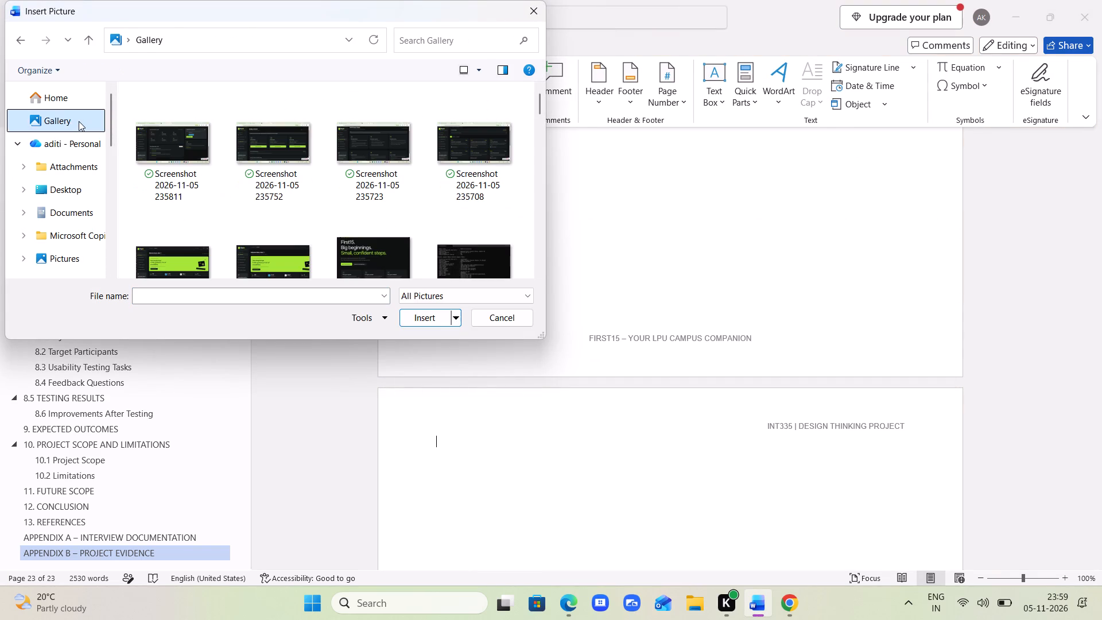
scroll(371, 245, "down", 1)
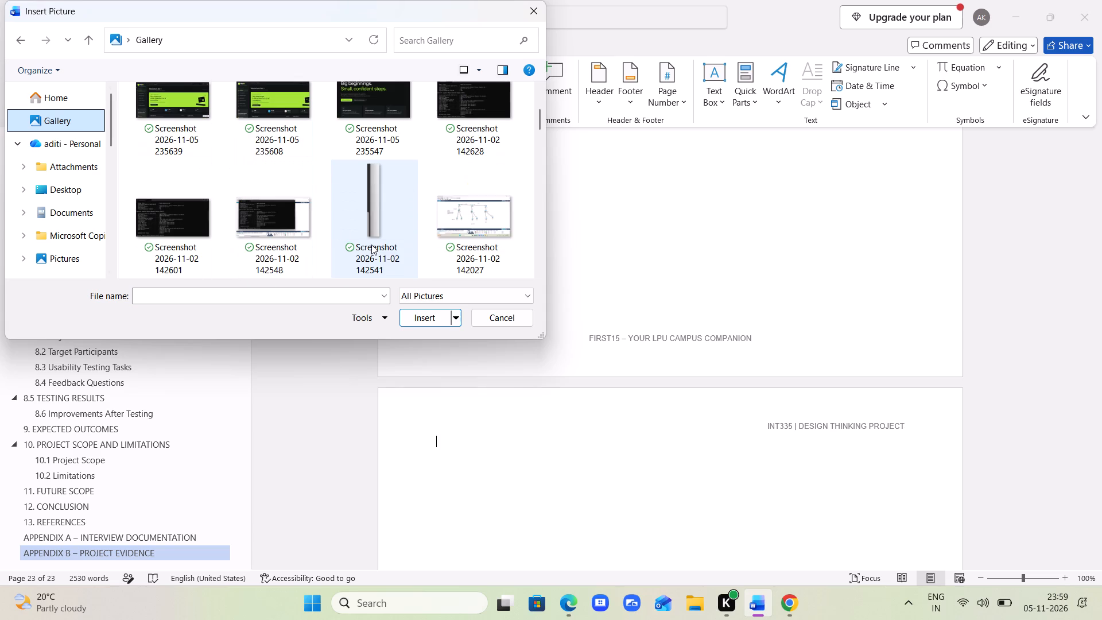
scroll(371, 245, "down", 2)
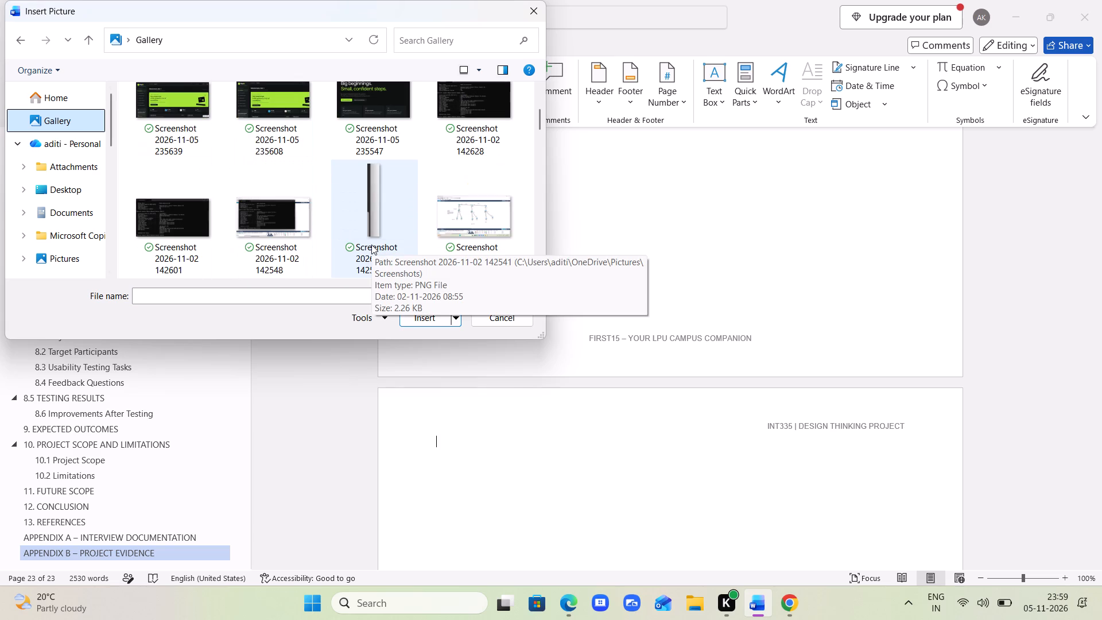
scroll(371, 245, "up", 1)
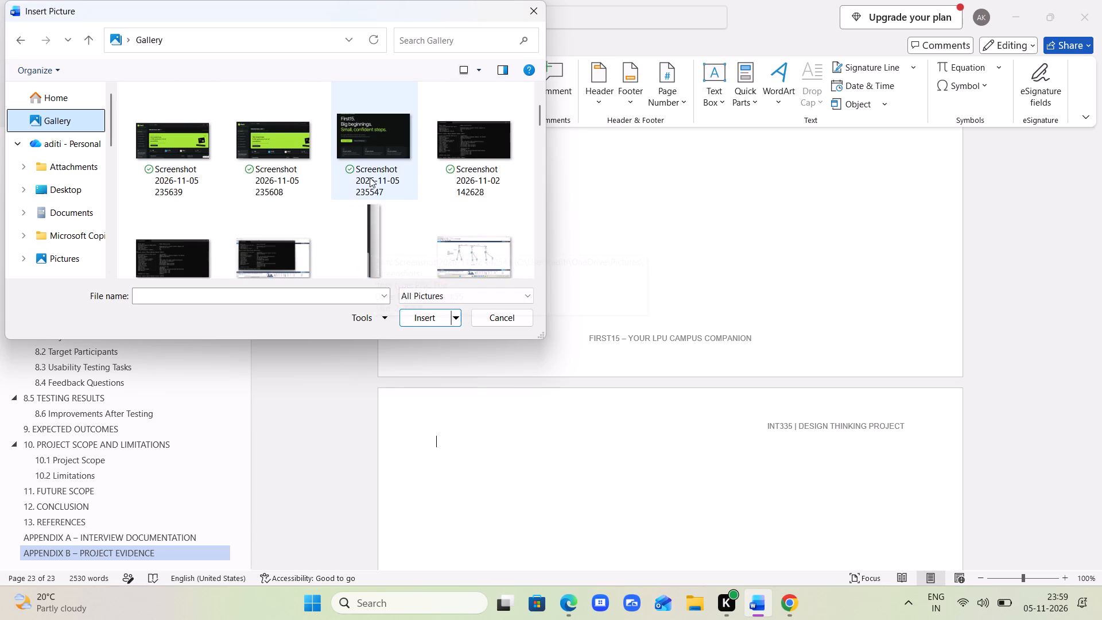
left_click(370, 177)
left_click(418, 313)
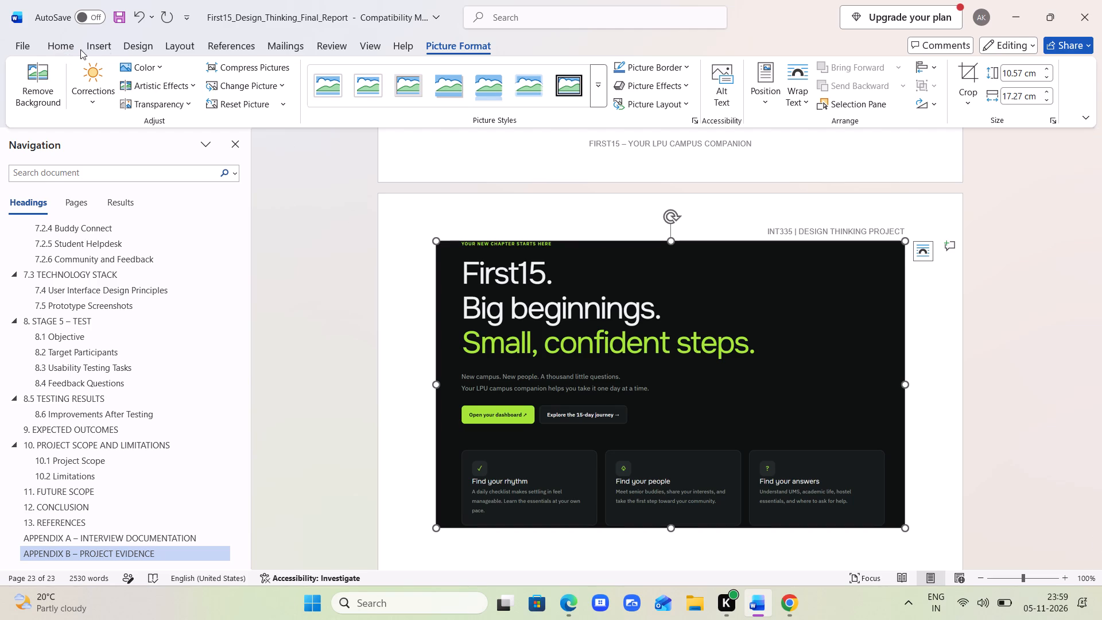
left_click(919, 385)
scroll(919, 385, "down", 3)
left_click(771, 296)
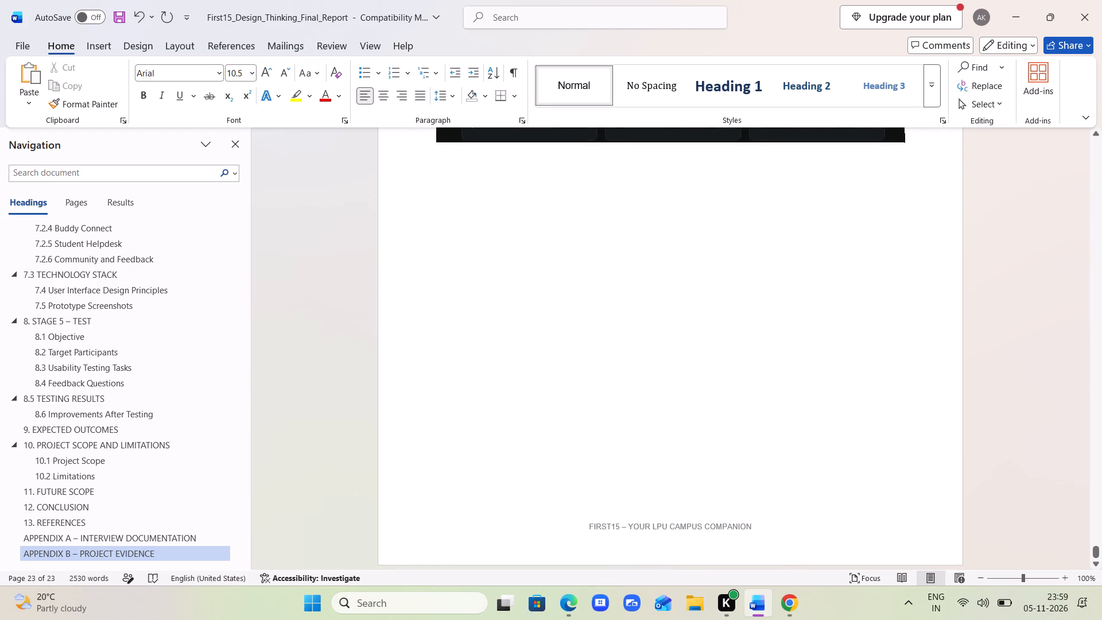
left_click(99, 39)
left_click(148, 77)
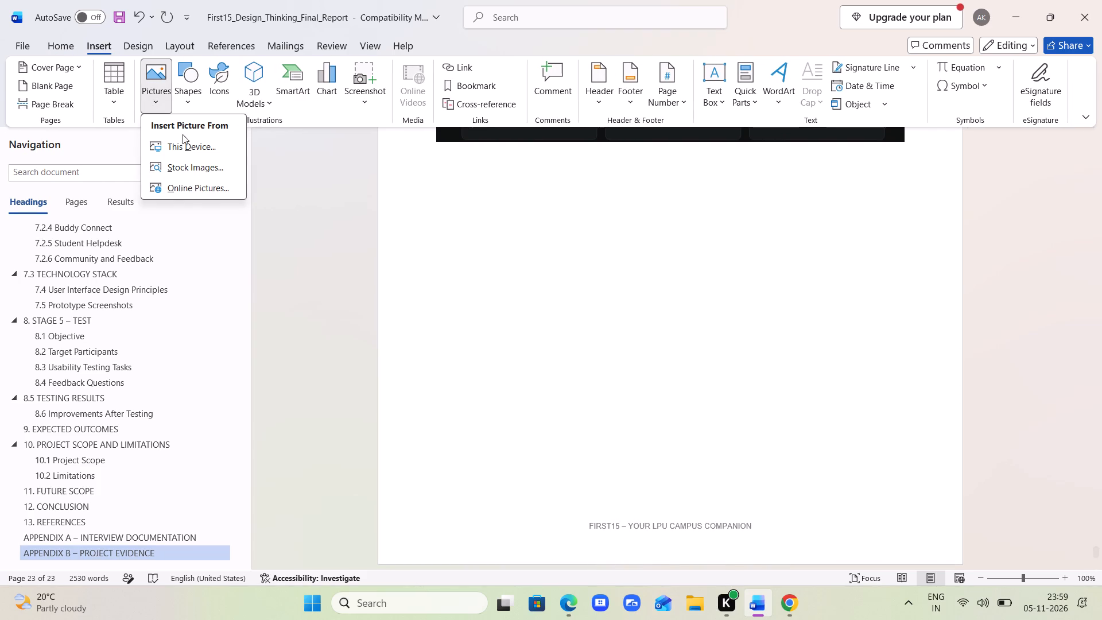
left_click(188, 145)
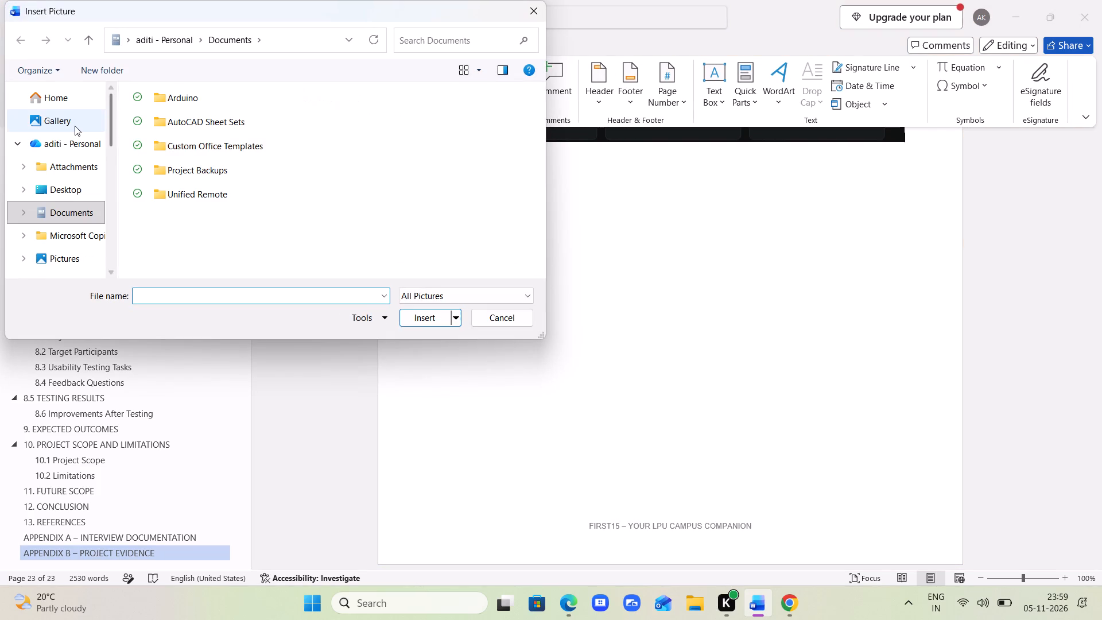
left_click(75, 126)
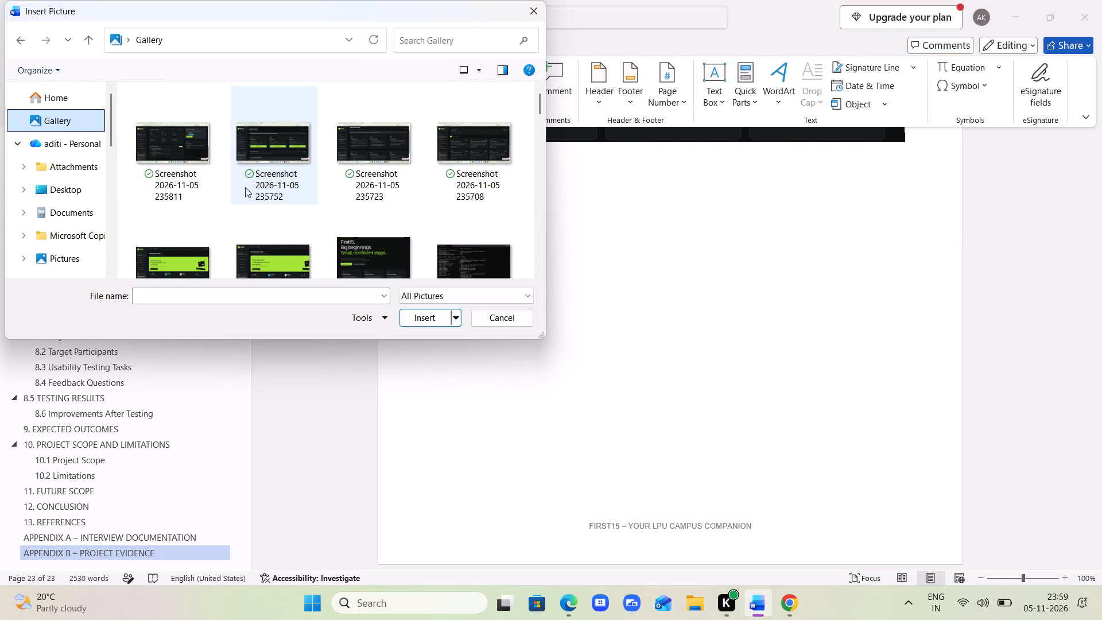
left_click(166, 162)
left_click(412, 316)
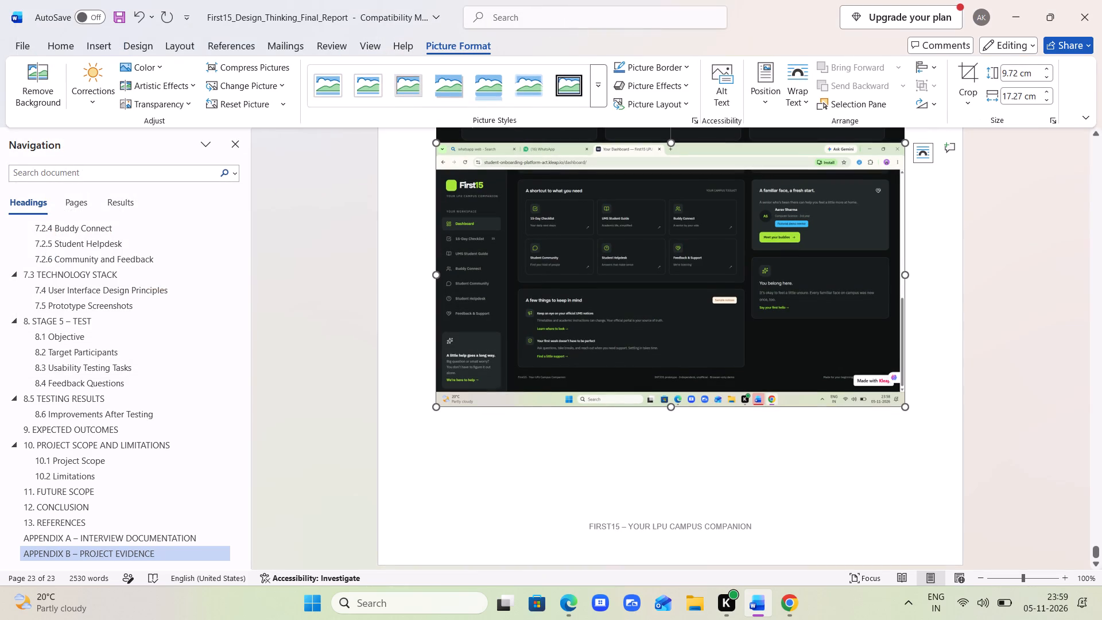
Separate the landing-page and dashboard screenshots with blank lines.
scroll(935, 211, "up", 2)
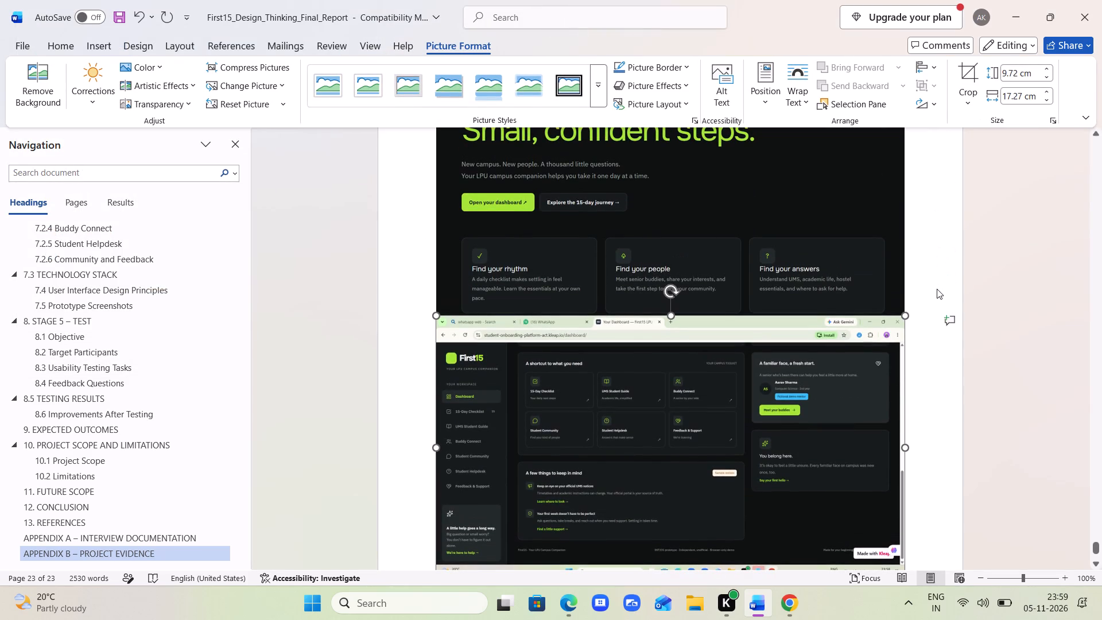
left_click(915, 294)
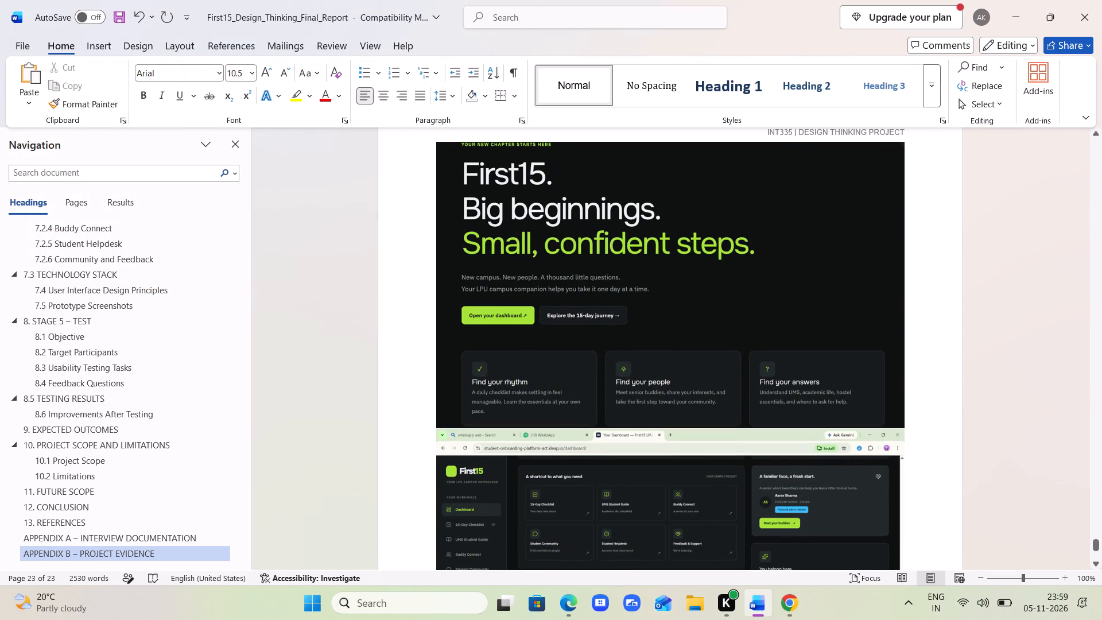
key("Return")
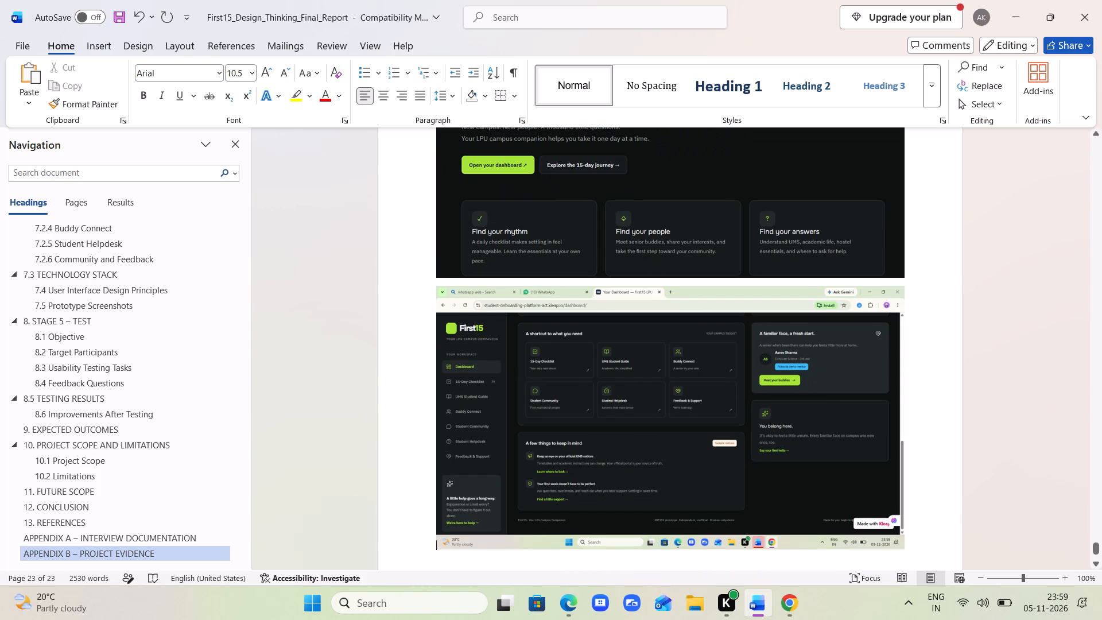
left_click(907, 257)
key("Return")
key("Return")
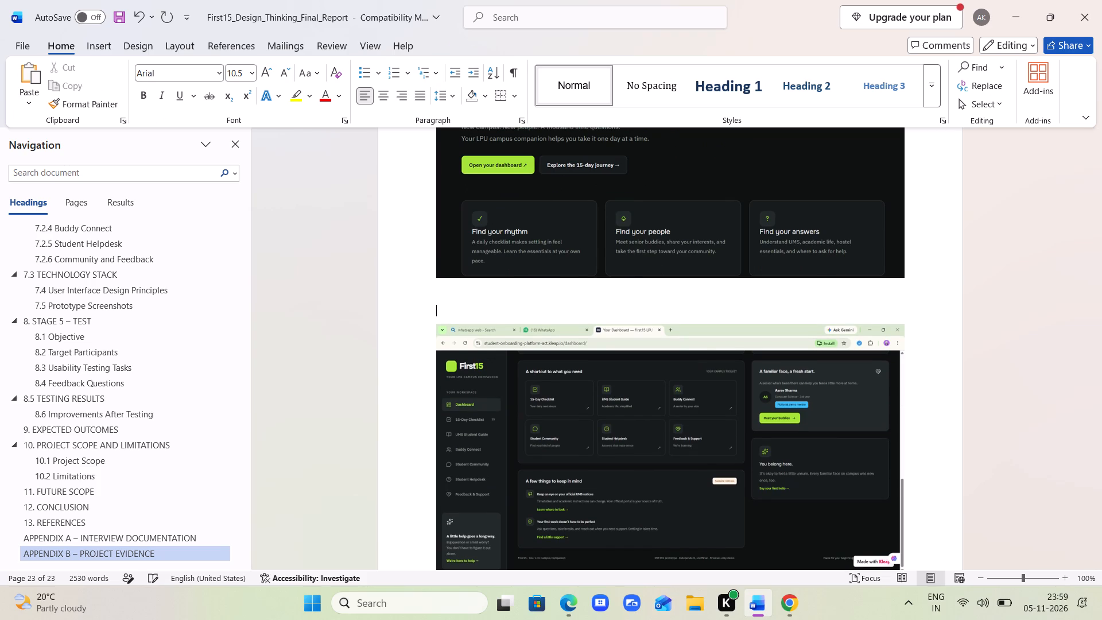
key("Return")
Add blank lines after the dashboard screenshot at the end of the report until a new page starts.
scroll(907, 257, "down", 2)
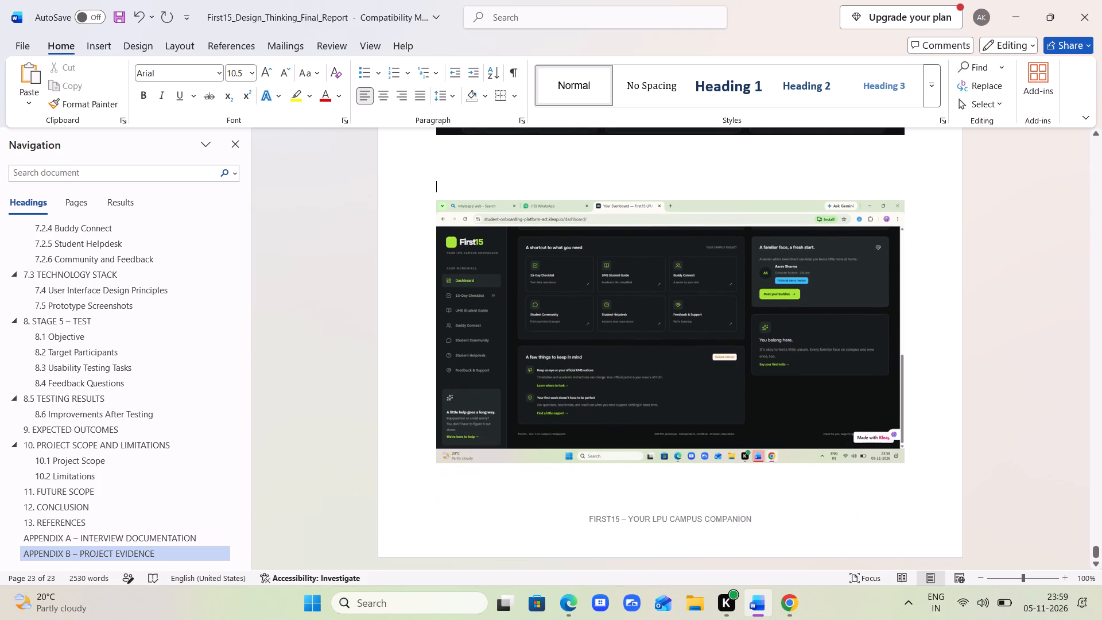
scroll(907, 257, "down", 1)
scroll(907, 257, "up", 4)
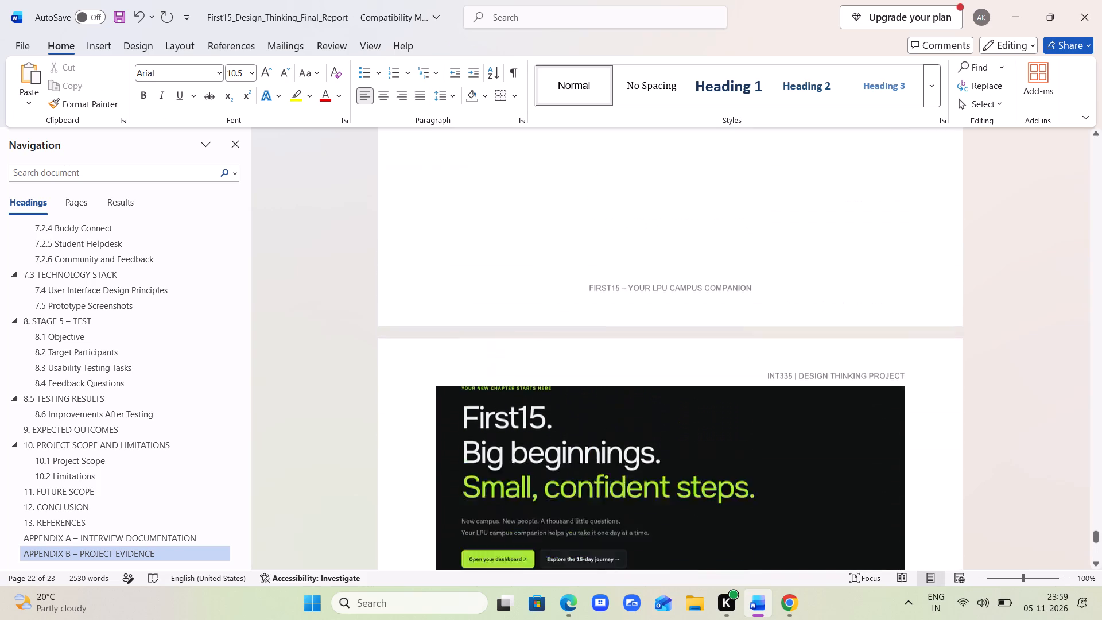
scroll(907, 257, "up", 2)
scroll(907, 257, "down", 12)
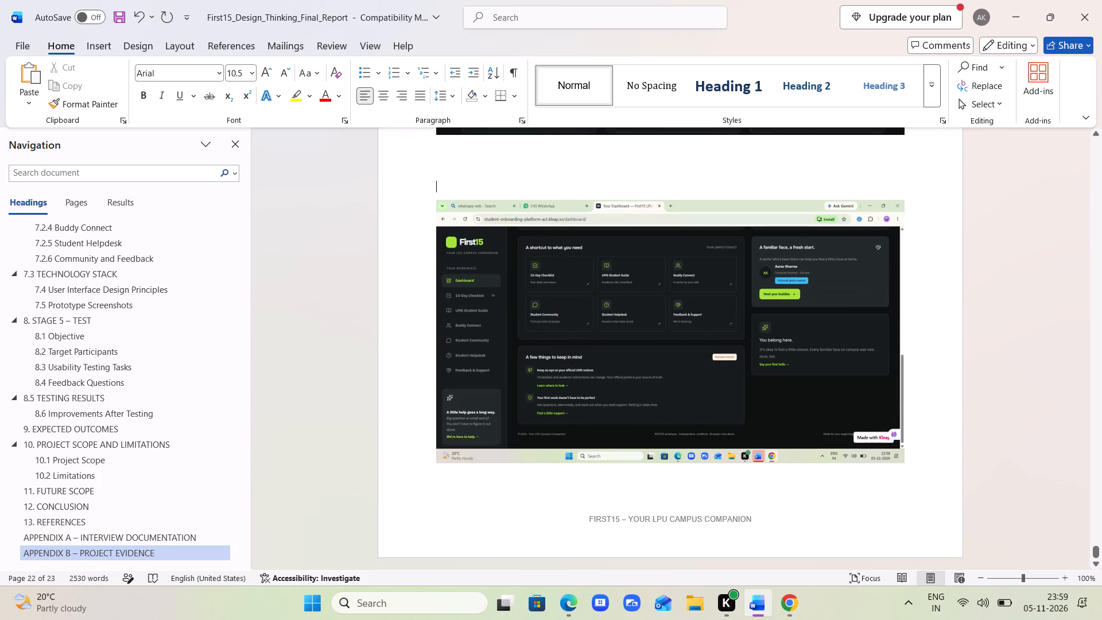
scroll(907, 257, "down", 1)
left_click(940, 461)
key("Return")
key("Return")
key("Return")
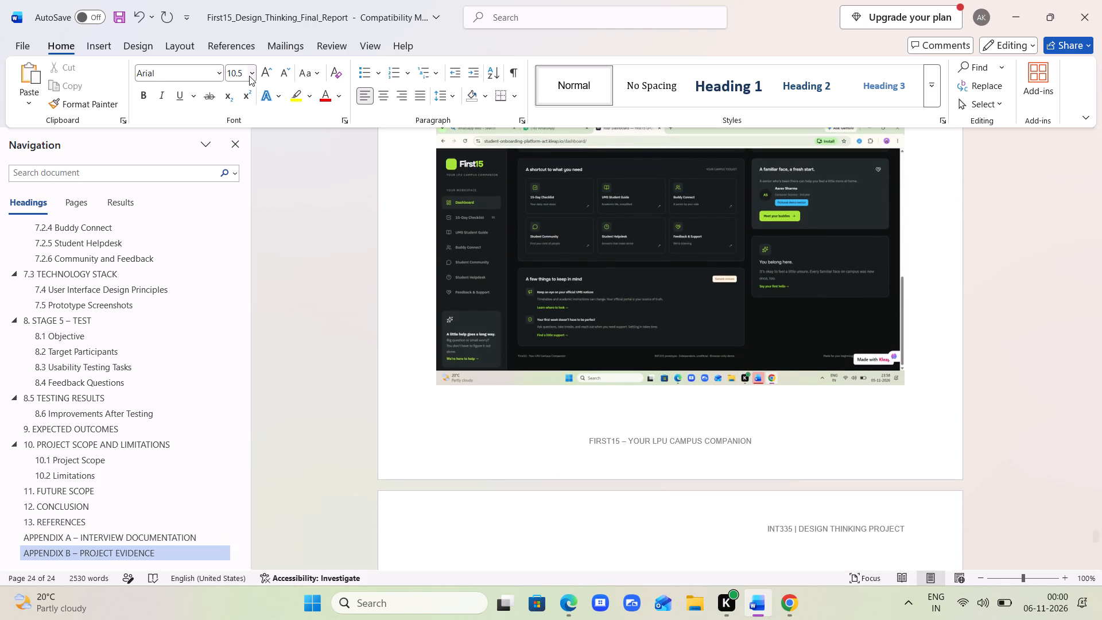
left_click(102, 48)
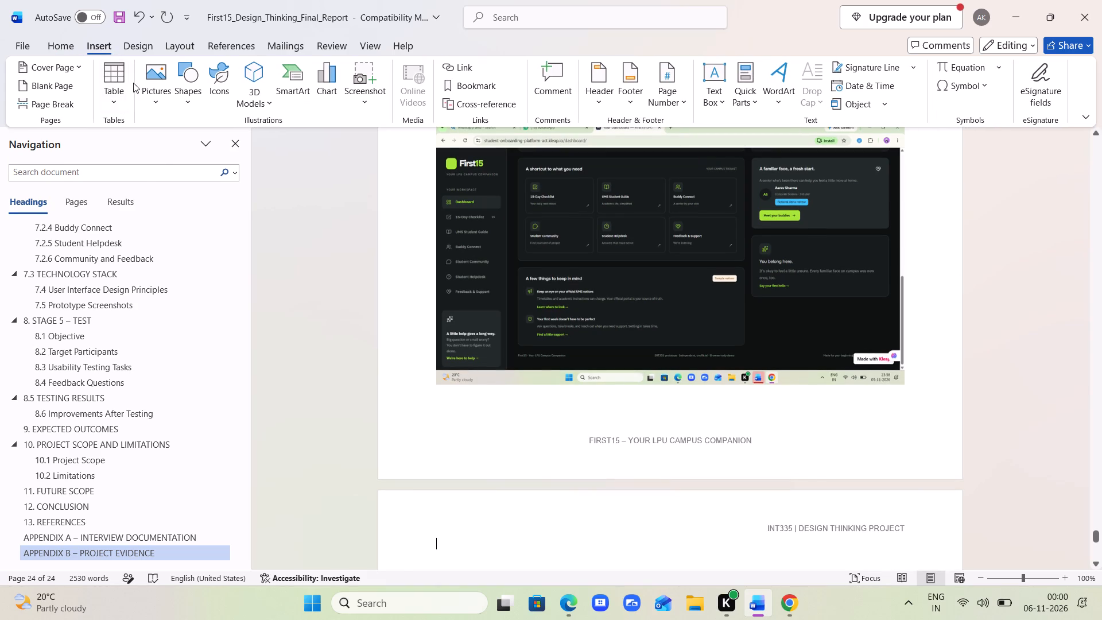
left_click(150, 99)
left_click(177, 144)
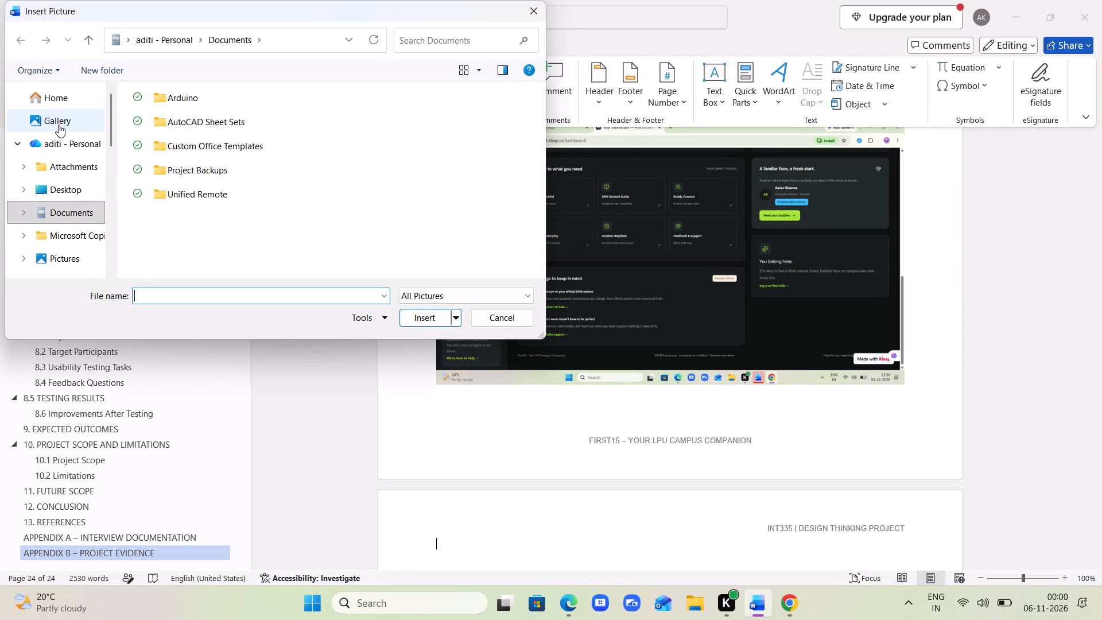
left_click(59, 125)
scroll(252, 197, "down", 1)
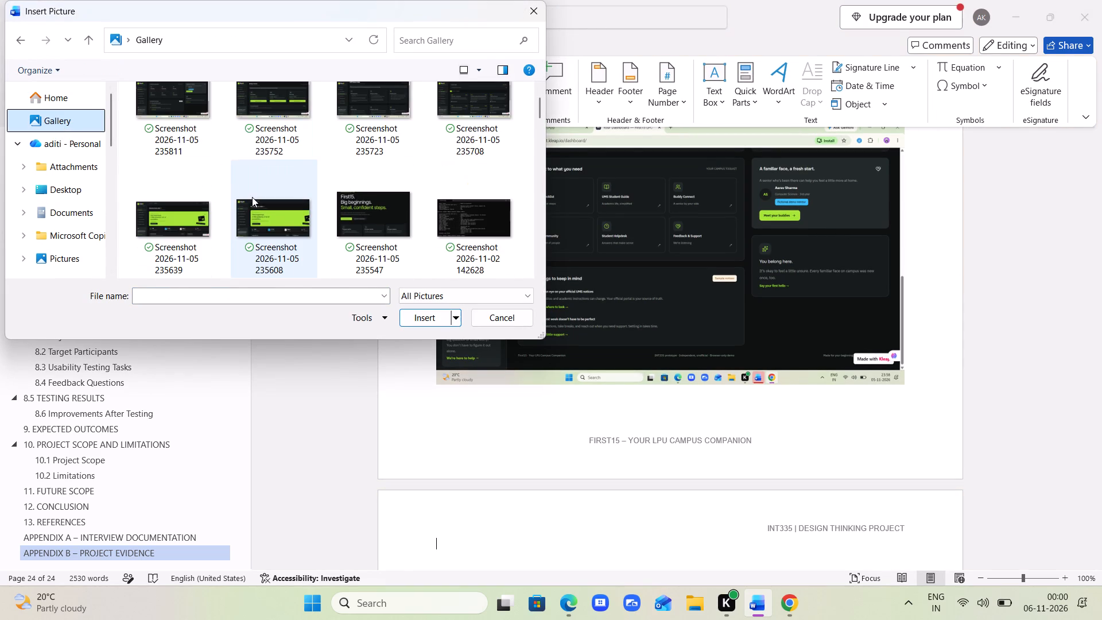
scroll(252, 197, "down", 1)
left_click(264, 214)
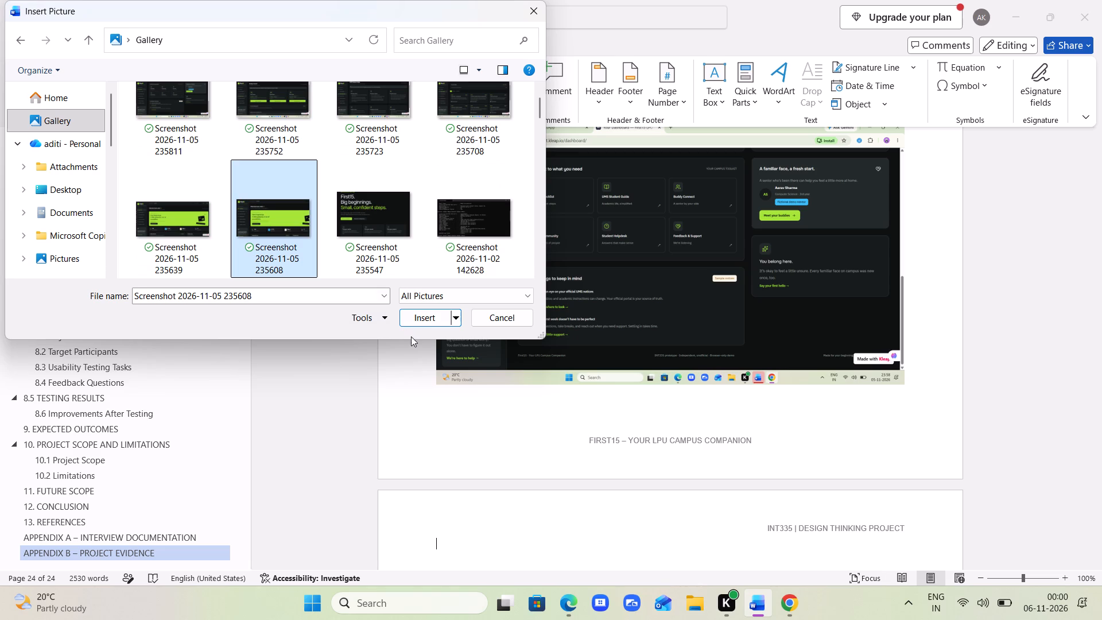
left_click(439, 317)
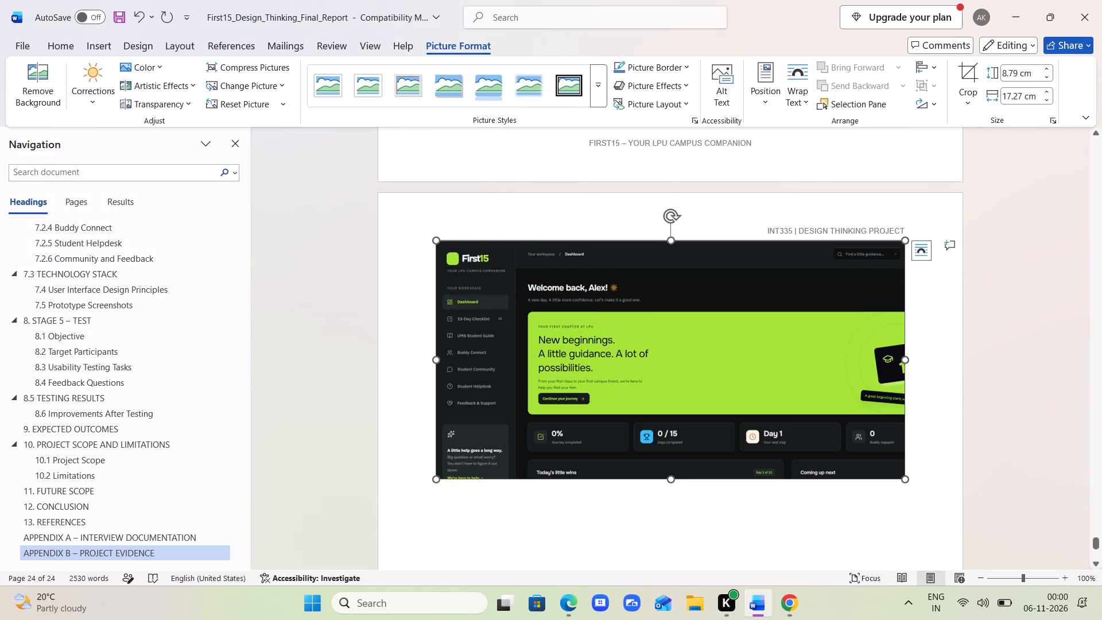
left_click(931, 475)
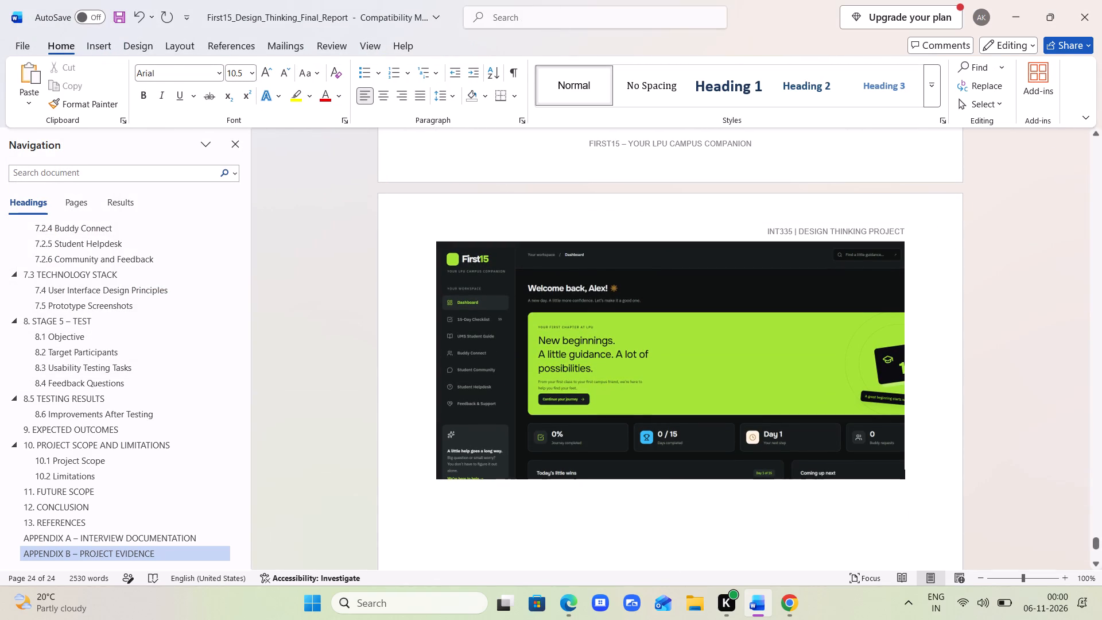
left_click(80, 44)
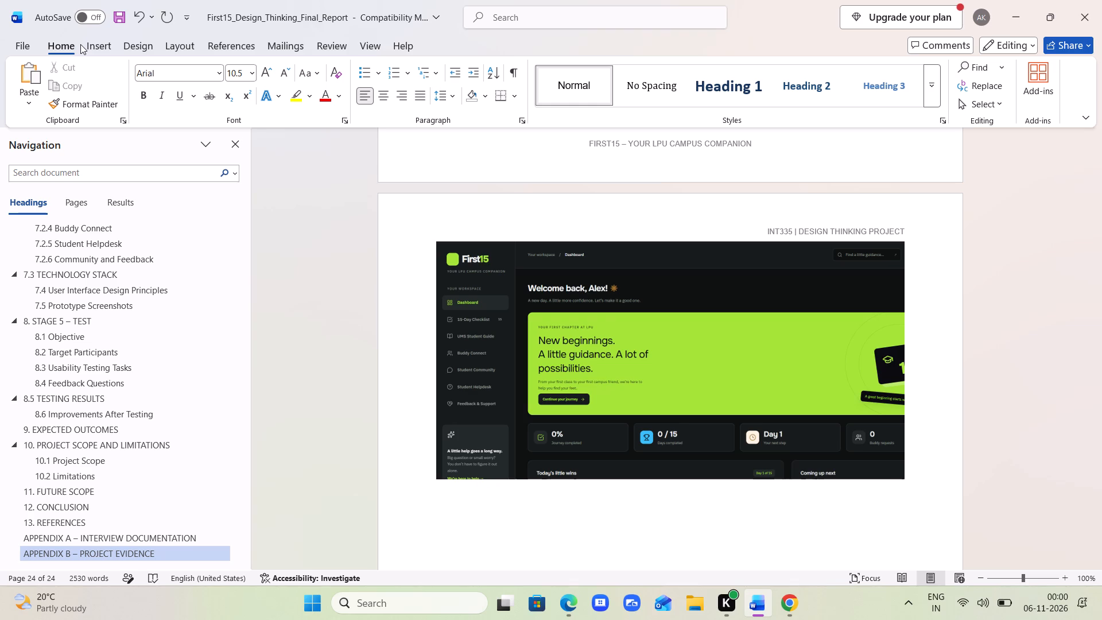
left_click(91, 45)
left_click(157, 92)
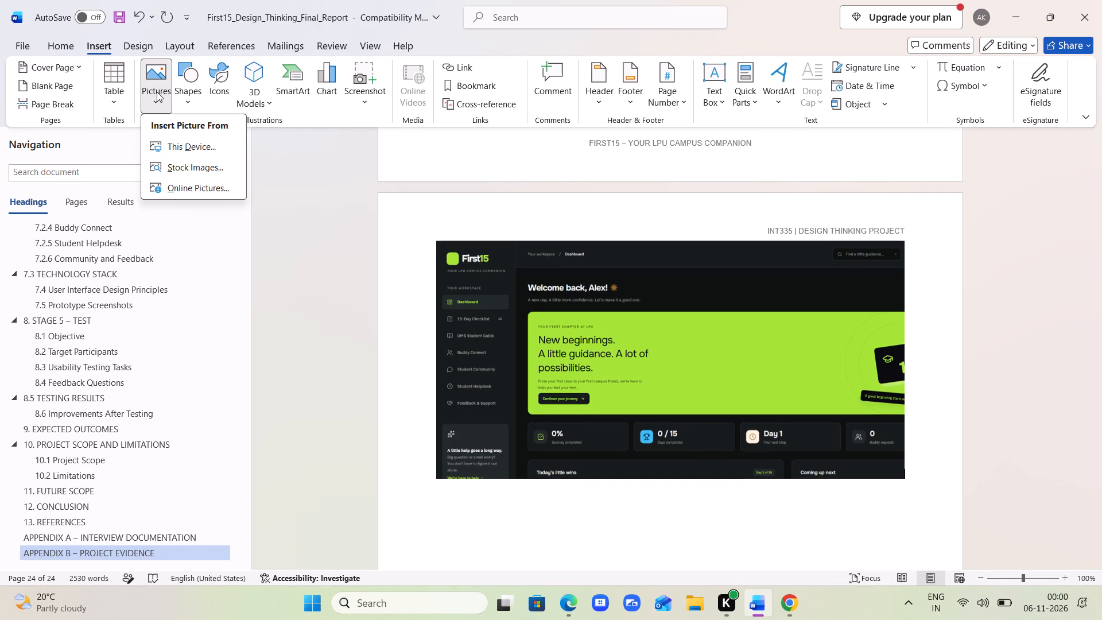
left_click(189, 153)
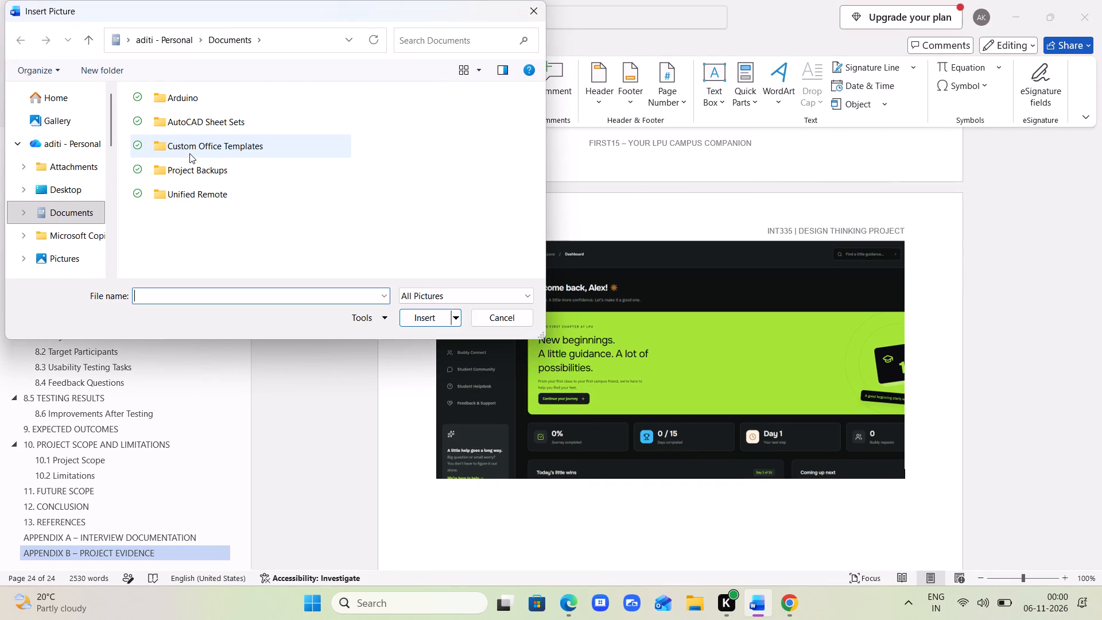
left_click(82, 127)
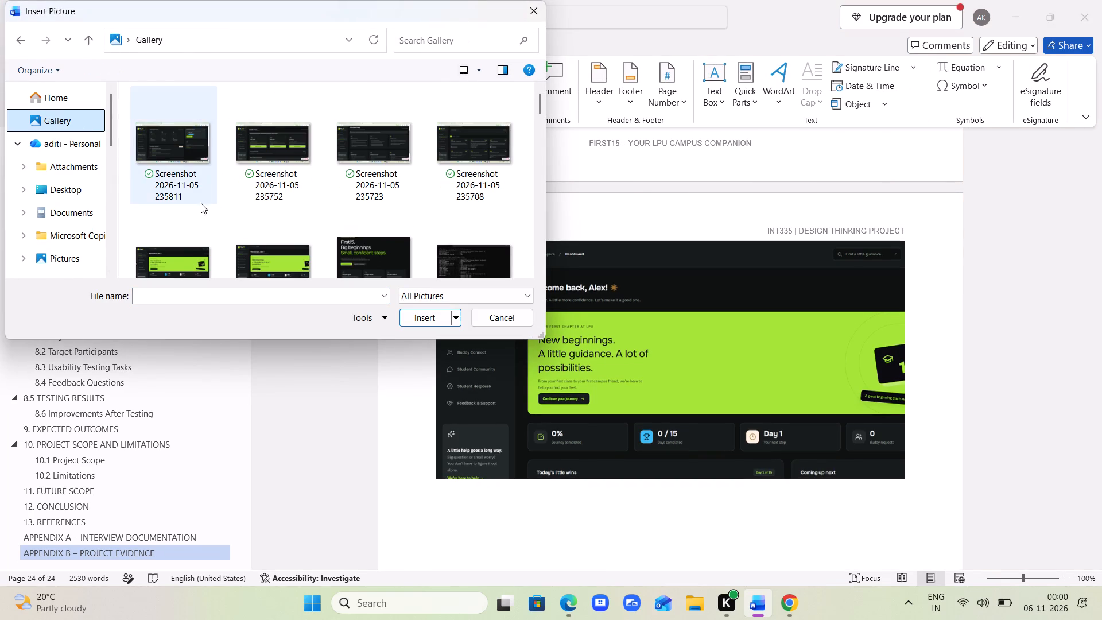
left_click(177, 258)
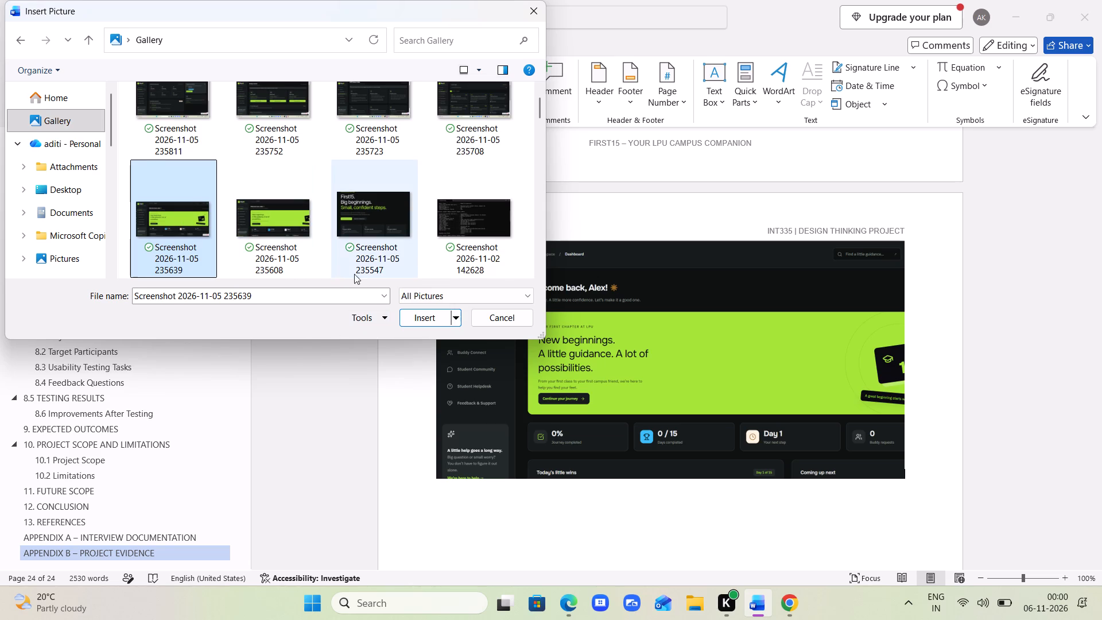
left_click(420, 316)
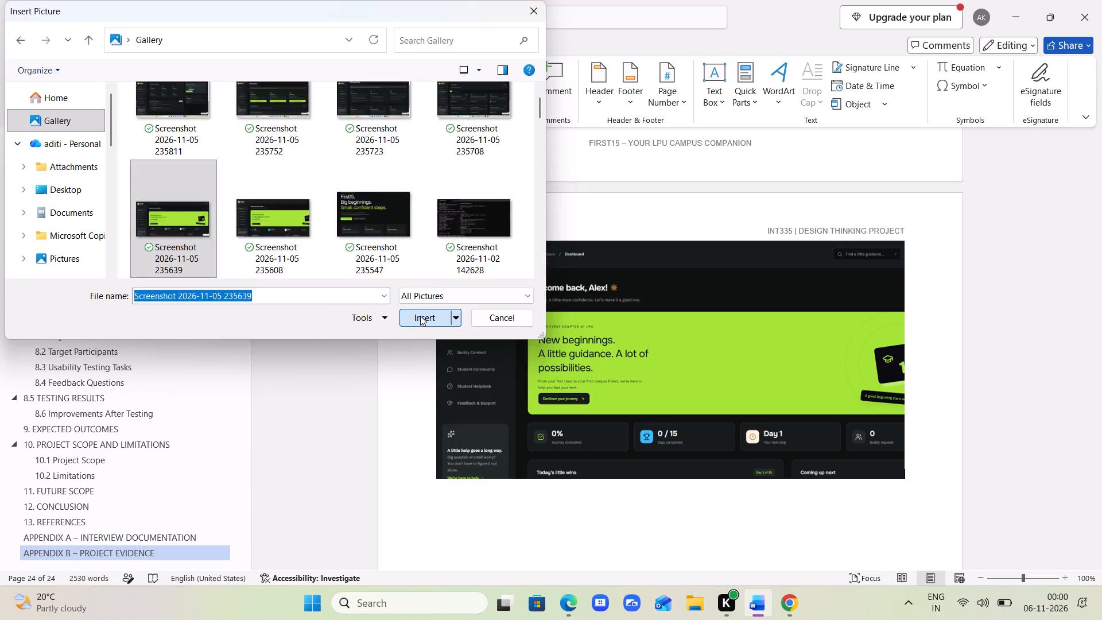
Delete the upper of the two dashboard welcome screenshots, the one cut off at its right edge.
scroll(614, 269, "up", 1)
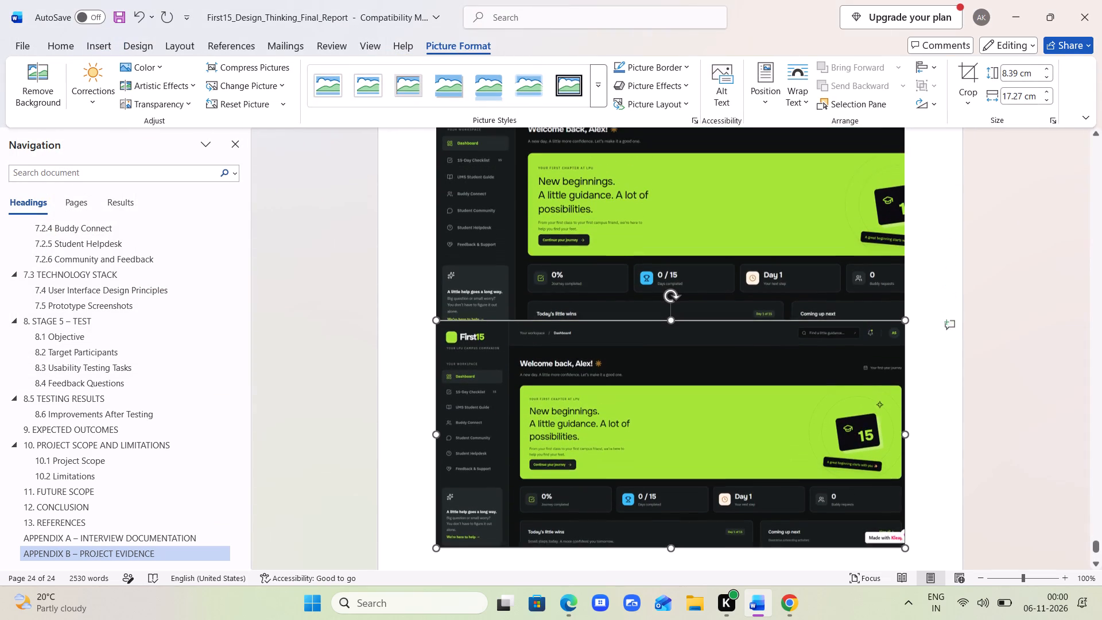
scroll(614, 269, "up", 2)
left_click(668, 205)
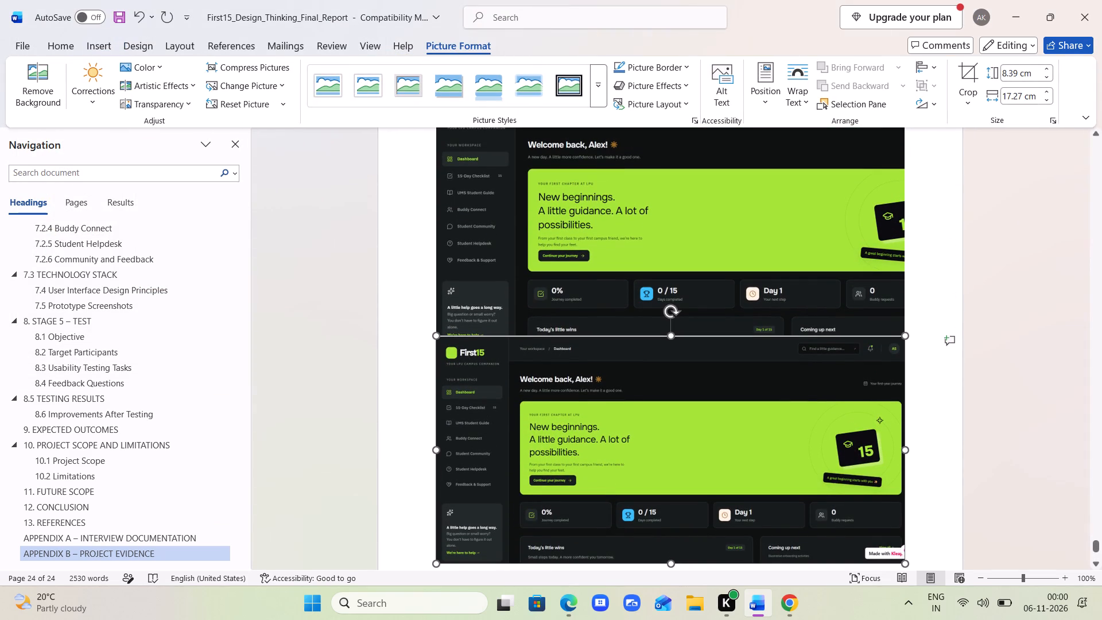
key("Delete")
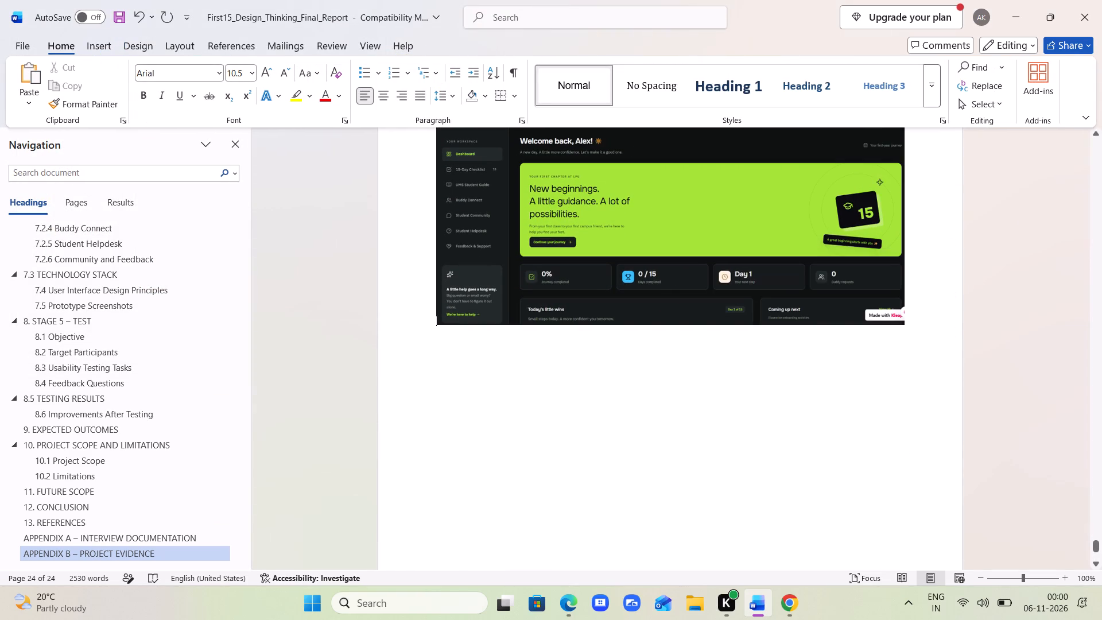
left_click(913, 330)
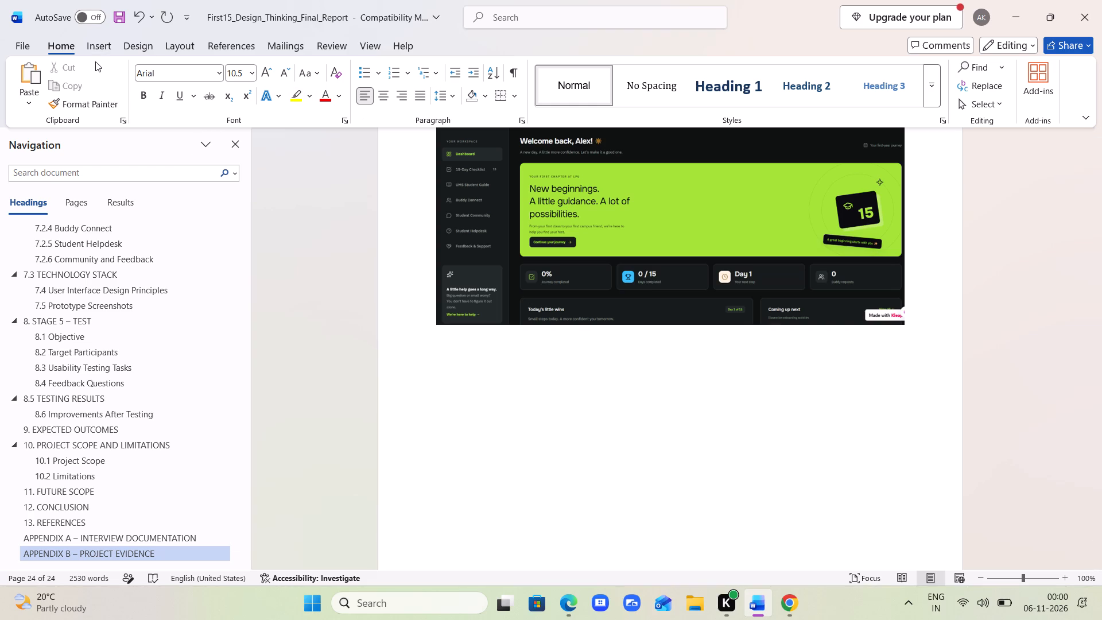
left_click(94, 51)
left_click(156, 90)
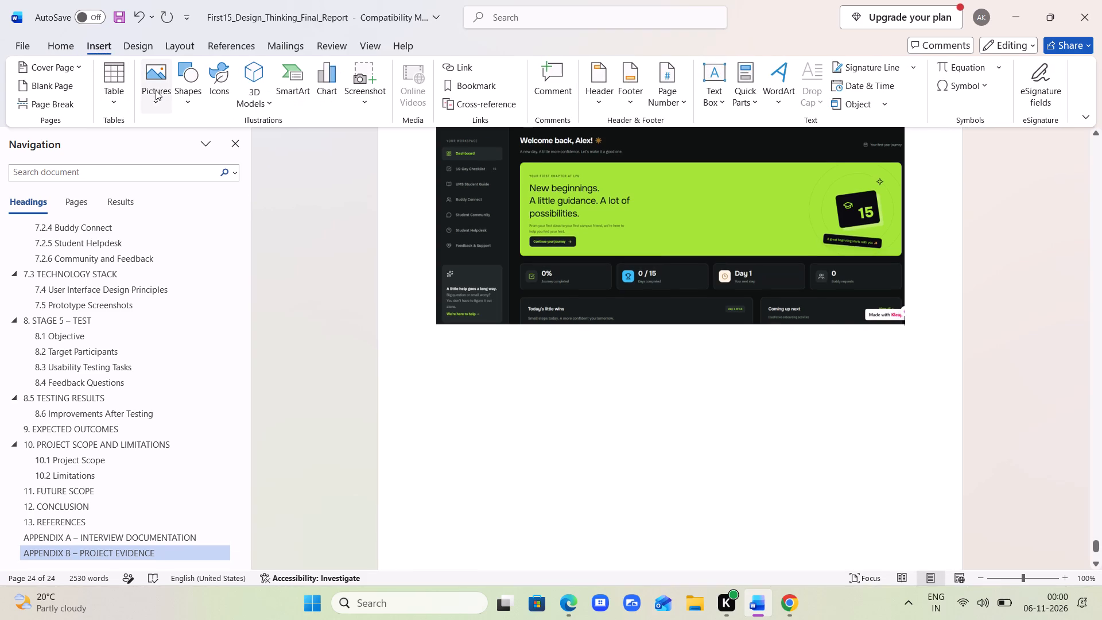
left_click(205, 144)
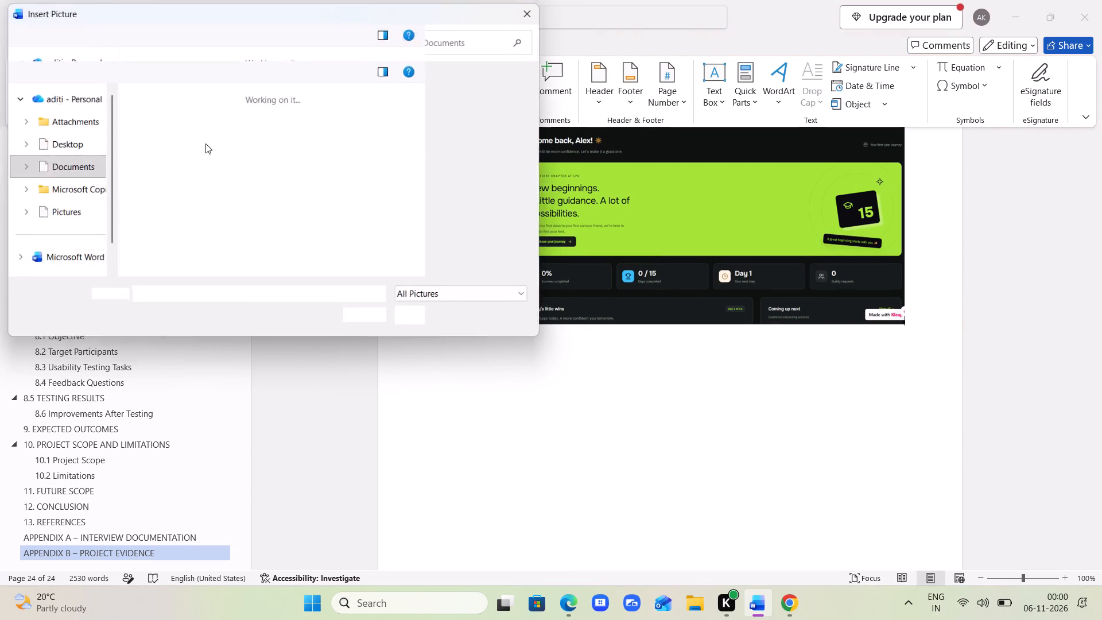
left_click(86, 128)
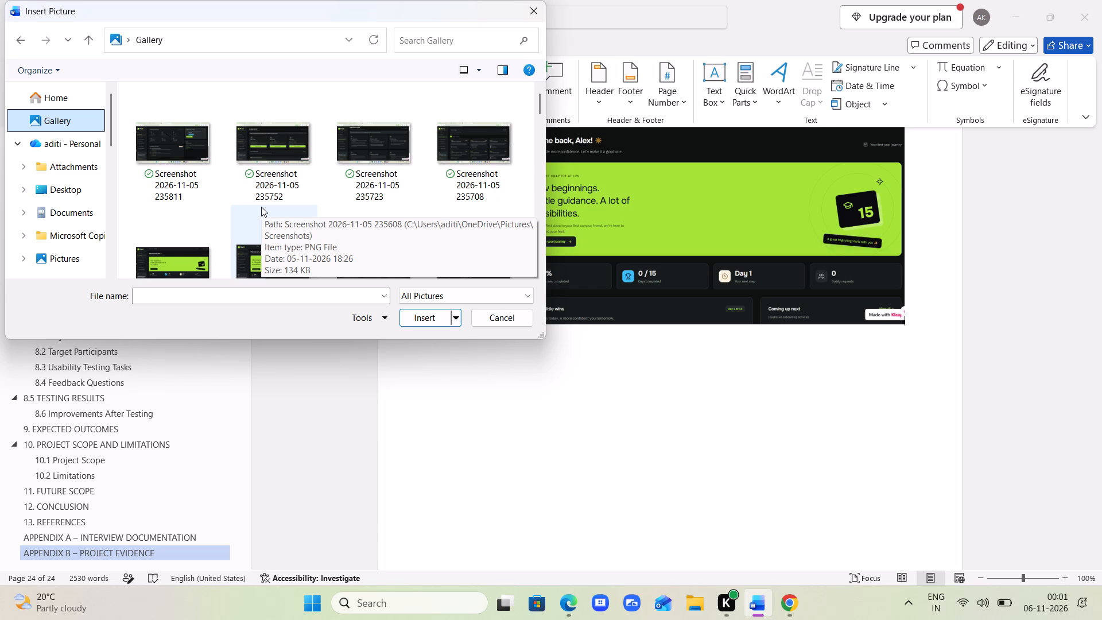
left_click(468, 163)
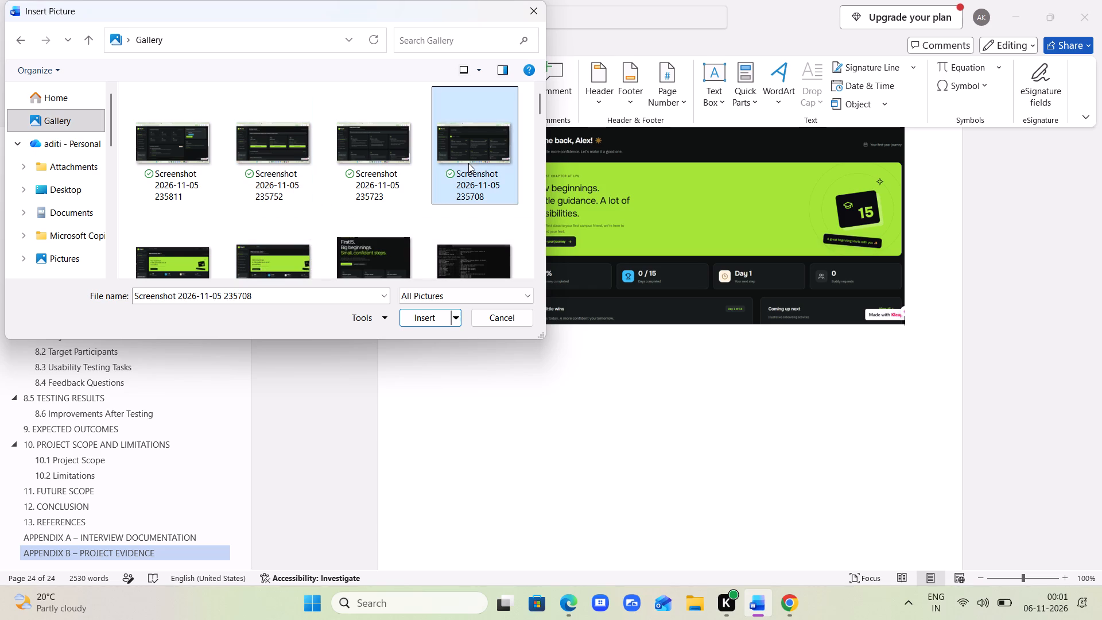
left_click(425, 323)
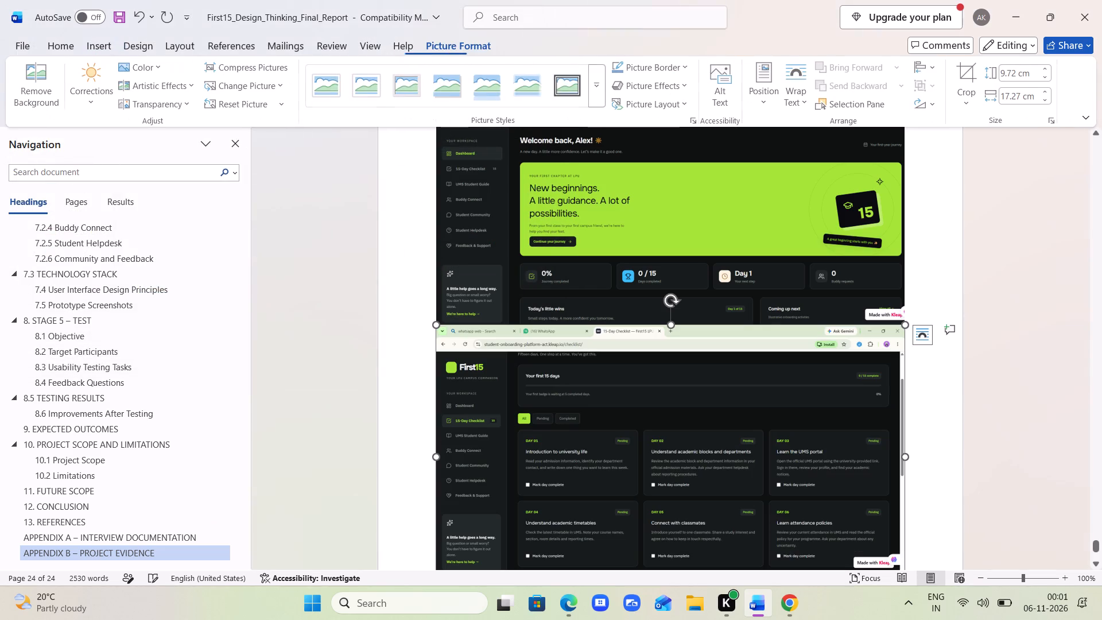
Separate the dashboard welcome and 15-Day Checklist screenshots with blank lines.
left_click(938, 298)
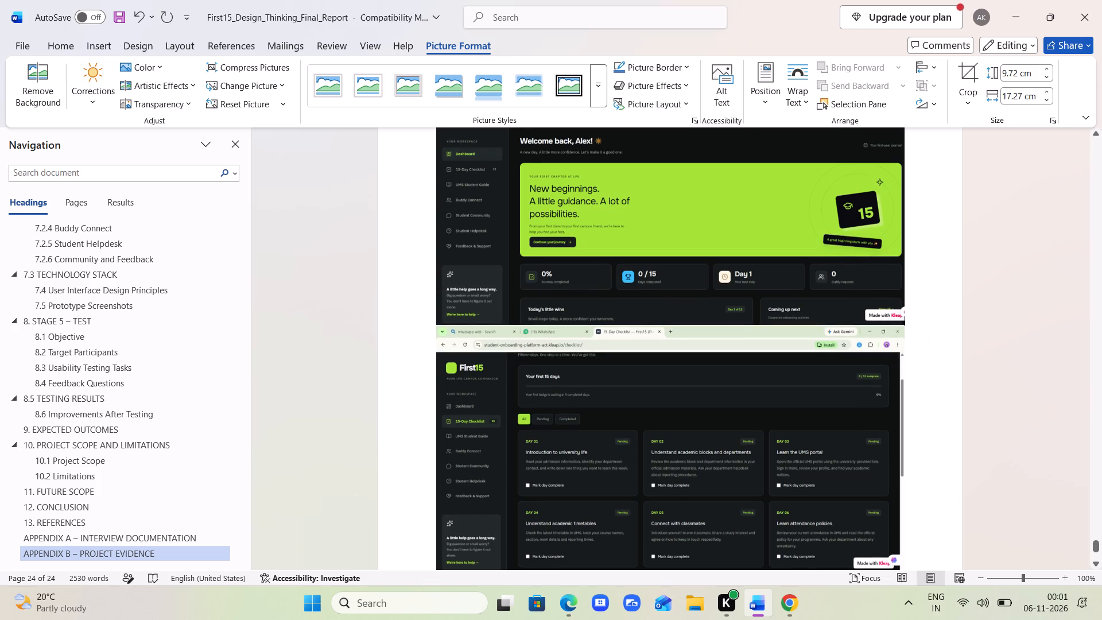
key("Return")
key("Return")
key("Return")
key("Return")
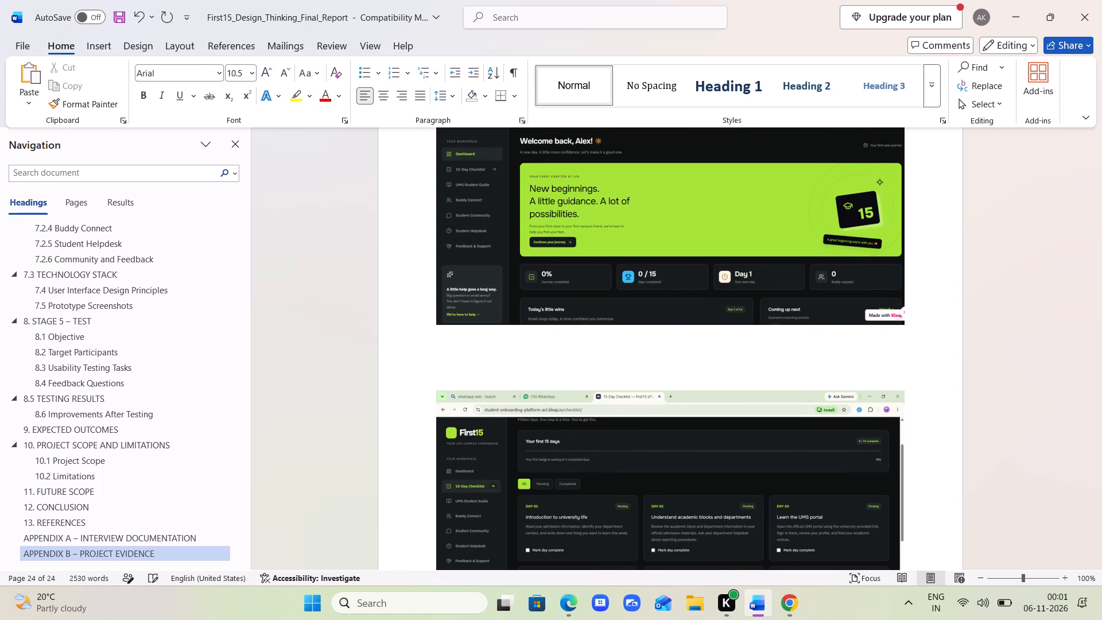
Add blank lines after the 15-Day Checklist screenshot until a new page starts, and place the cursor there.
scroll(938, 298, "down", 2)
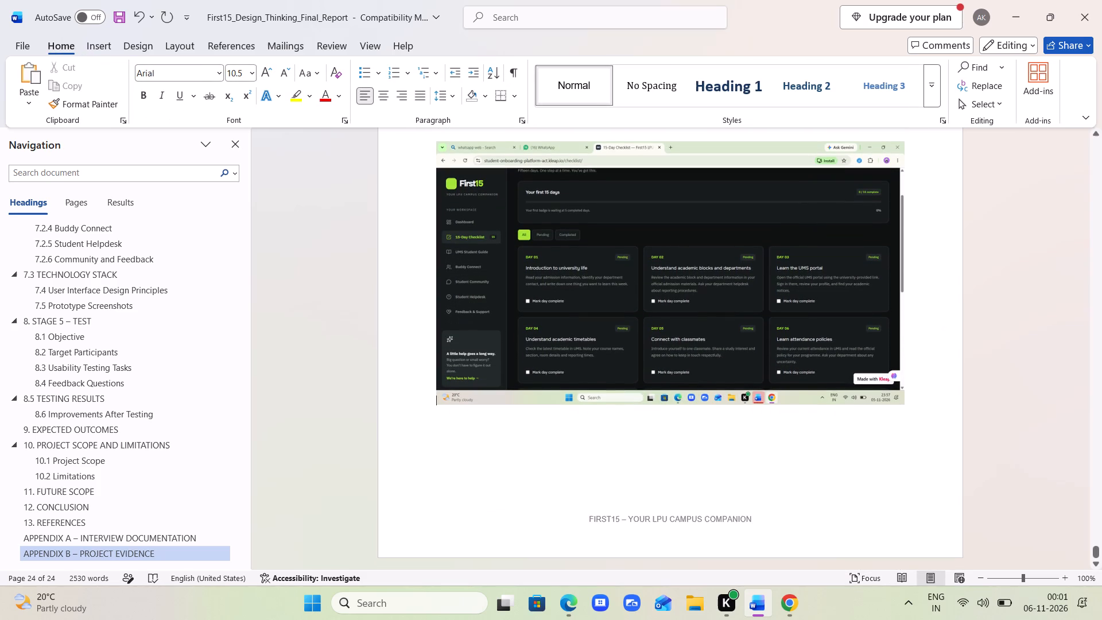
scroll(938, 298, "right", 2)
left_click(940, 383)
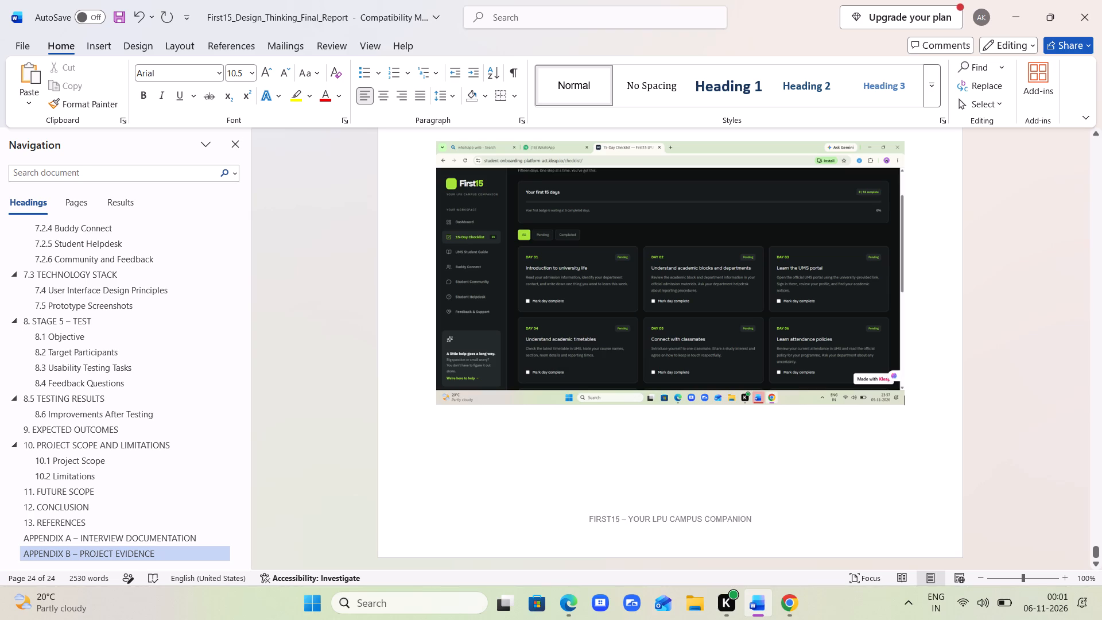
key("Return")
key("Return")
key("Return")
key("Return")
key("Return")
key("Return")
key("Return")
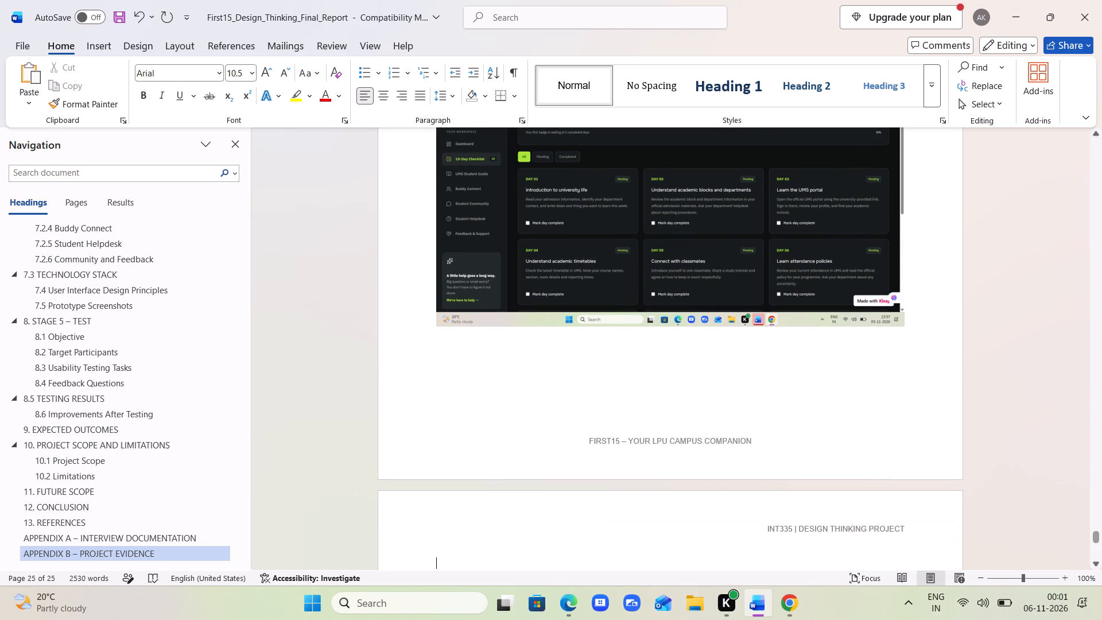
left_click(490, 509)
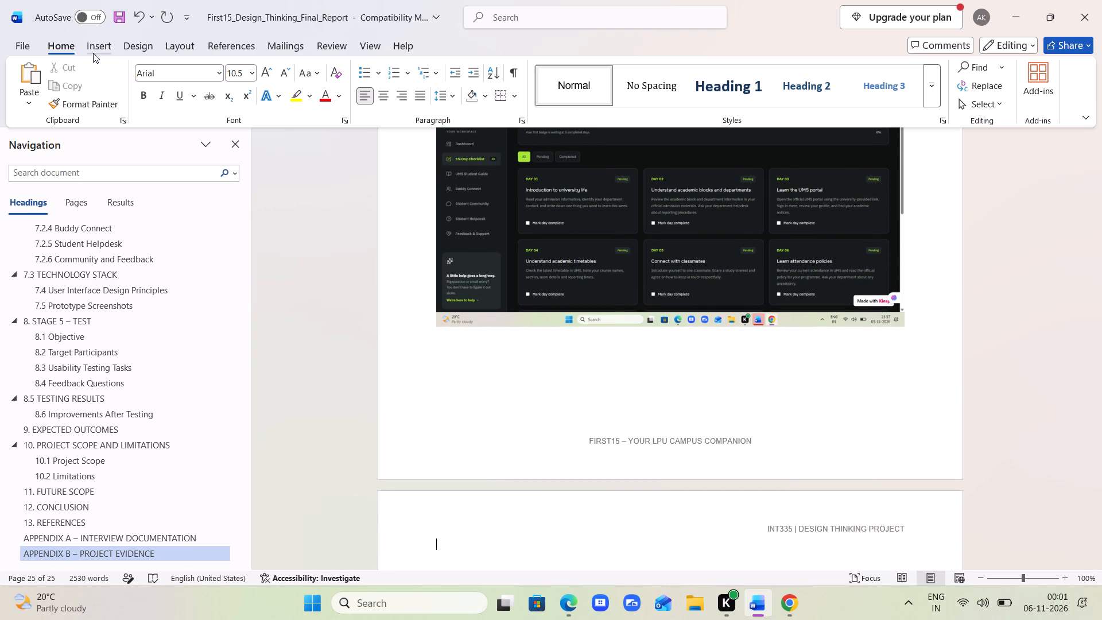
left_click(91, 48)
left_click(158, 95)
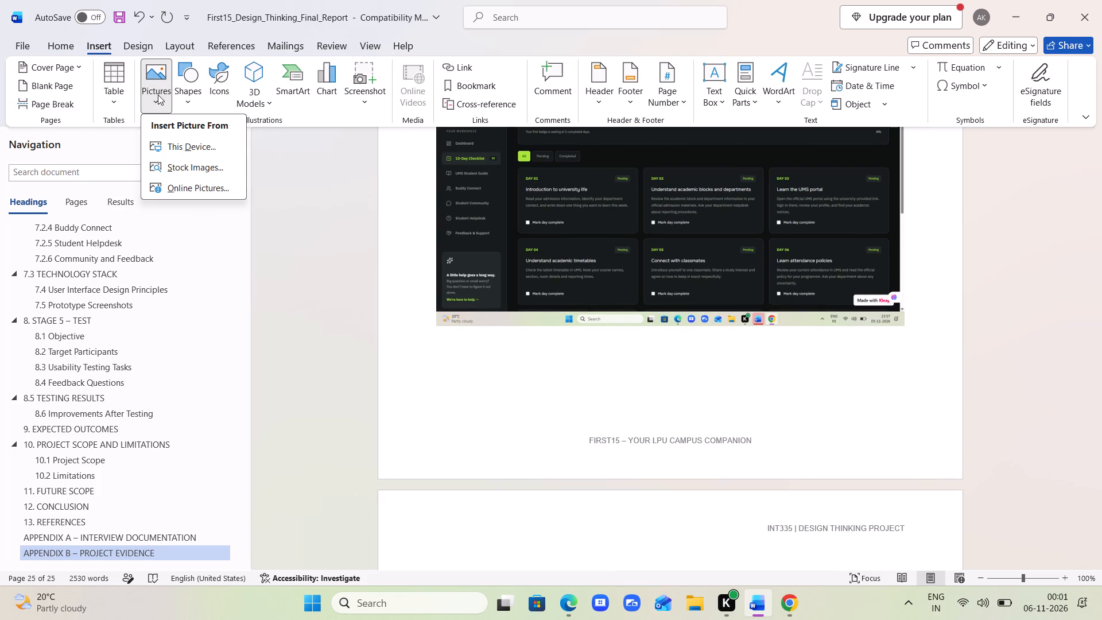
left_click(176, 152)
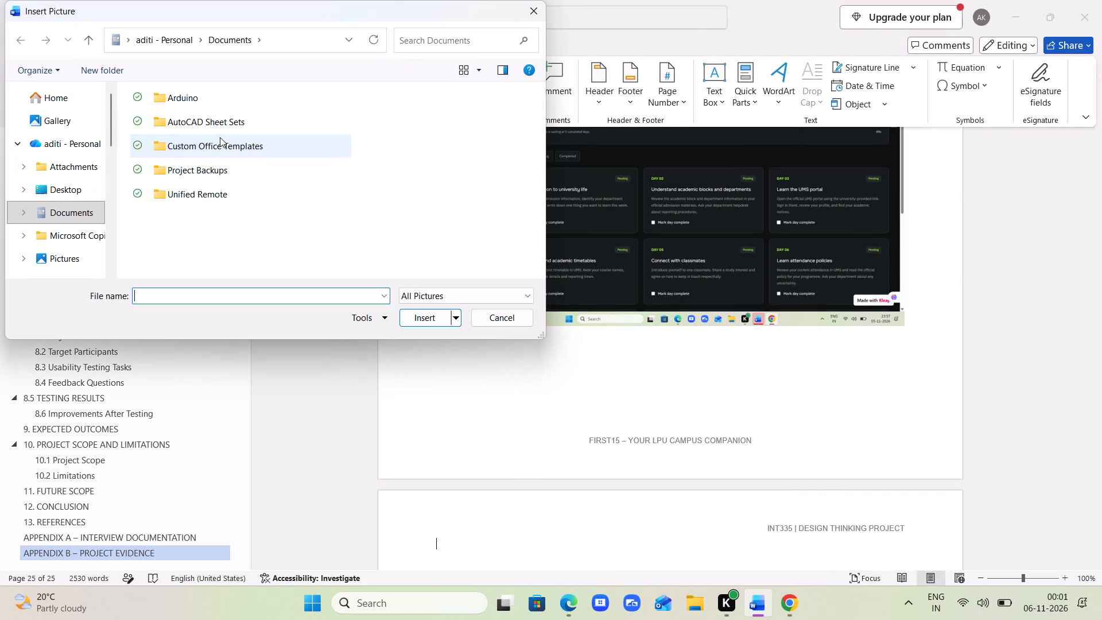
left_click(71, 123)
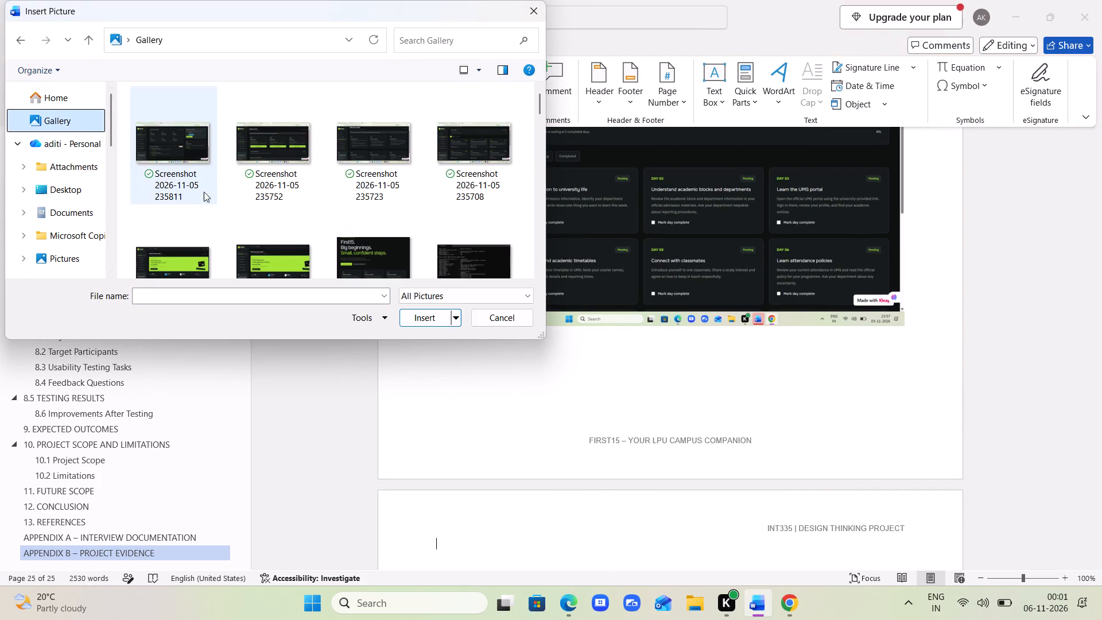
left_click(355, 182)
left_click(442, 316)
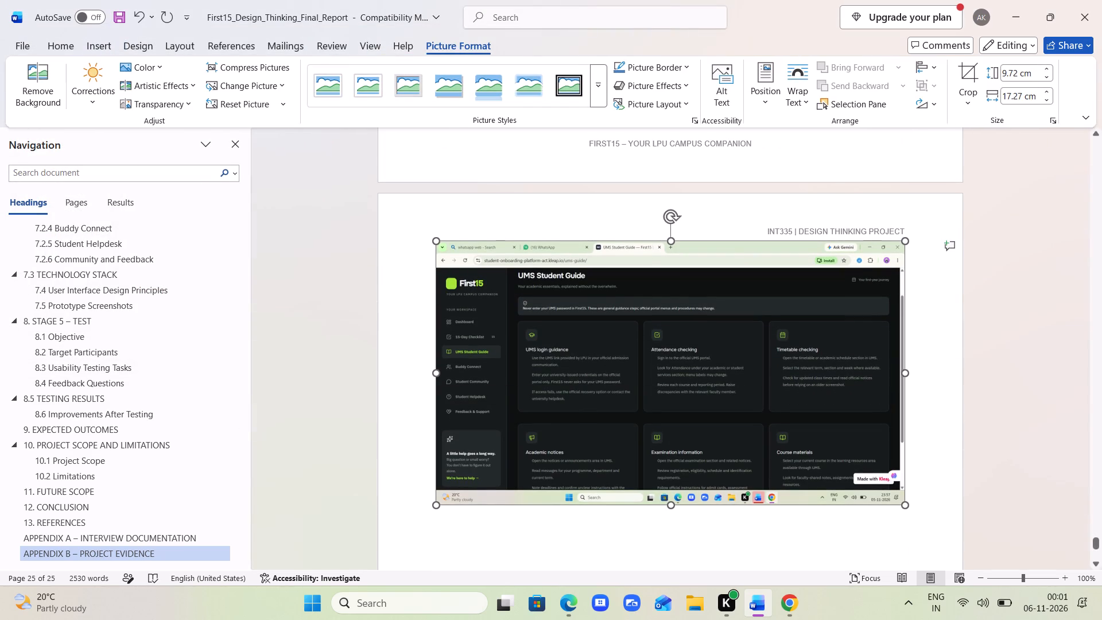
left_click(945, 476)
key("Return")
key("Return")
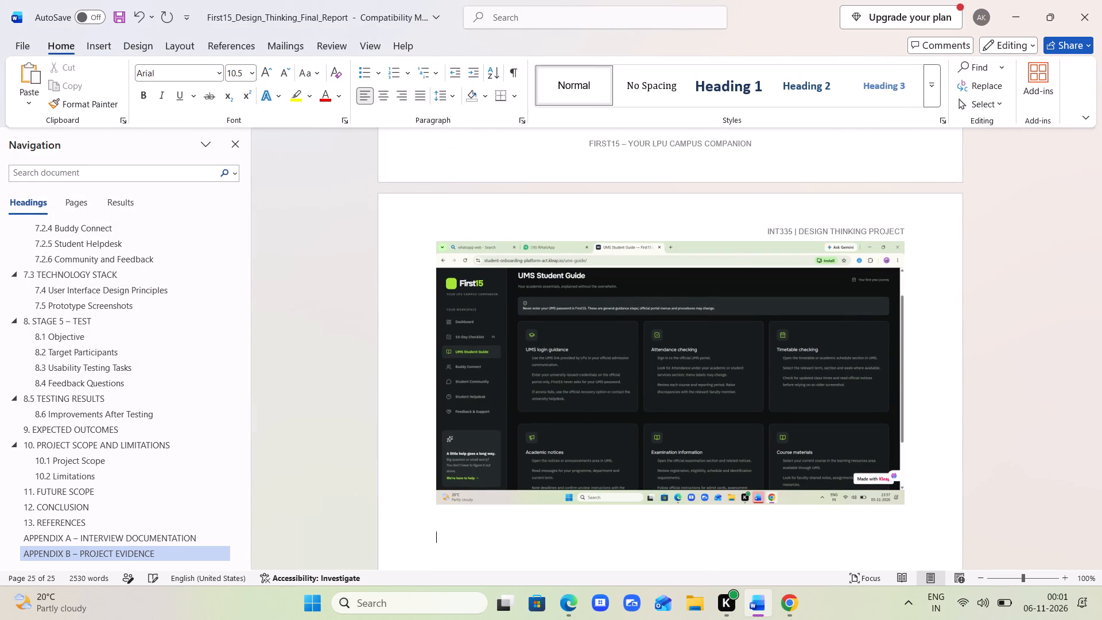
left_click(91, 40)
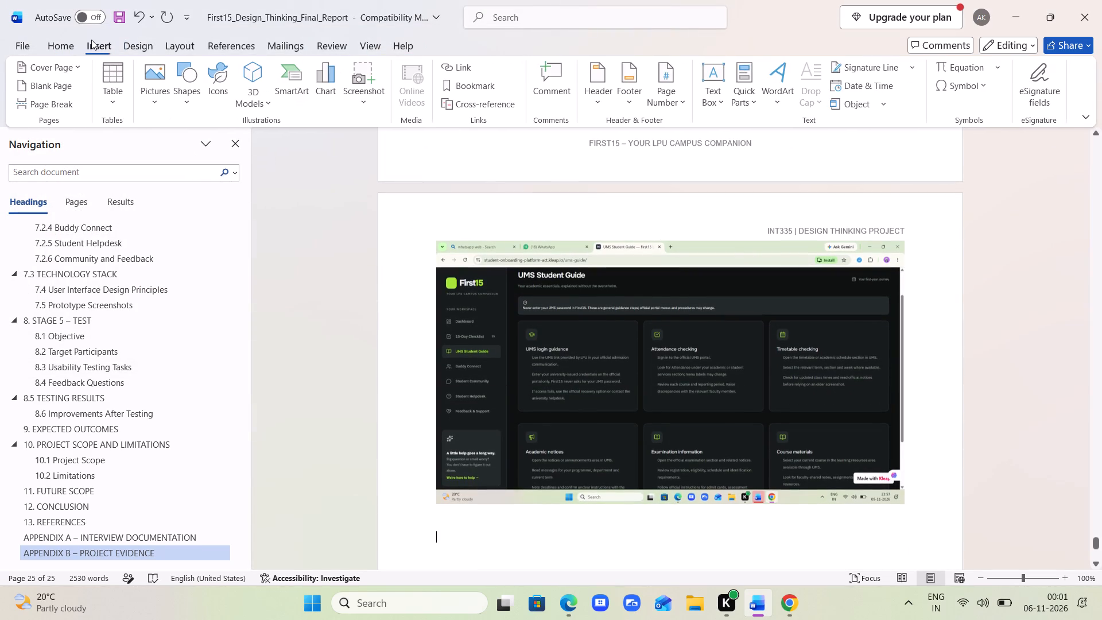
left_click(149, 95)
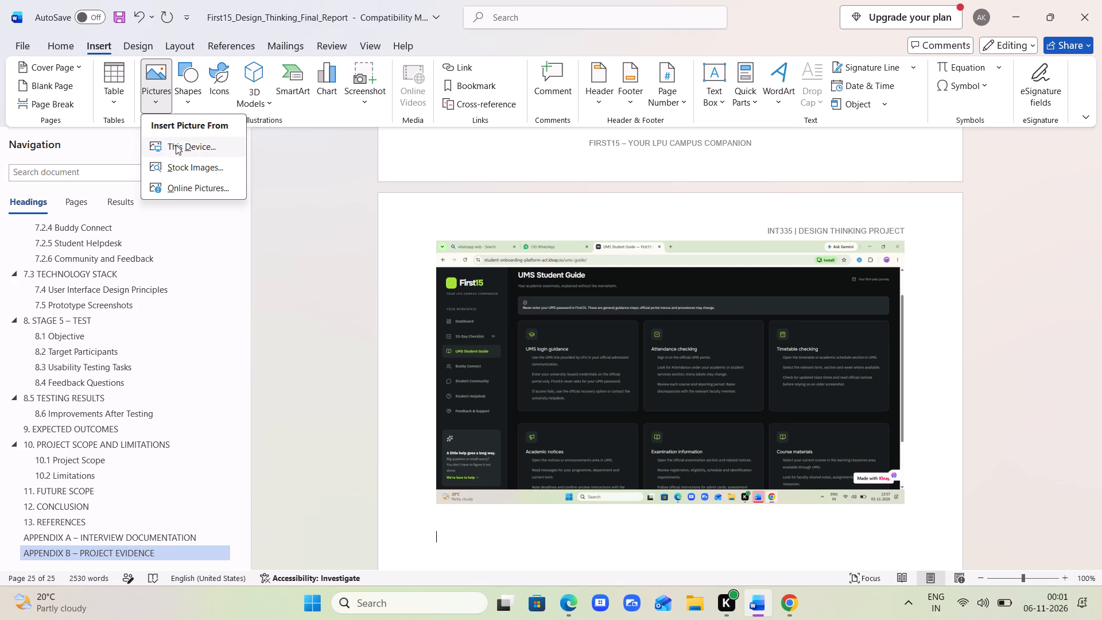
left_click(176, 145)
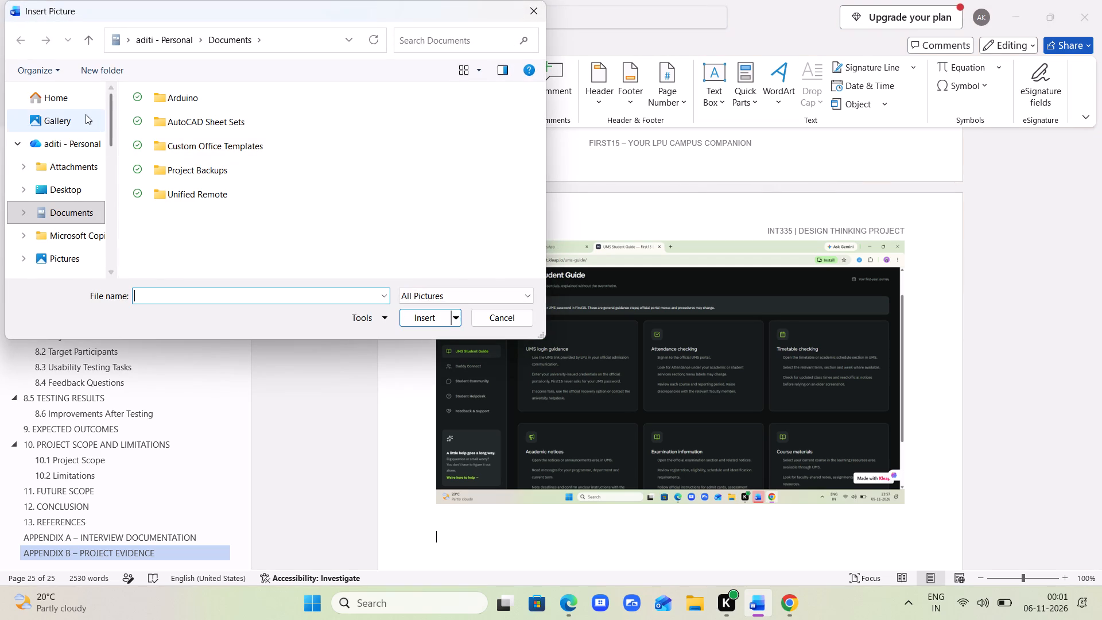
left_click(86, 114)
left_click(264, 177)
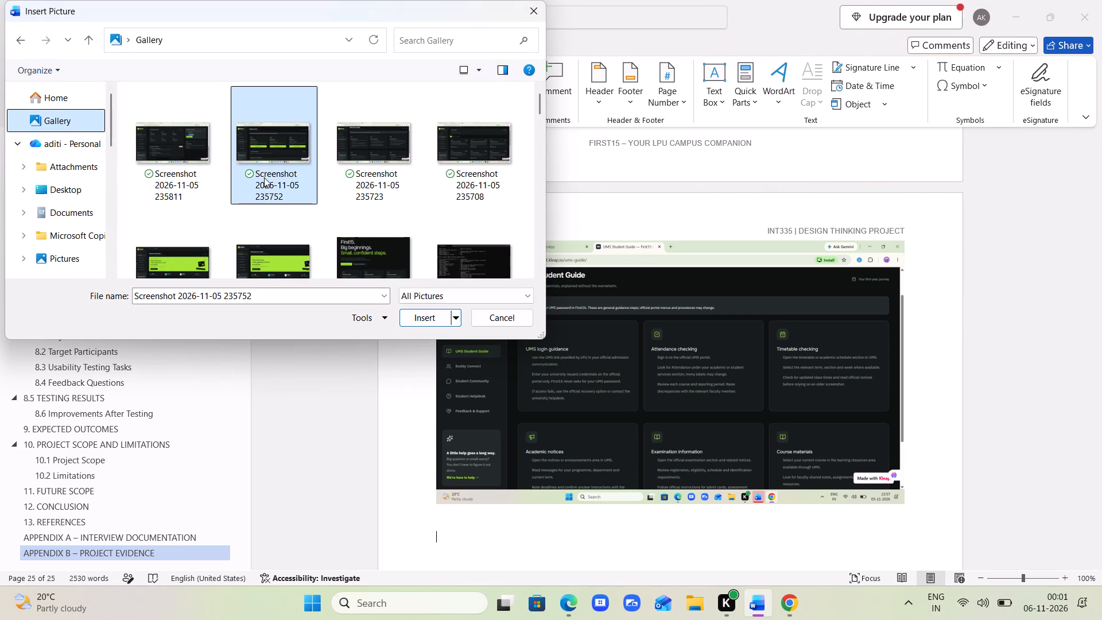
left_click(417, 326)
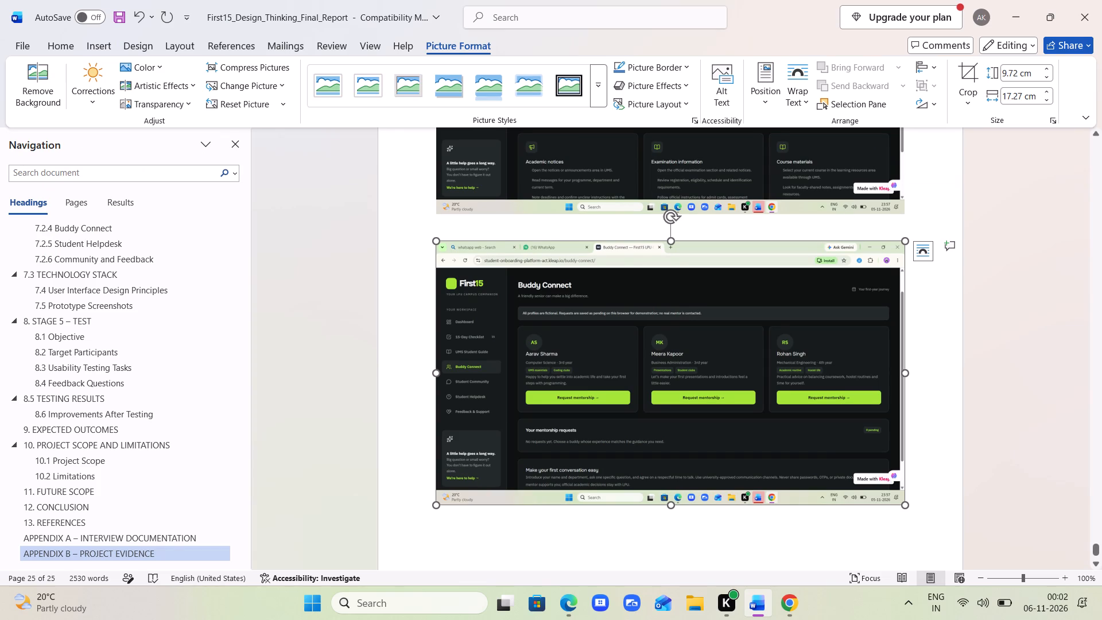
Separate the UMS Student Guide and Buddy Connect screenshots with three more line breaks.
left_click(903, 214)
left_click(903, 214)
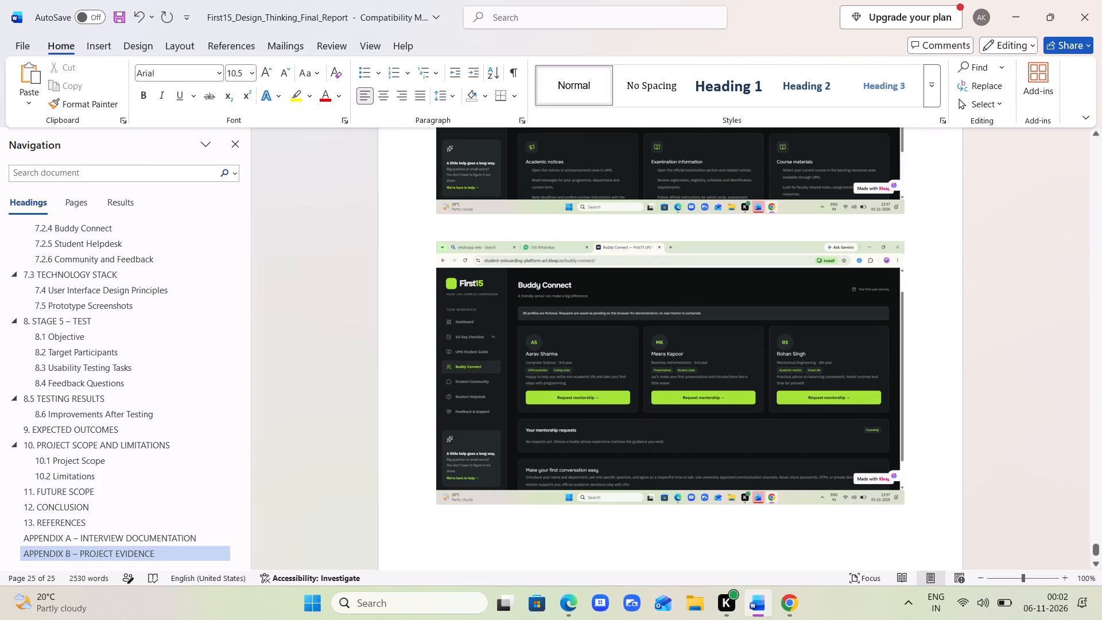
key("Return")
key("Return")
key("Return")
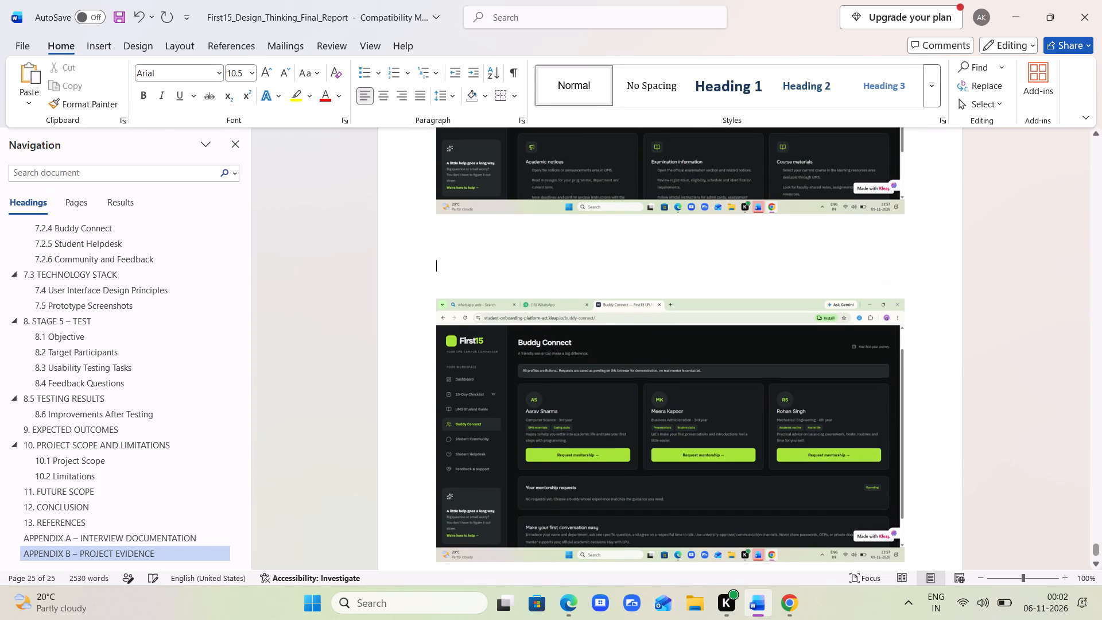
Review the layout of the inserted screenshots from the end of the report back to the Appendix B heading.
scroll(1017, 241, "down", 3)
scroll(1017, 241, "up", 3)
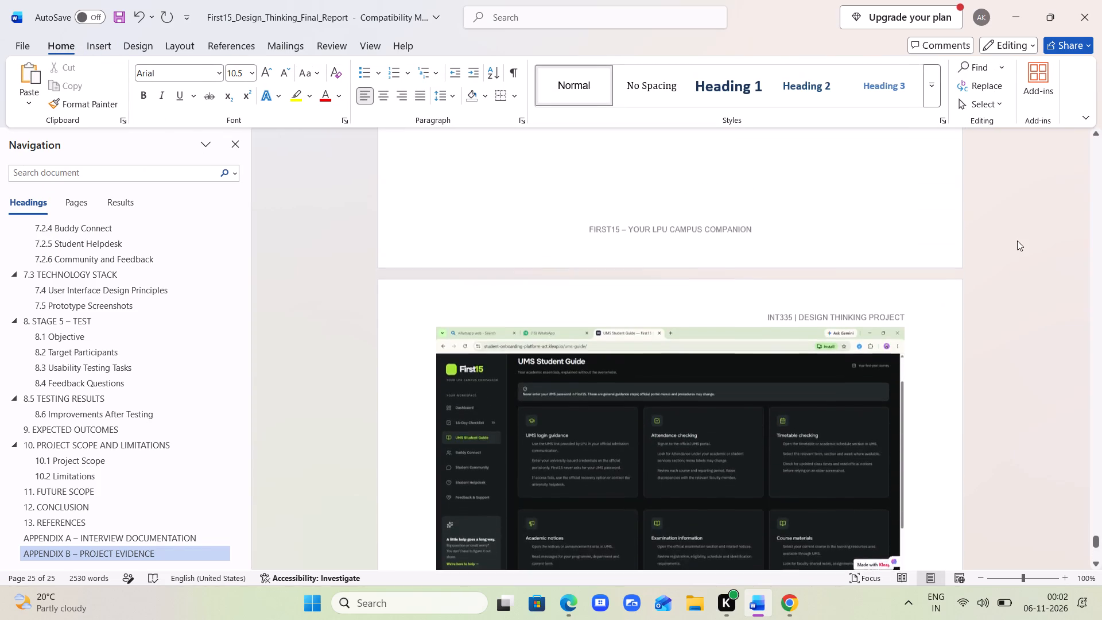
scroll(1017, 241, "up", 6)
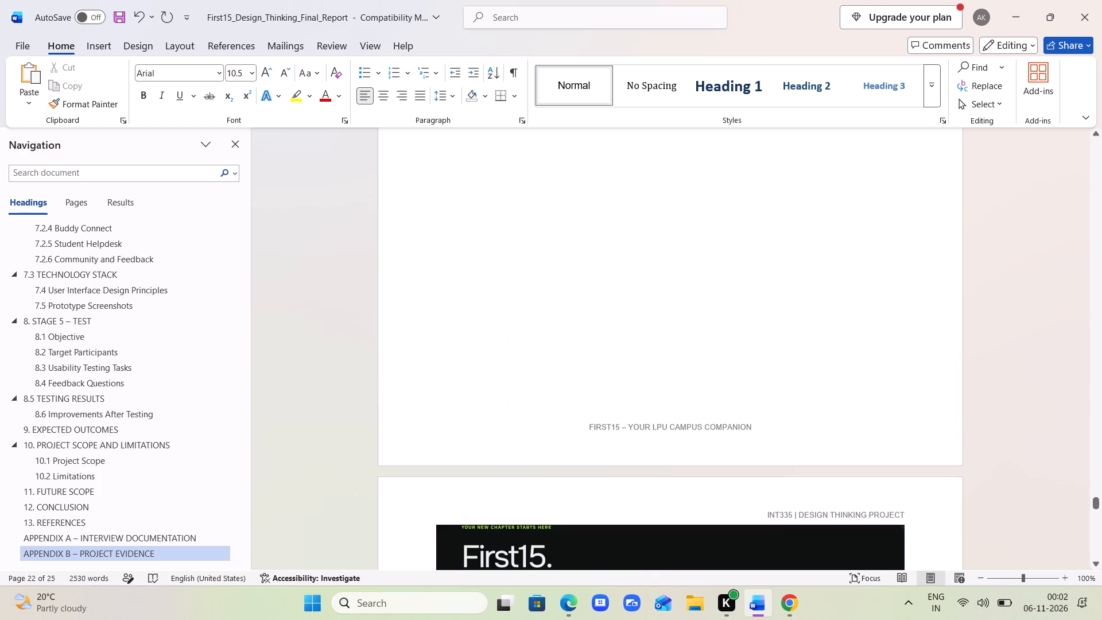
scroll(1017, 241, "up", 3)
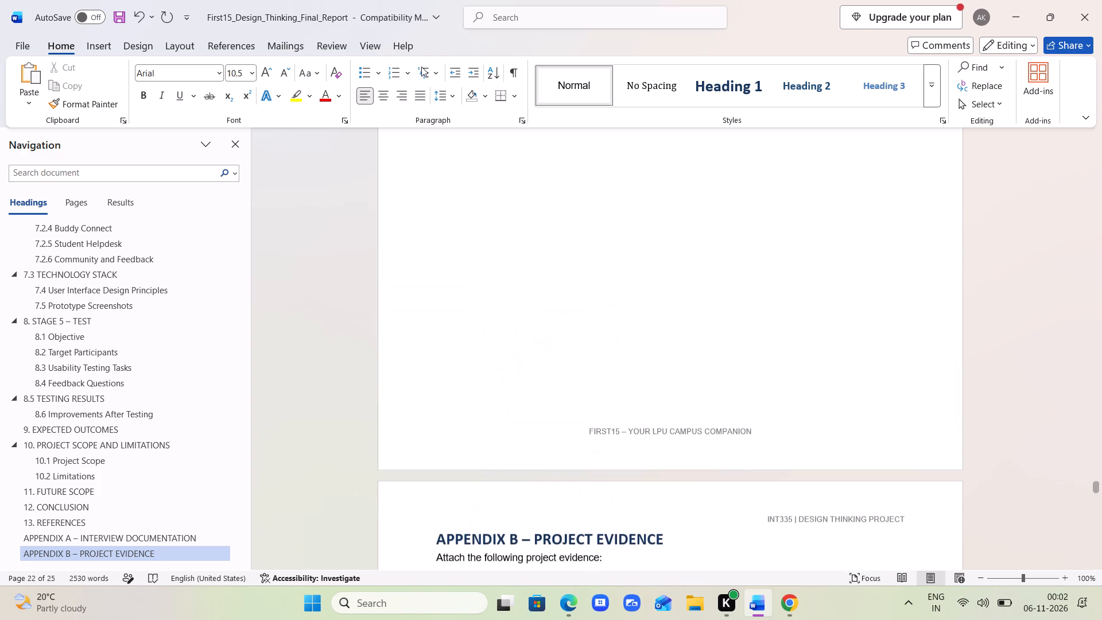
Save the report as a PDF named First15_Design_Thinking_Final_Report on the Desktop, and dismiss the choice of app for opening it.
left_click(30, 47)
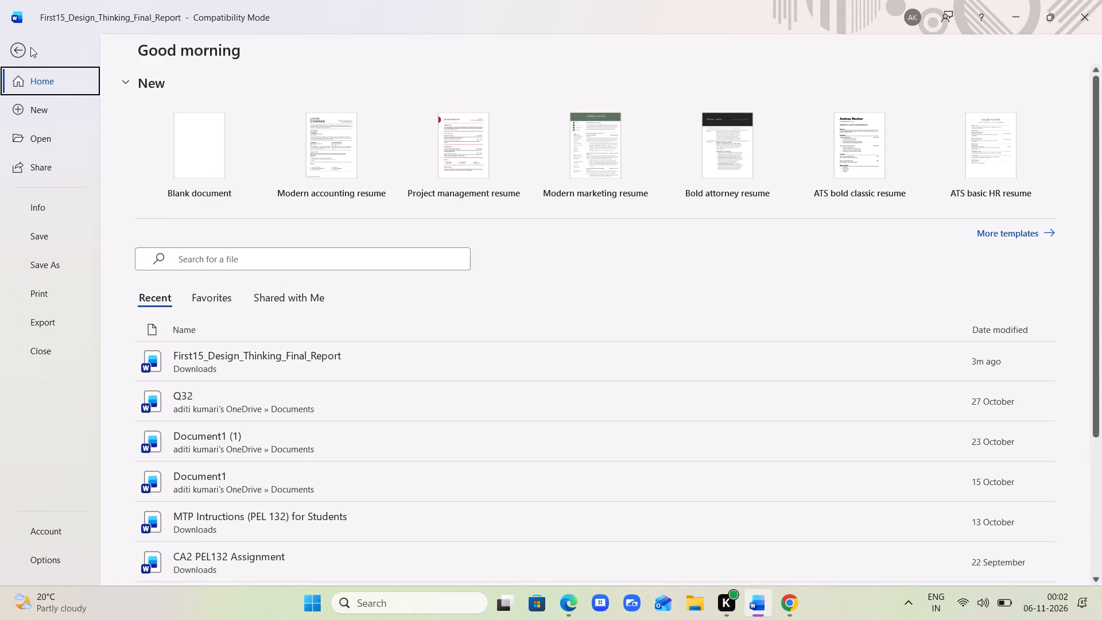
left_click(49, 262)
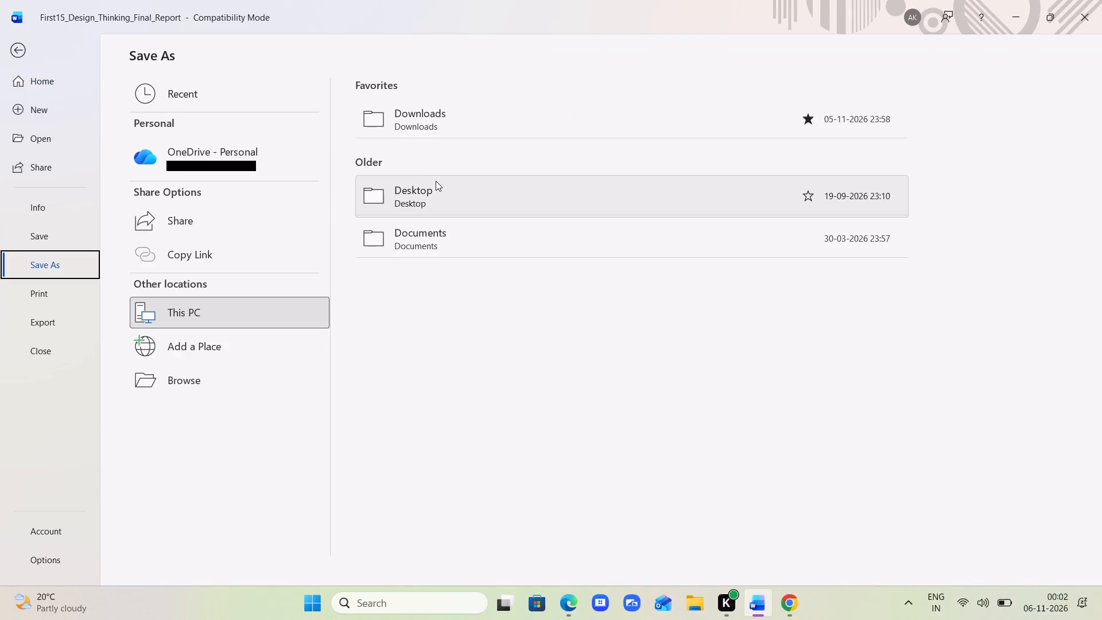
left_click(436, 181)
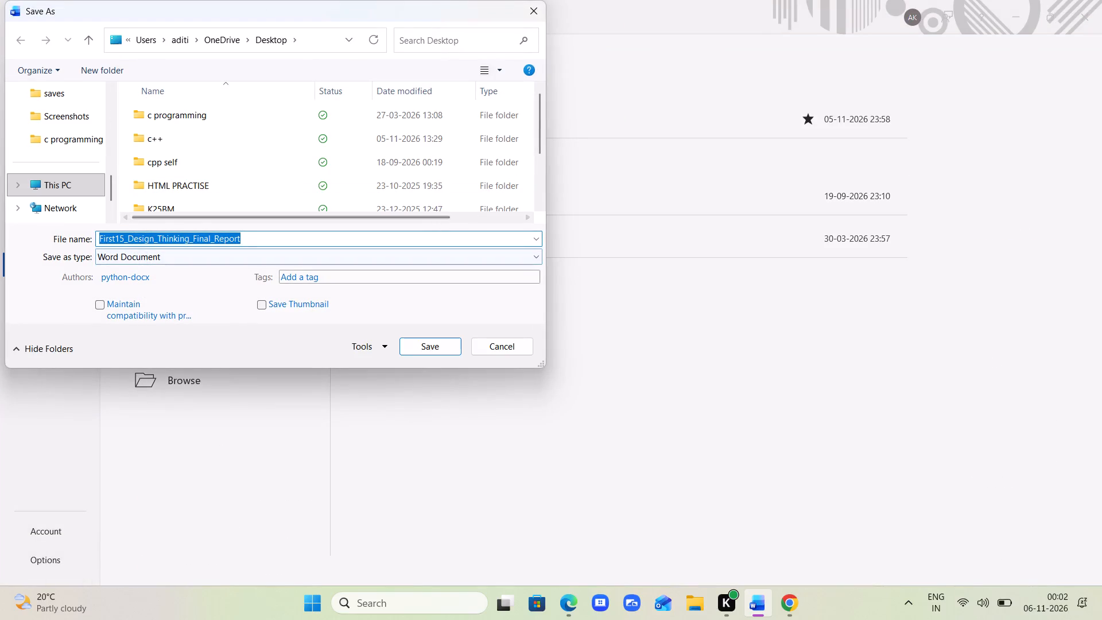
left_click(471, 257)
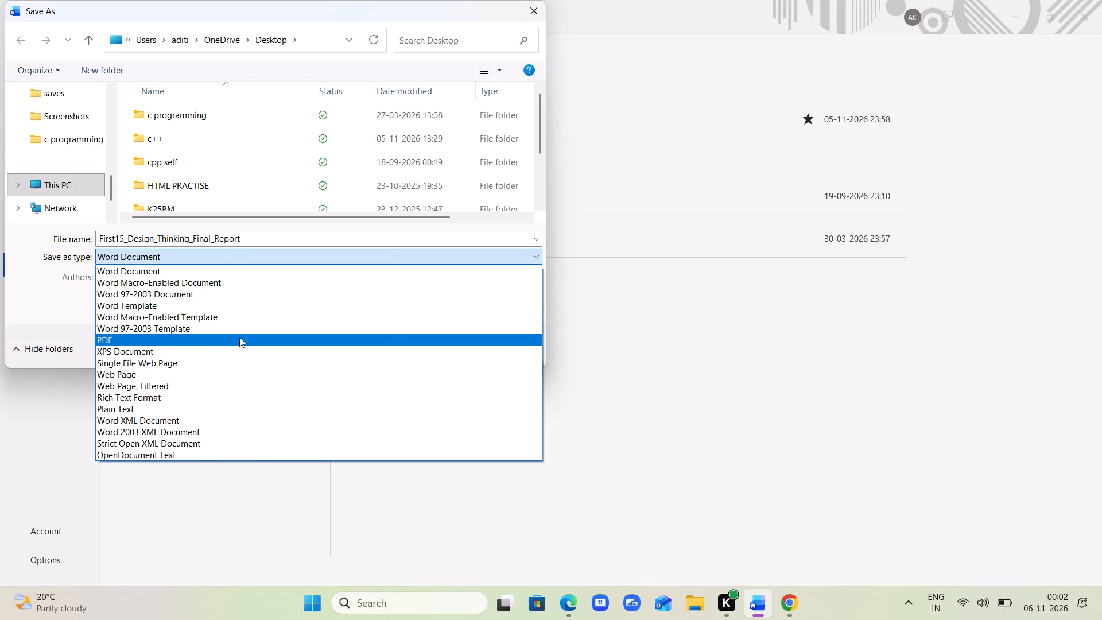
left_click(245, 340)
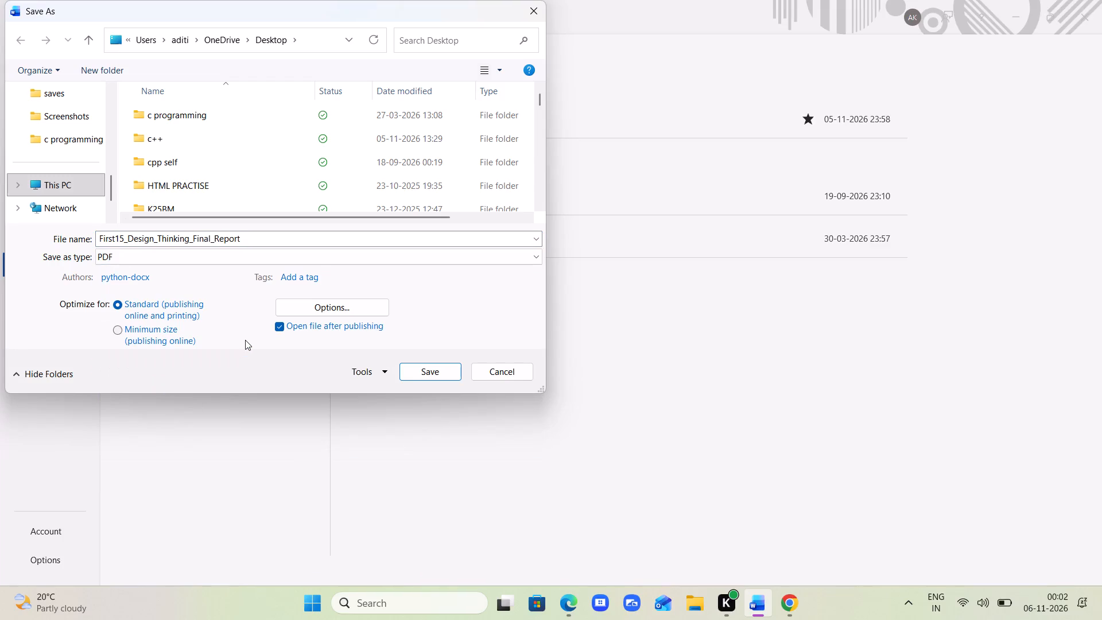
left_click(430, 373)
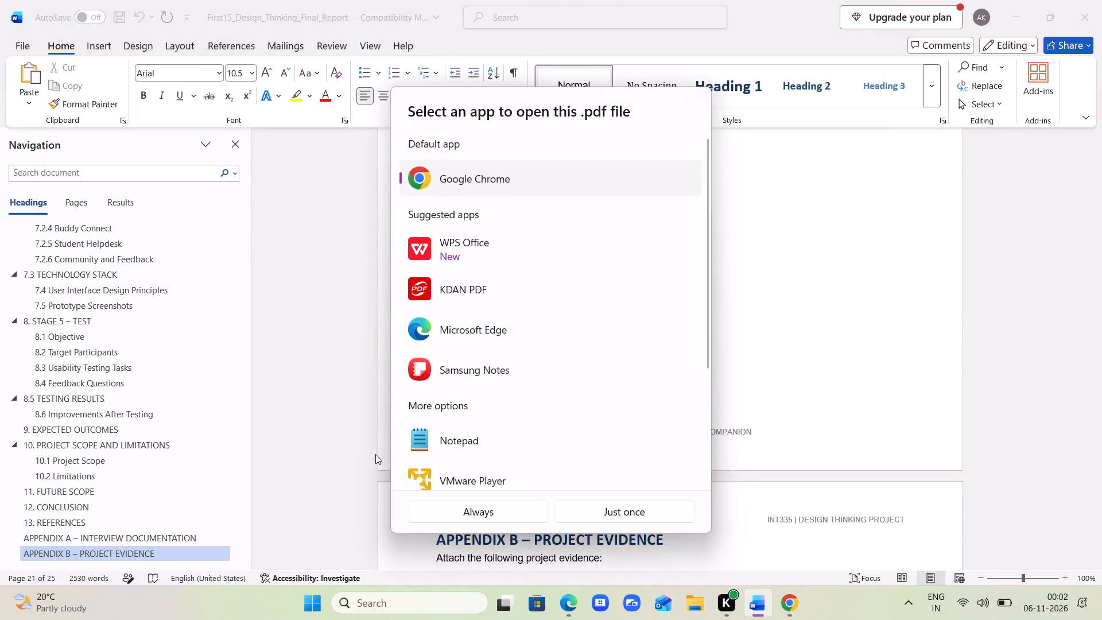
left_click(346, 415)
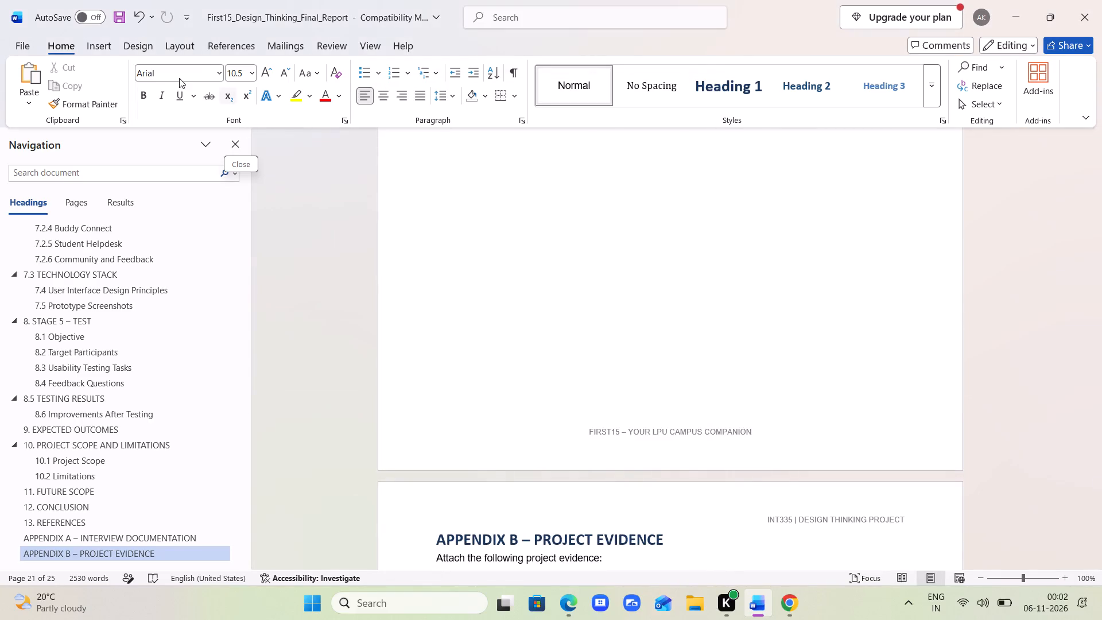
Start turning on AutoSave for the report.
left_click(89, 16)
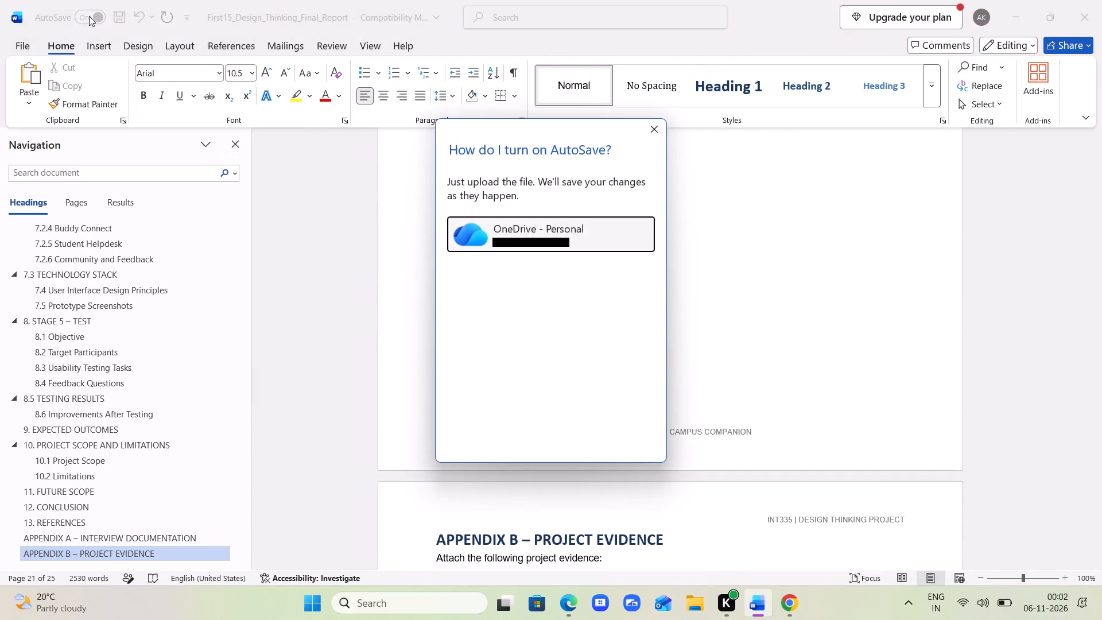
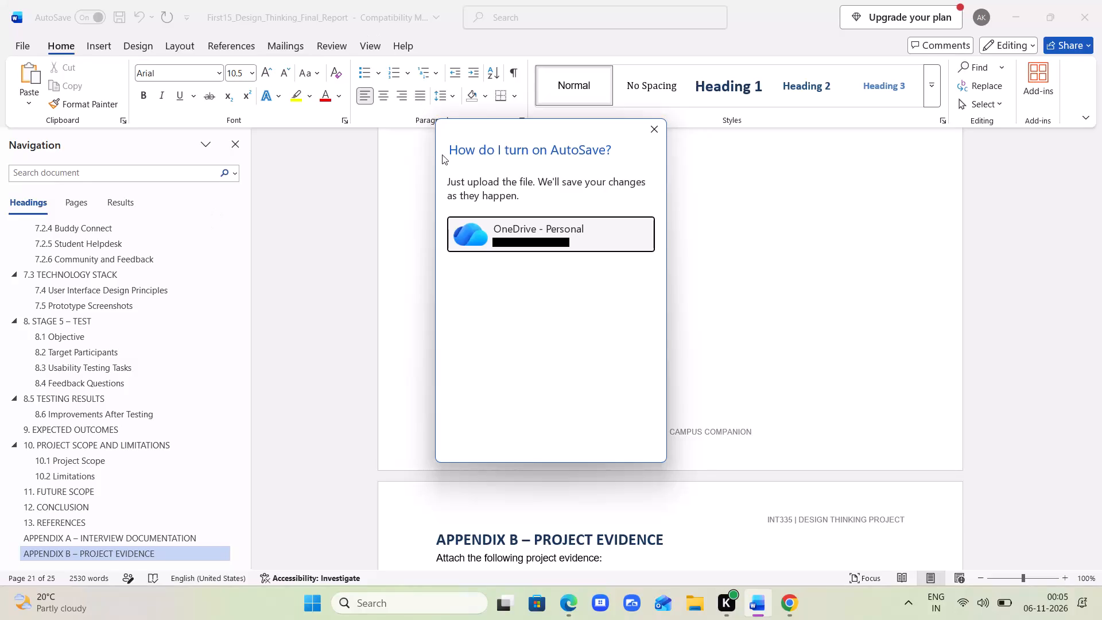
Upload a copy of the report to OneDrive - Personal to turn on AutoSave.
left_click(597, 223)
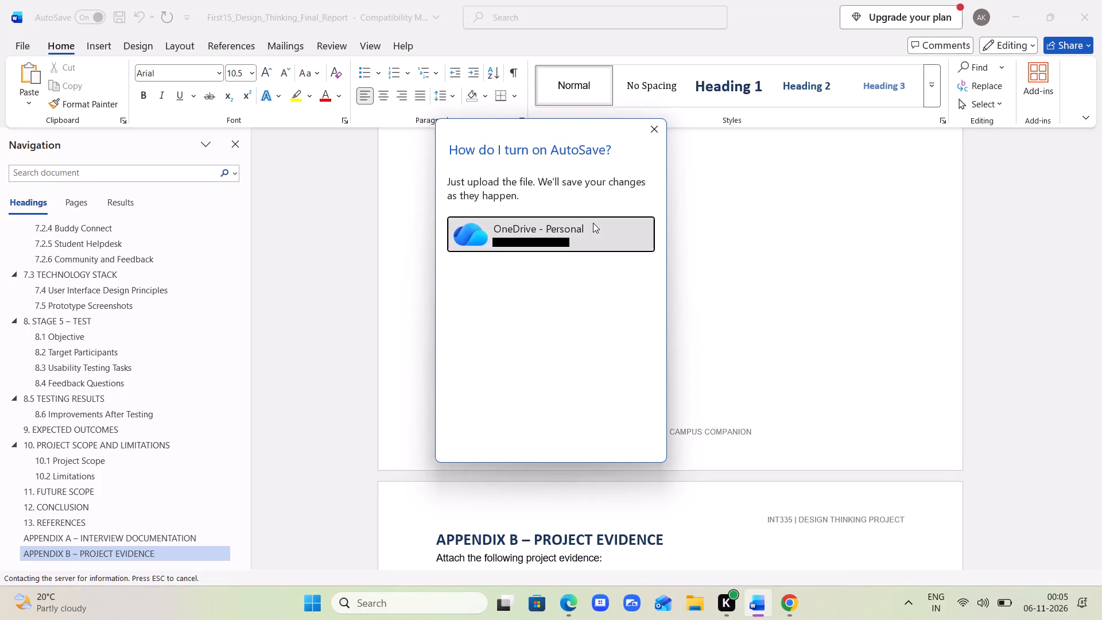
left_click(591, 224)
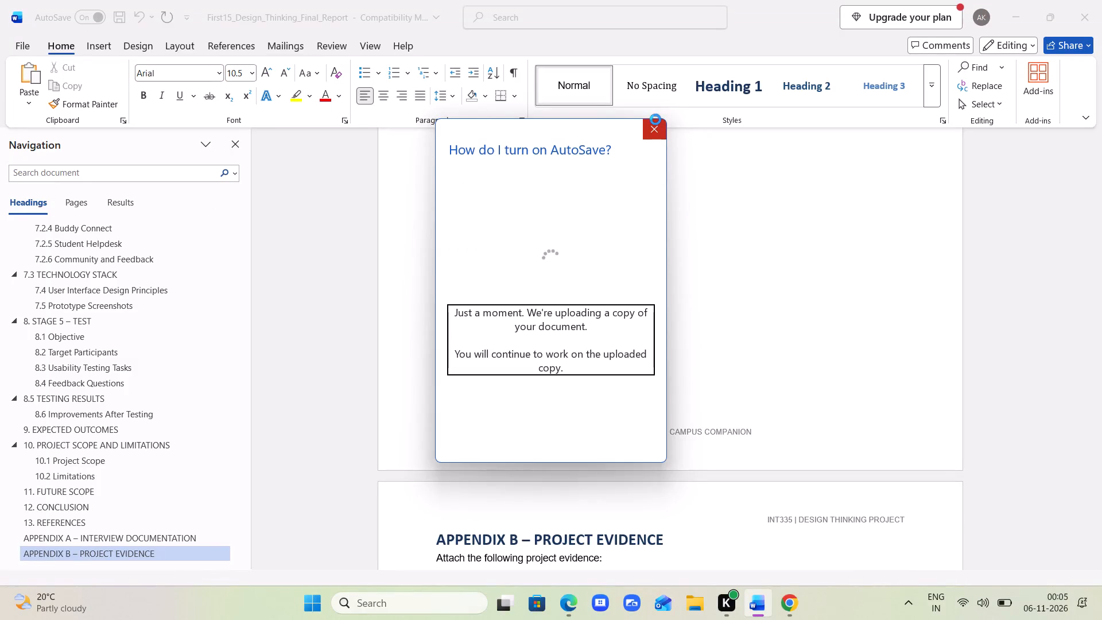
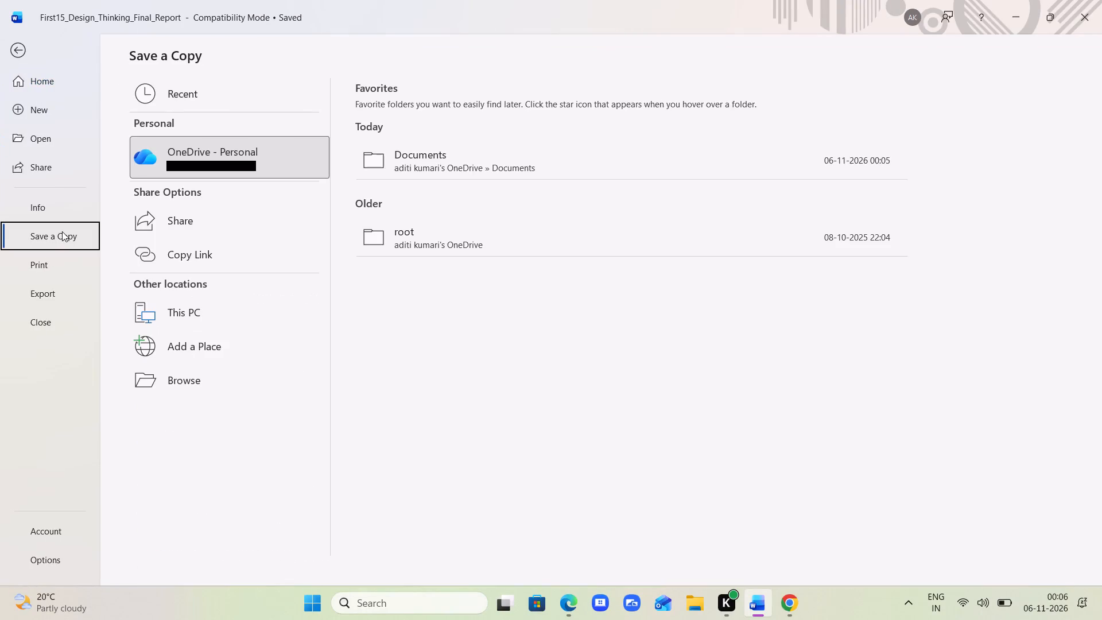
Start saving a copy of the report in the personal OneDrive's Documents folder.
left_click(409, 167)
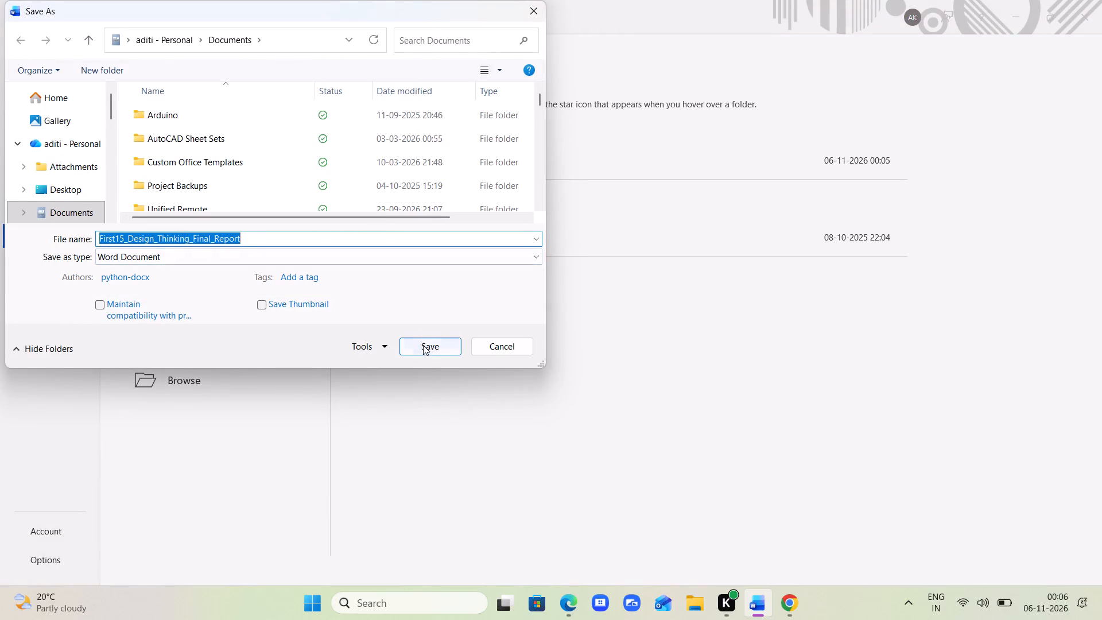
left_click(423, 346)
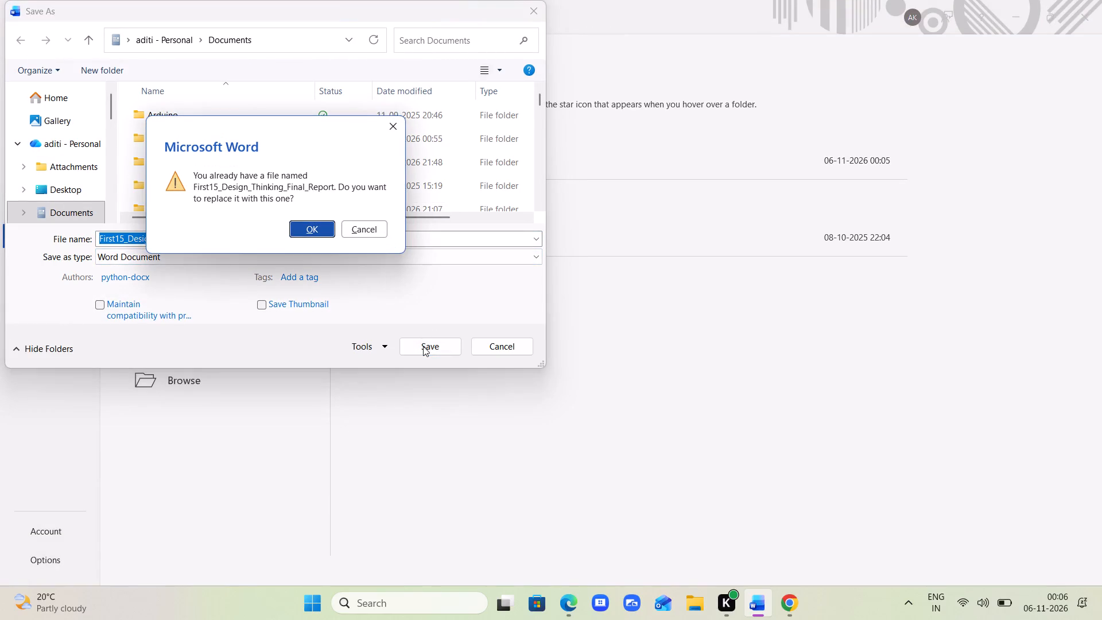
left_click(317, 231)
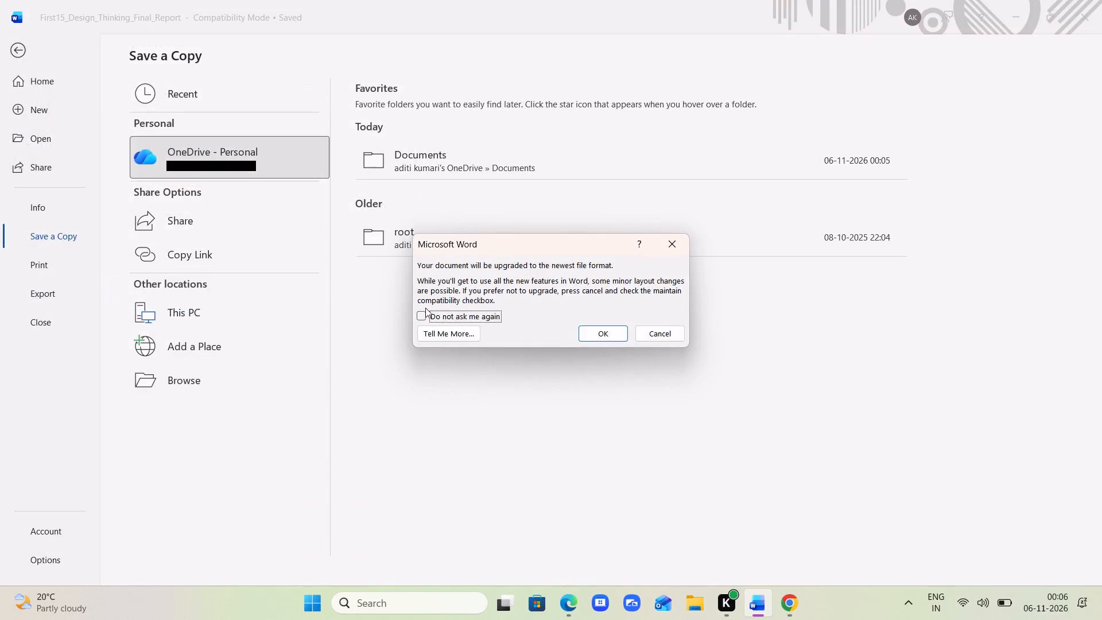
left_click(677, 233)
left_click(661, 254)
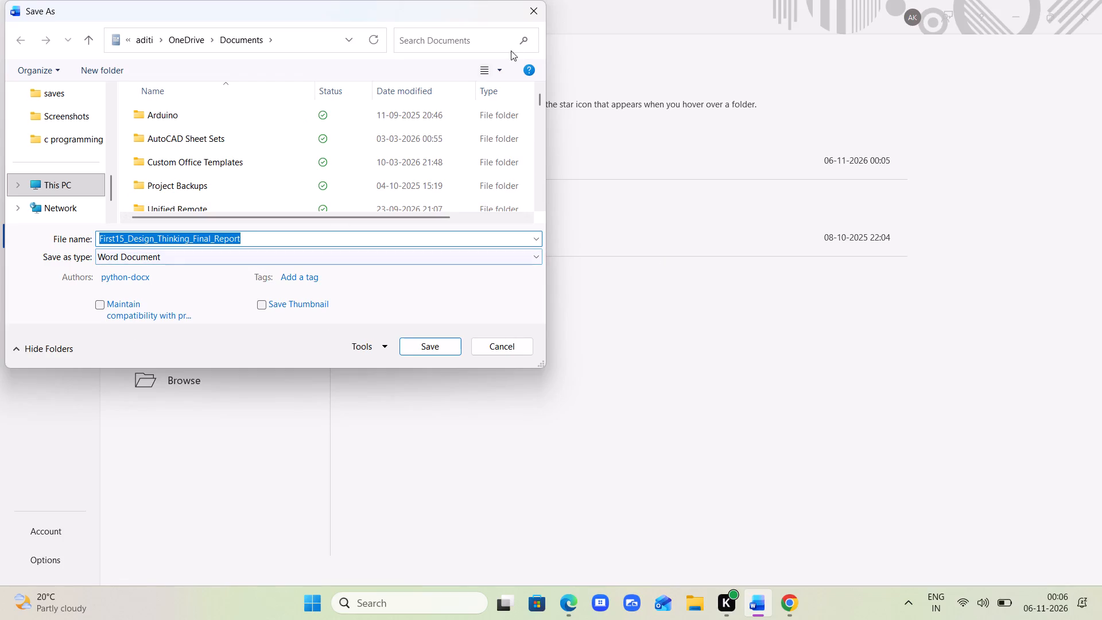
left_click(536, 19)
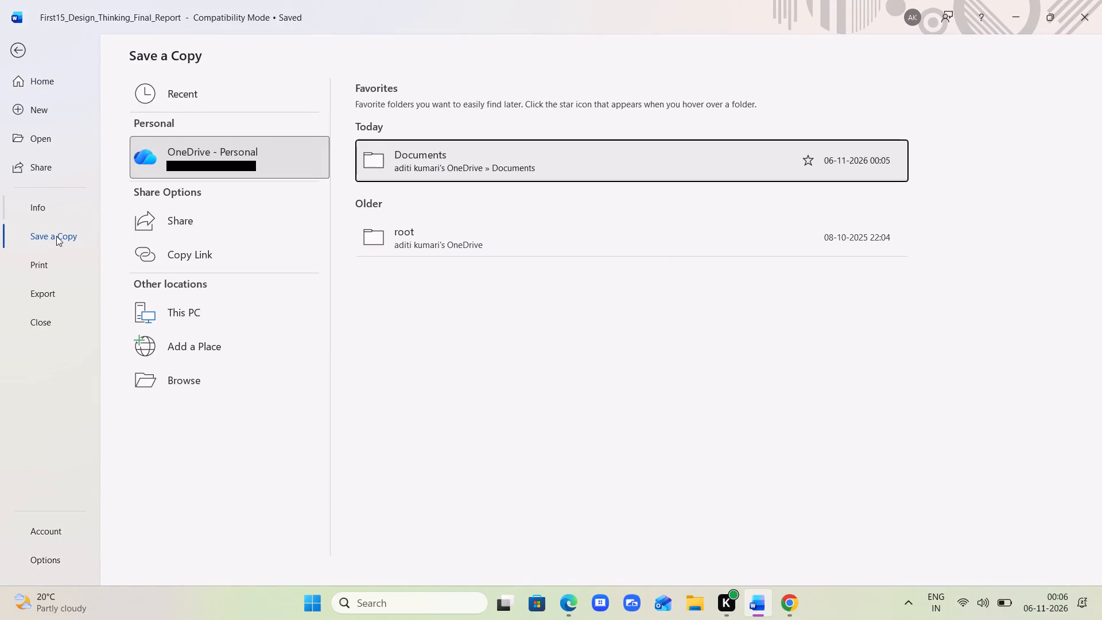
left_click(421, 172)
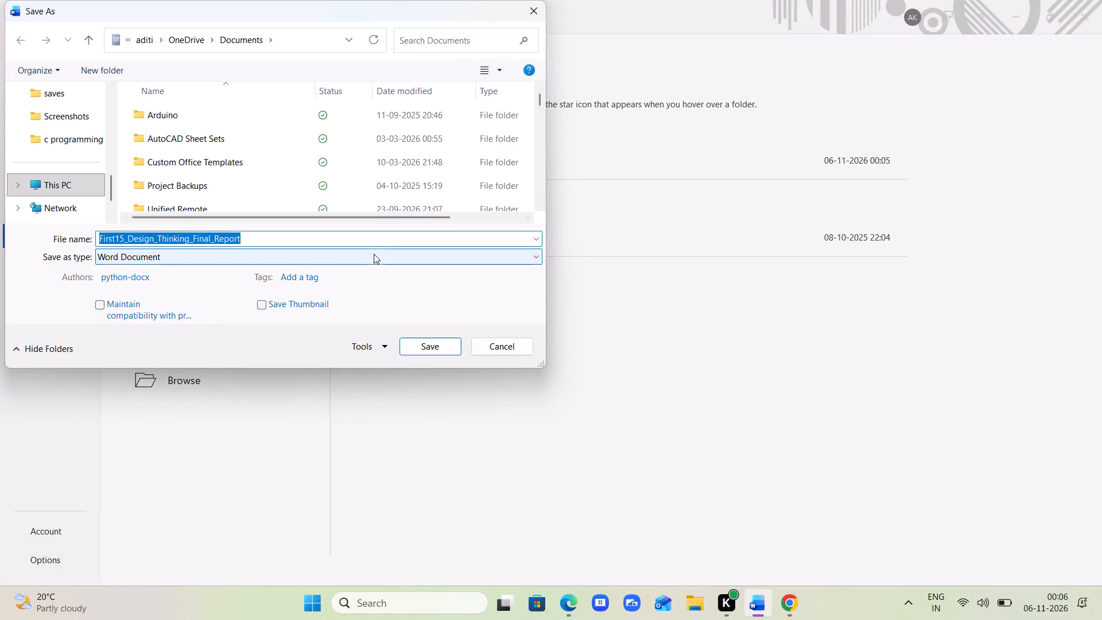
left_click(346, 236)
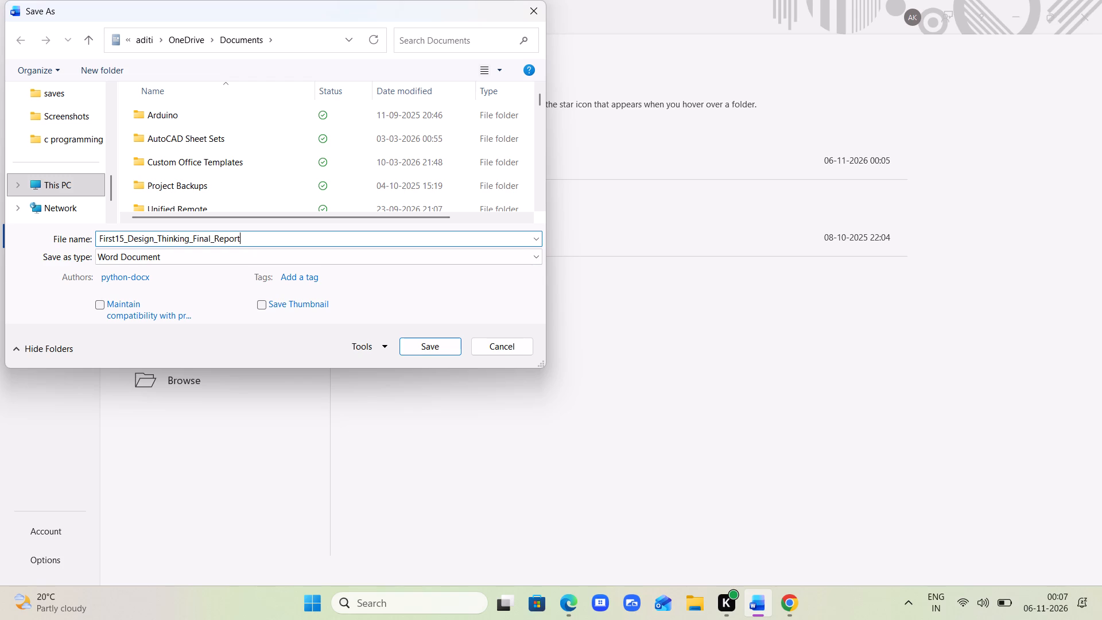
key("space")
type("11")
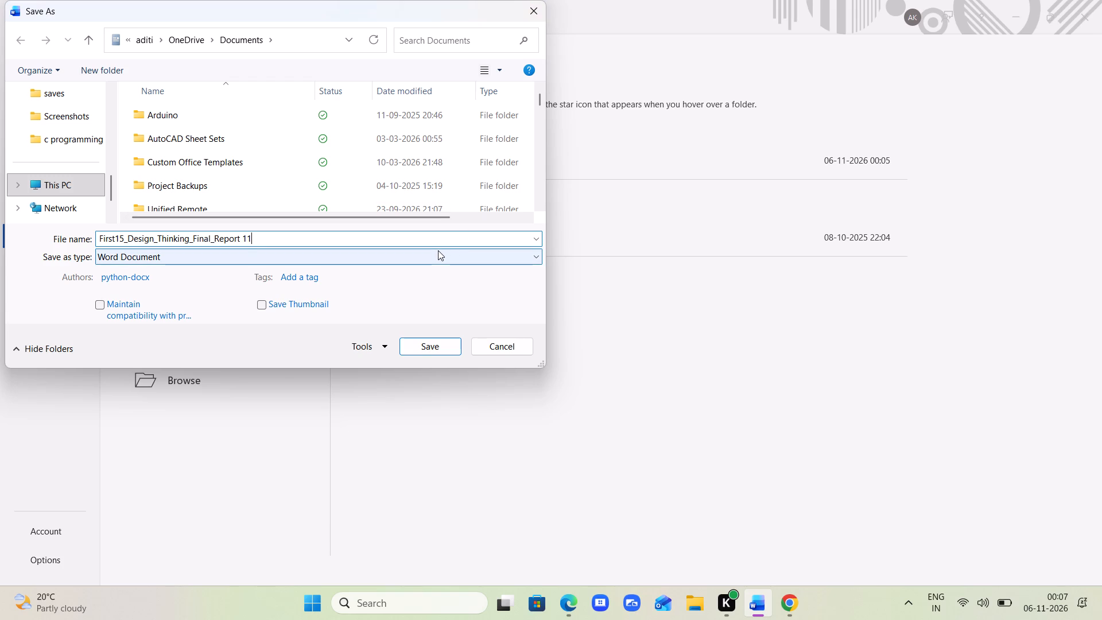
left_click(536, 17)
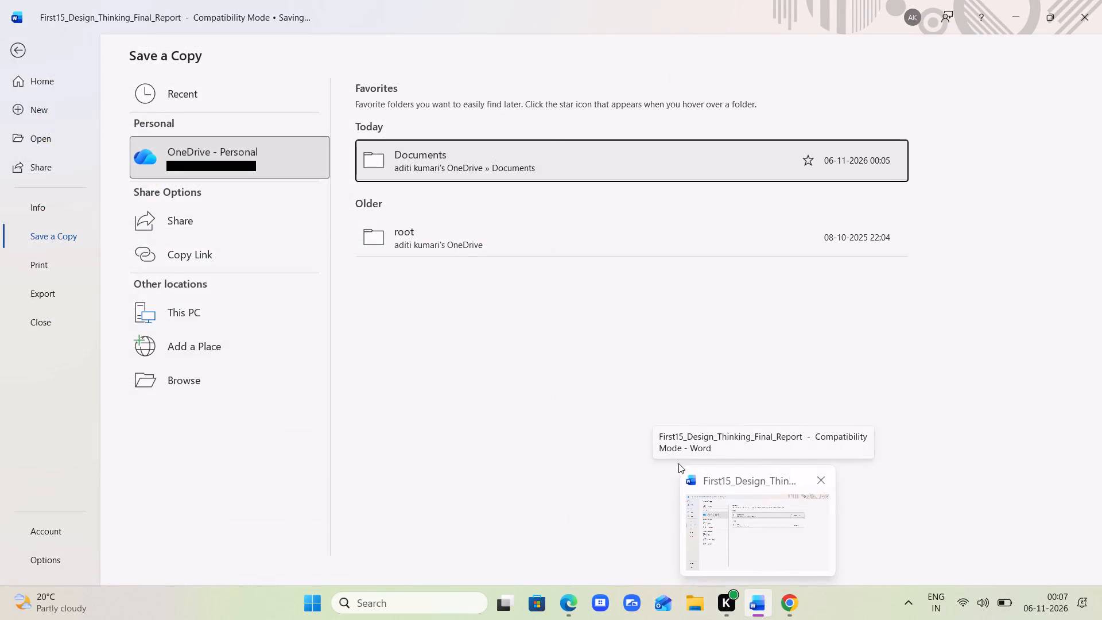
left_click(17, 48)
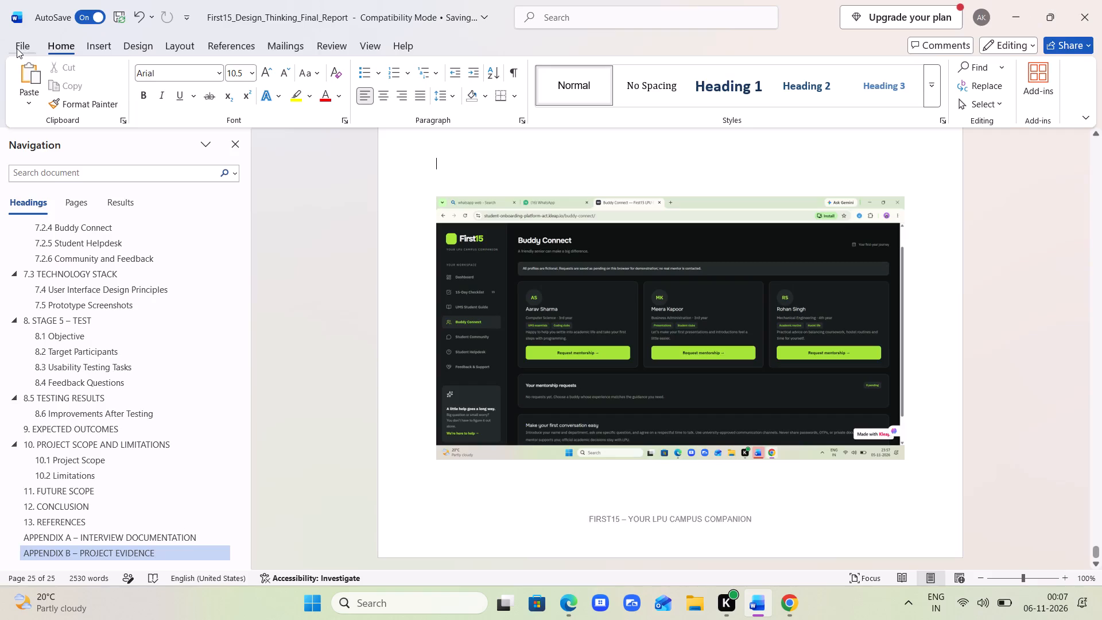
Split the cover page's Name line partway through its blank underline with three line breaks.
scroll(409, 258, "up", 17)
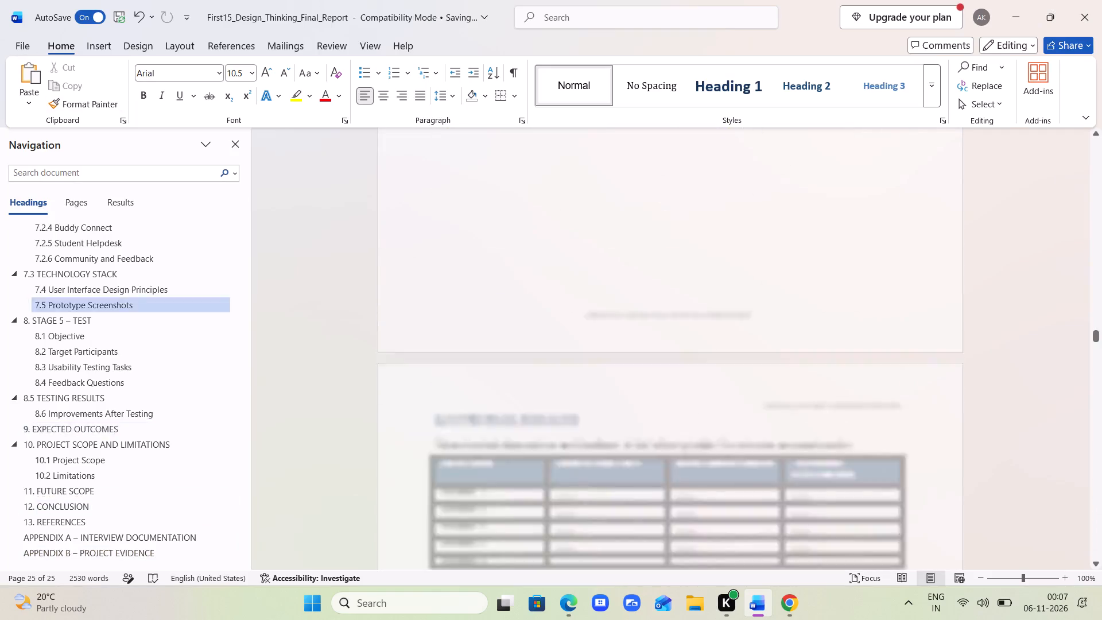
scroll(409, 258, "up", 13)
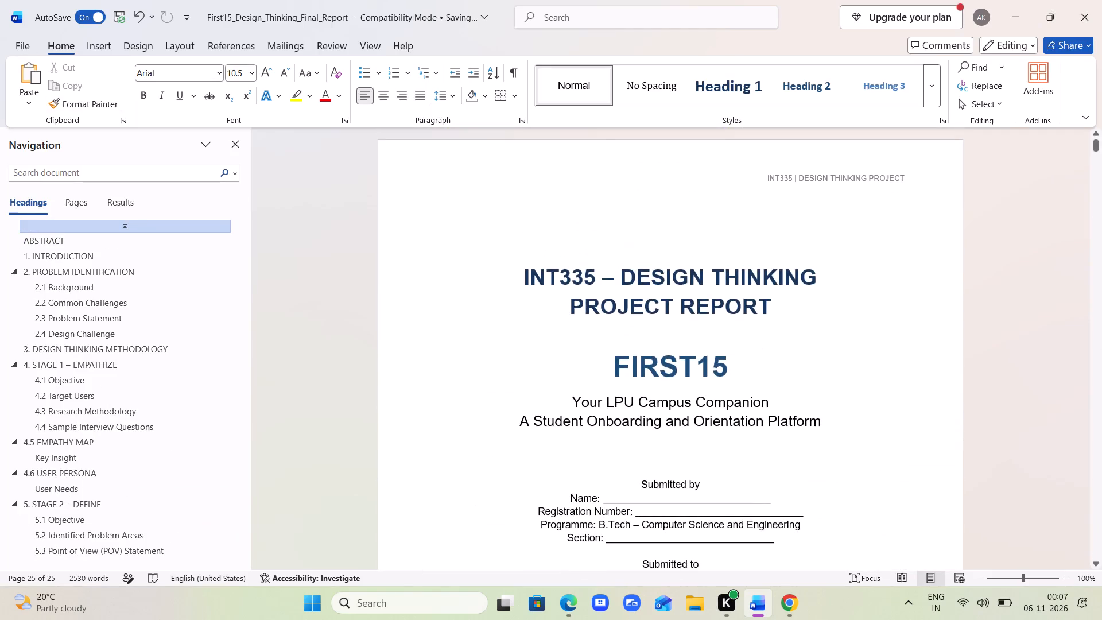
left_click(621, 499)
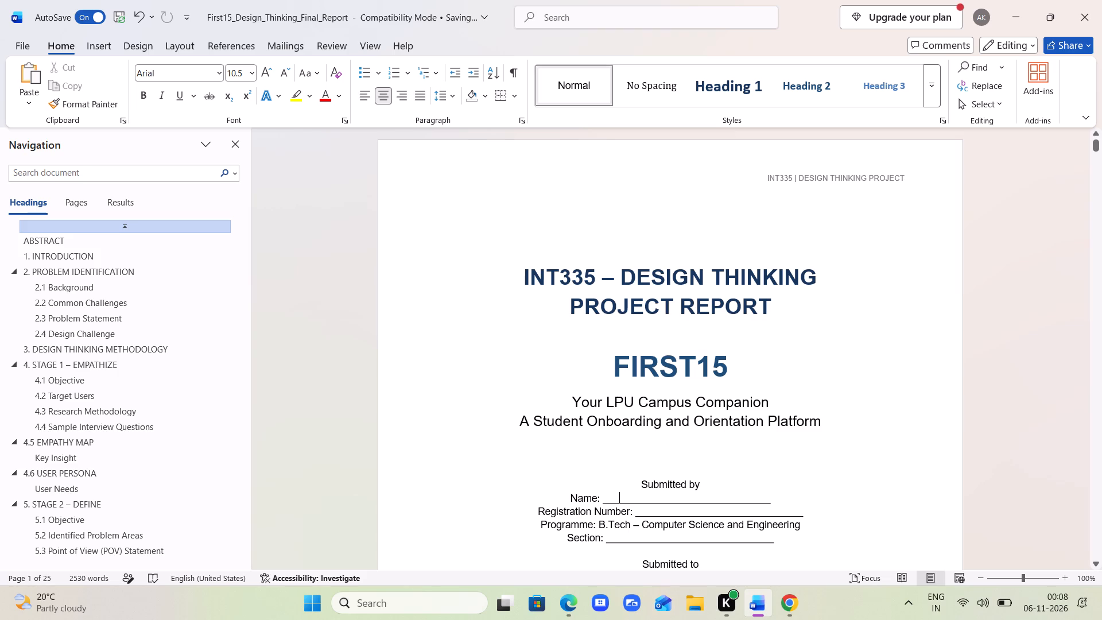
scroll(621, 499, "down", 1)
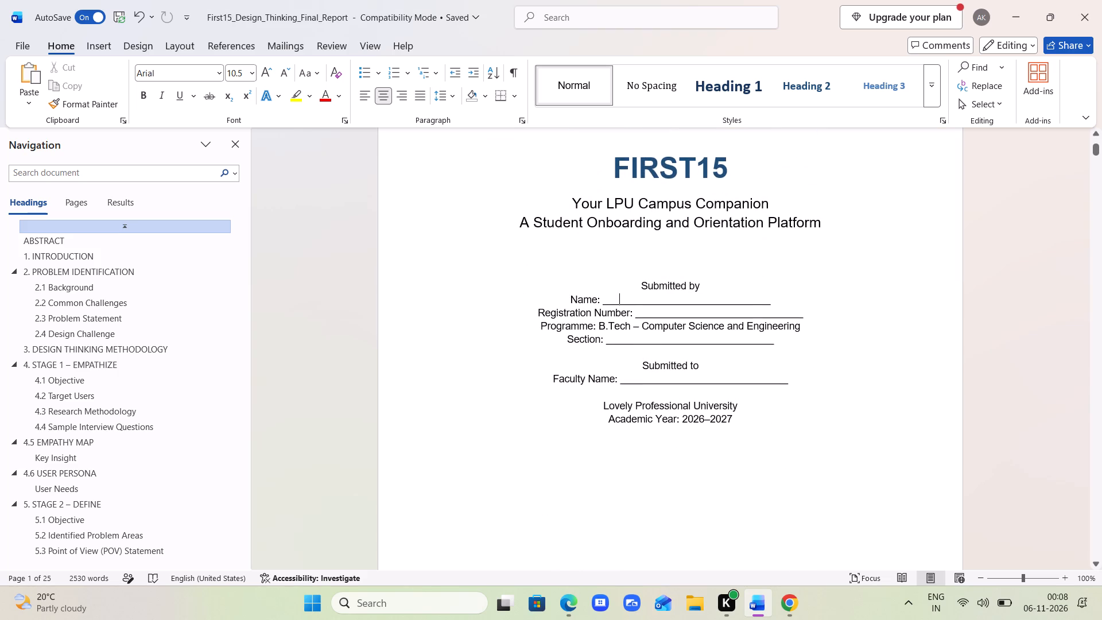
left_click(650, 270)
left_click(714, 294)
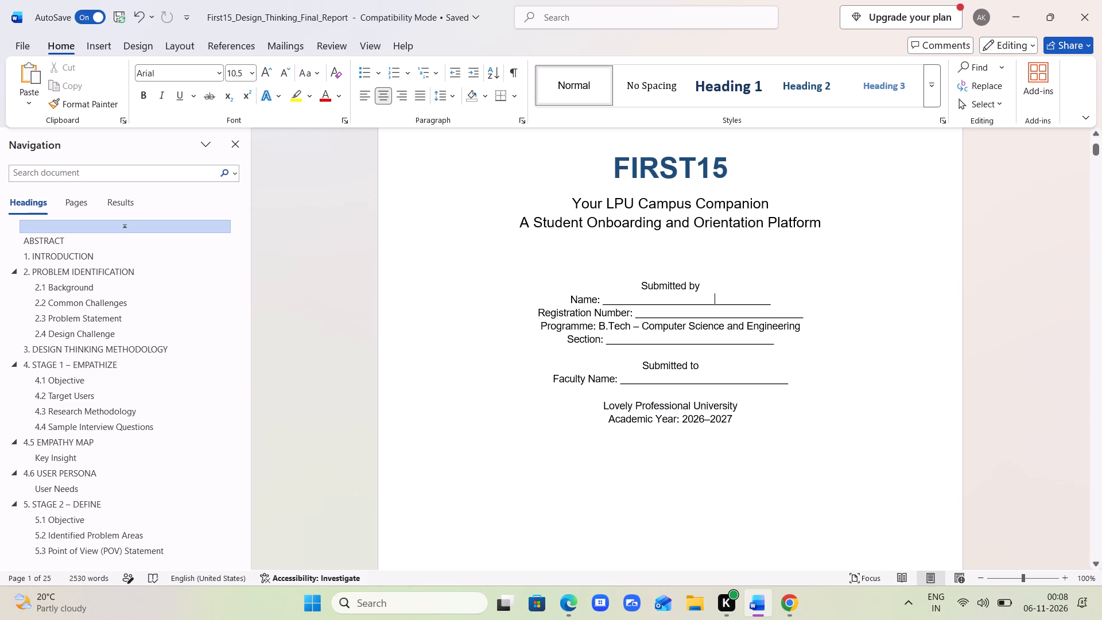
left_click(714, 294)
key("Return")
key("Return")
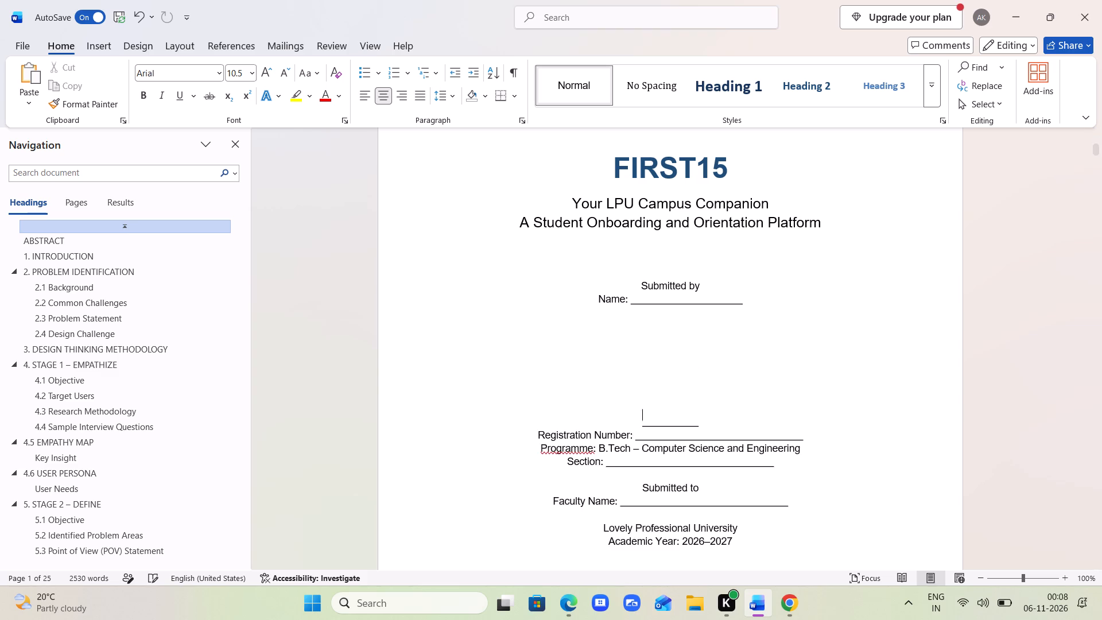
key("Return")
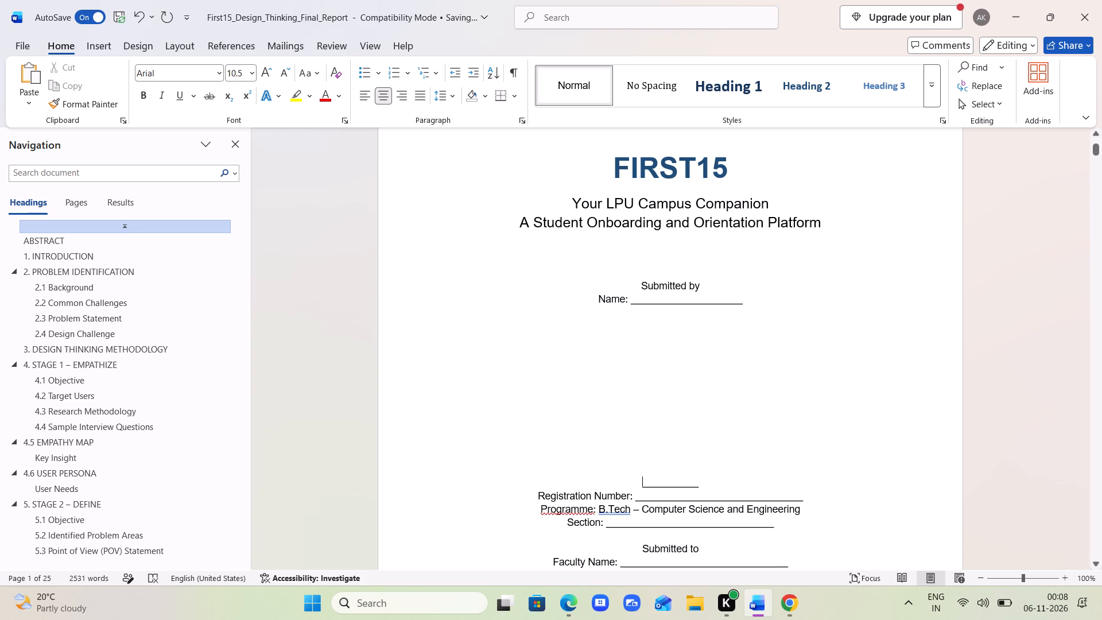
Add one blank line between "Submitted by" and the Name line on the cover page.
left_click(711, 284)
key("Return")
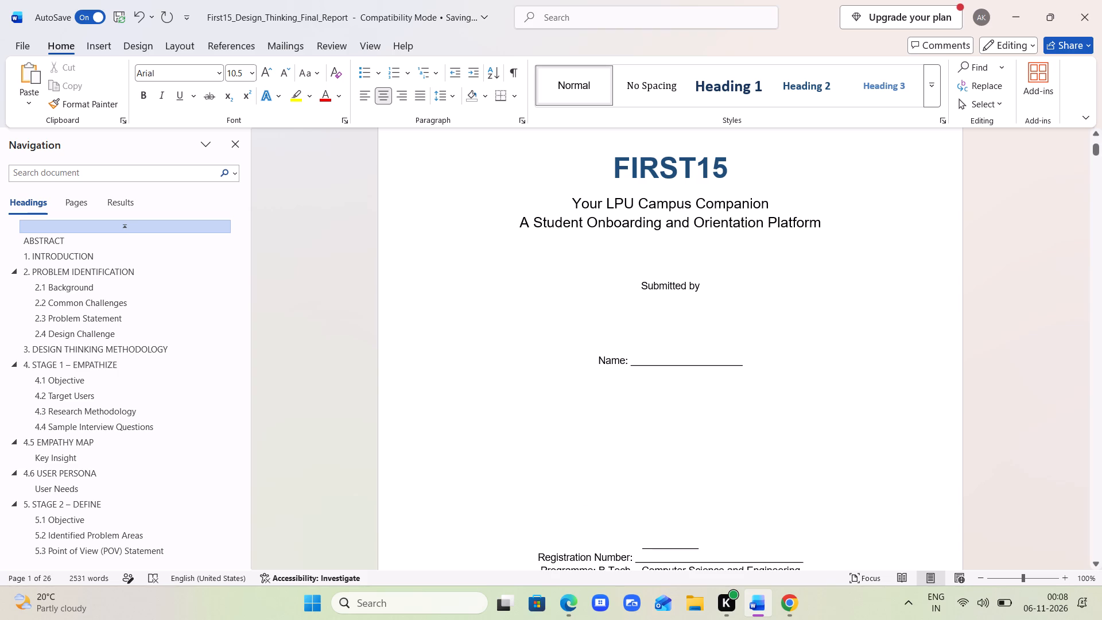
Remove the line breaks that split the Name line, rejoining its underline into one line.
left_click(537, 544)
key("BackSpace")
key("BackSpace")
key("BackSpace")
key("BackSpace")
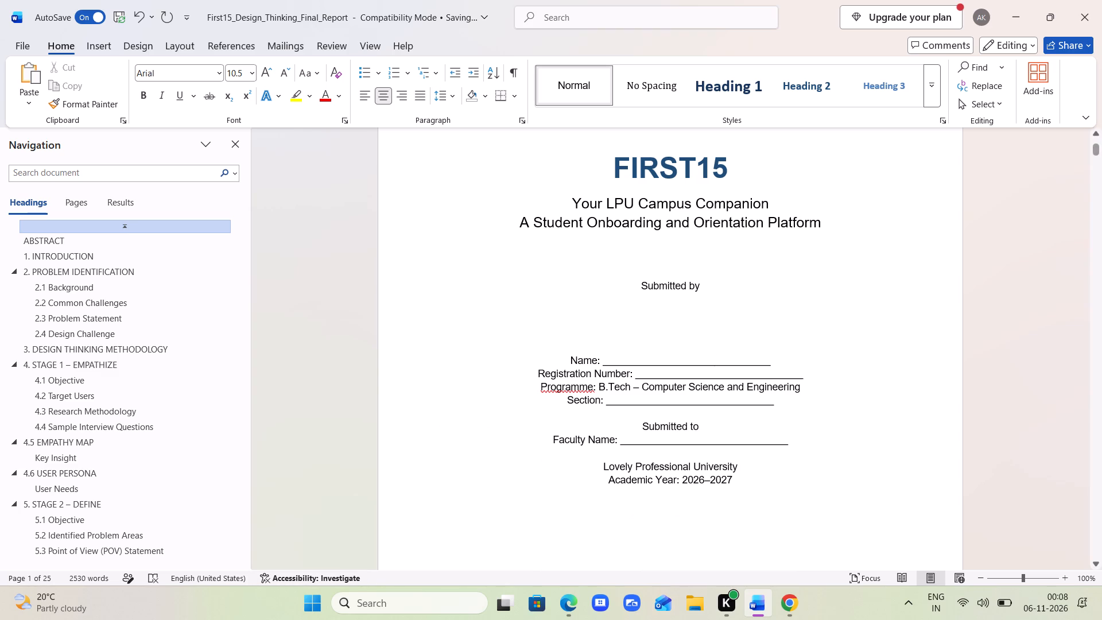
Add three more blank lines between "Submitted by" and the Name line.
left_click(578, 335)
key("Return")
key("Return")
key("Return")
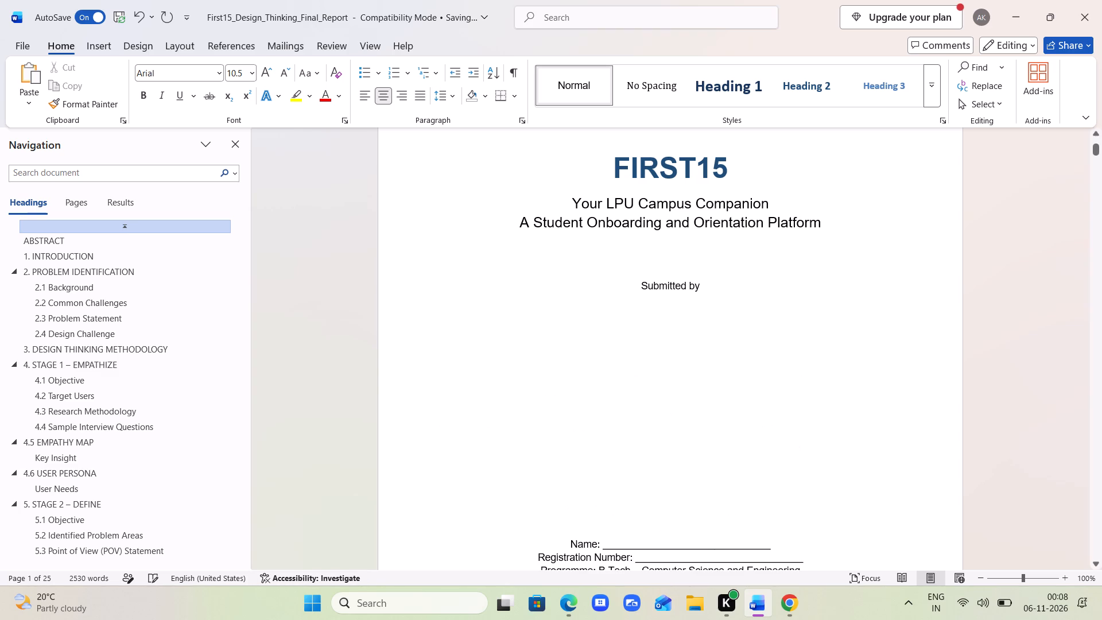
Insert a table with two columns and four rows above the Name line on the cover page.
left_click(112, 52)
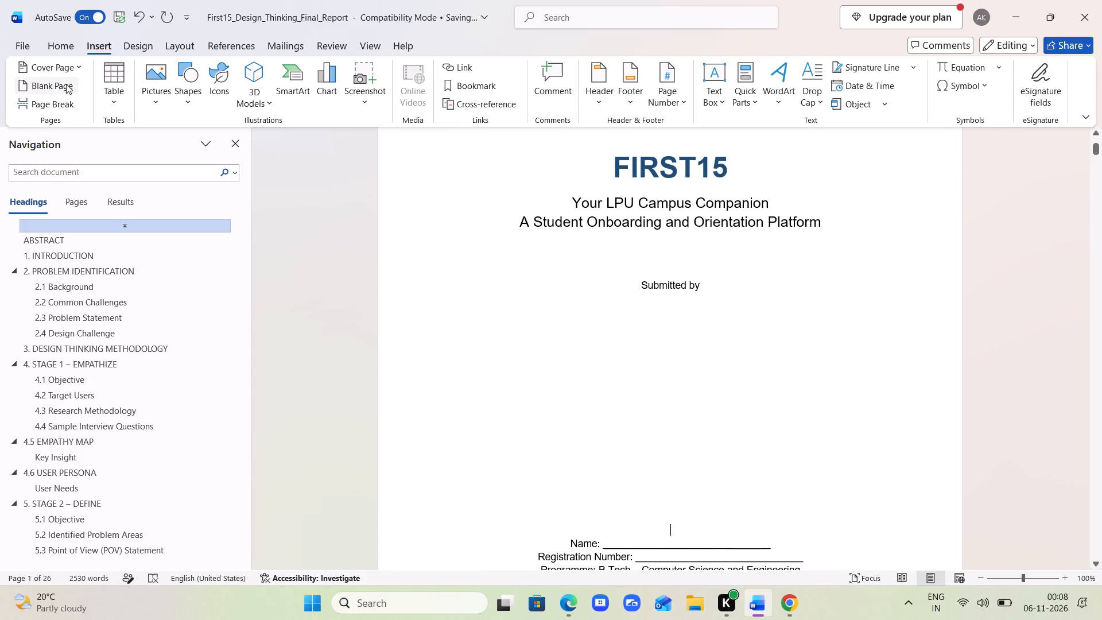
left_click(116, 101)
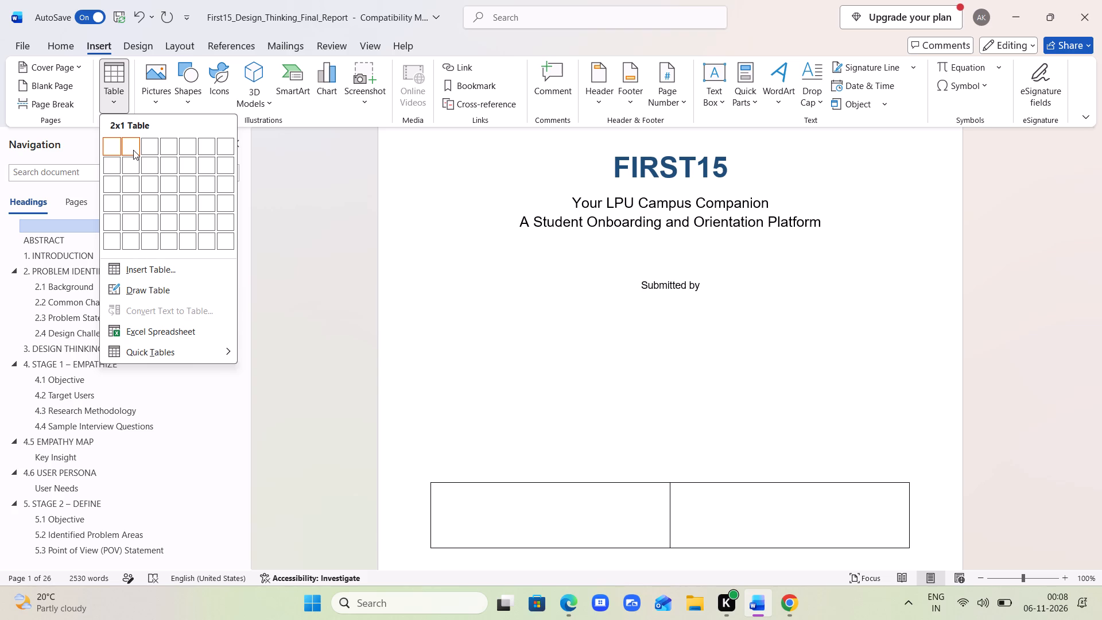
left_click(130, 208)
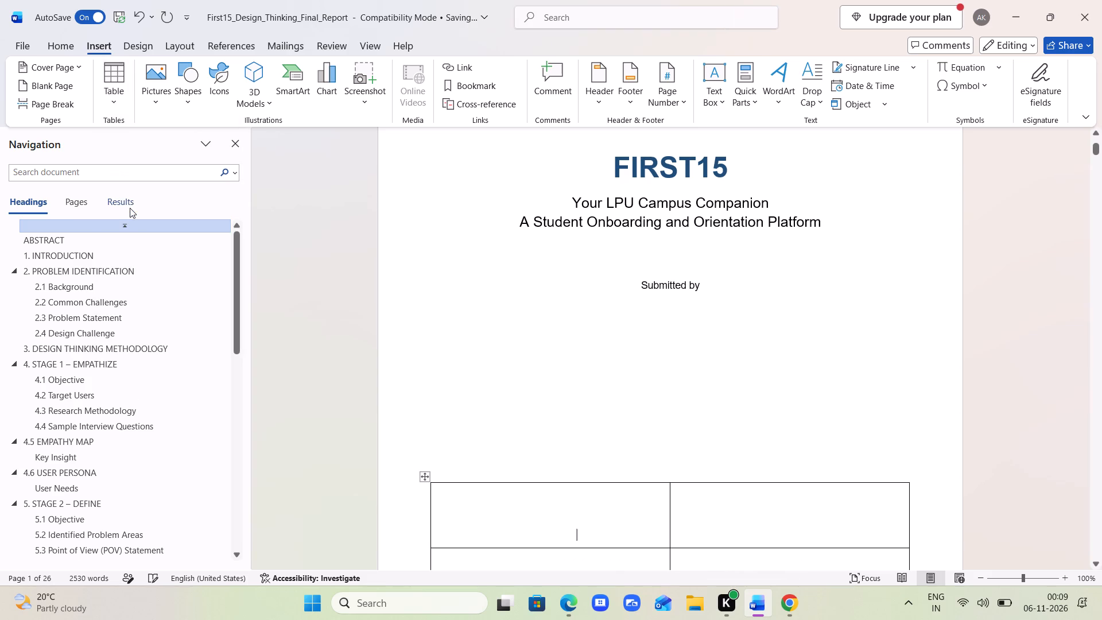
Delete the blank lines between "Submitted by" and the new table on the cover page.
scroll(425, 289, "down", 1)
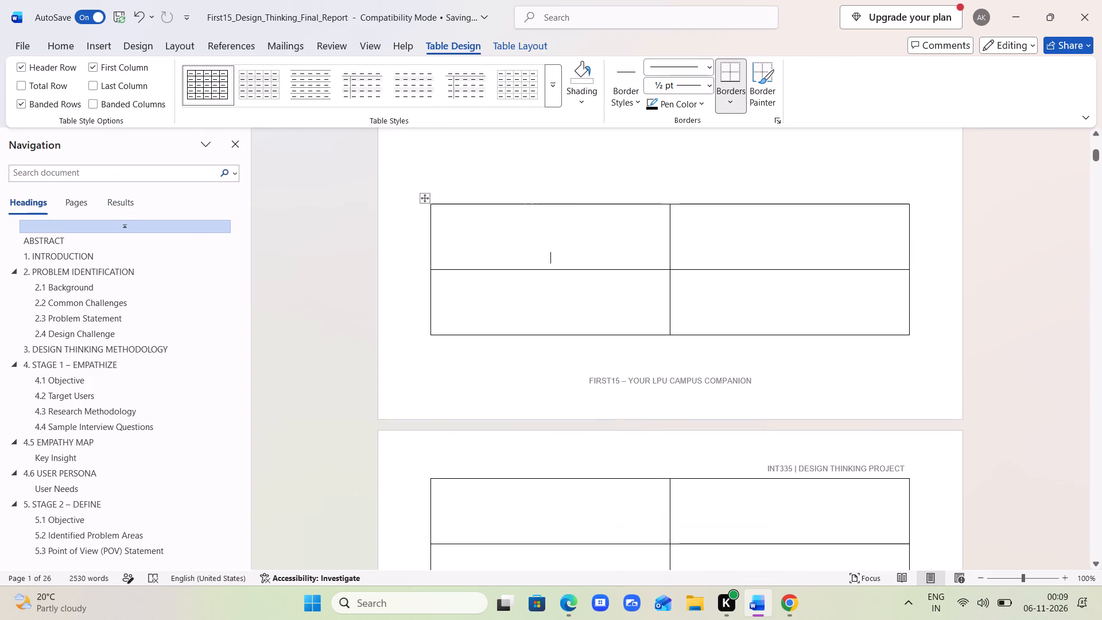
left_click(492, 177)
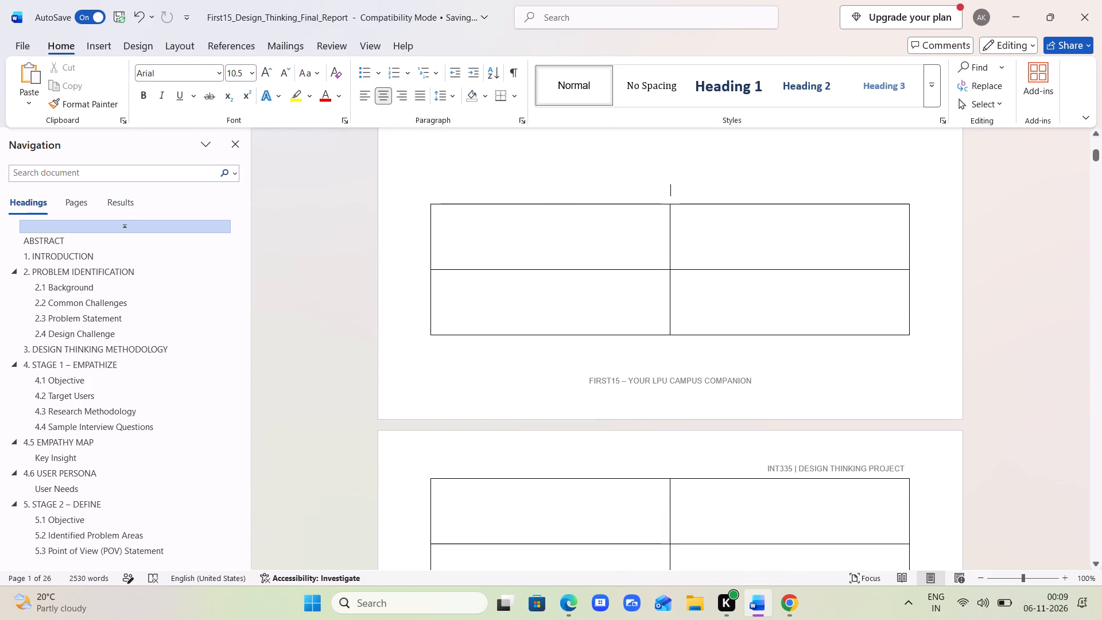
key("BackSpace")
key("BackSpace")
key("BackSpace")
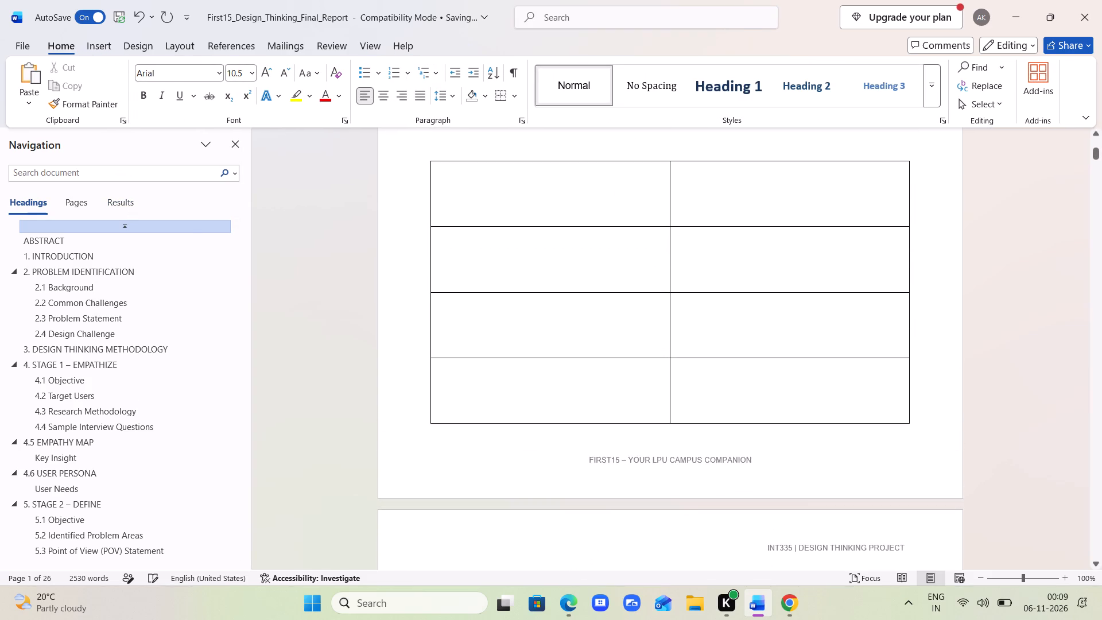
key("BackSpace")
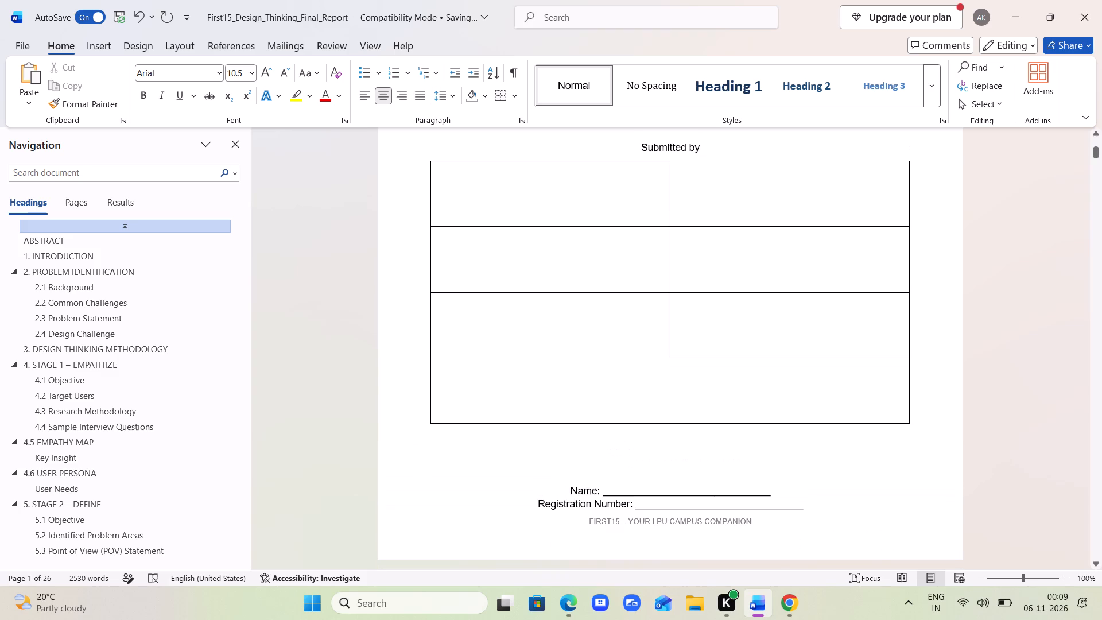
Shrink the two-column table below "Submitted by" on the cover page from its outer corner.
scroll(492, 177, "right", 2)
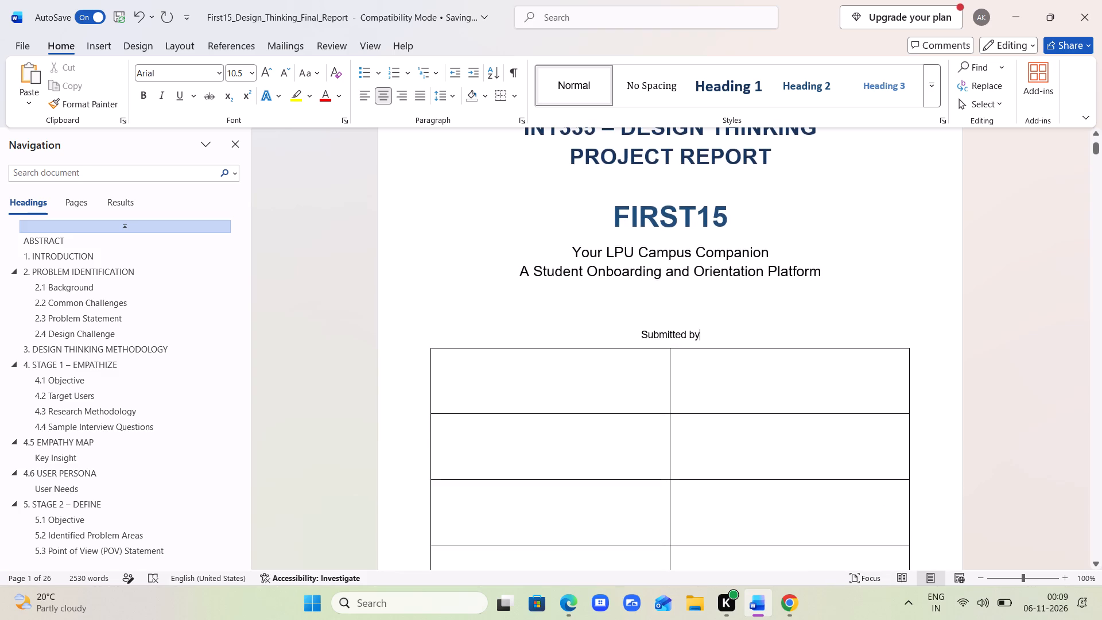
double_click(429, 345)
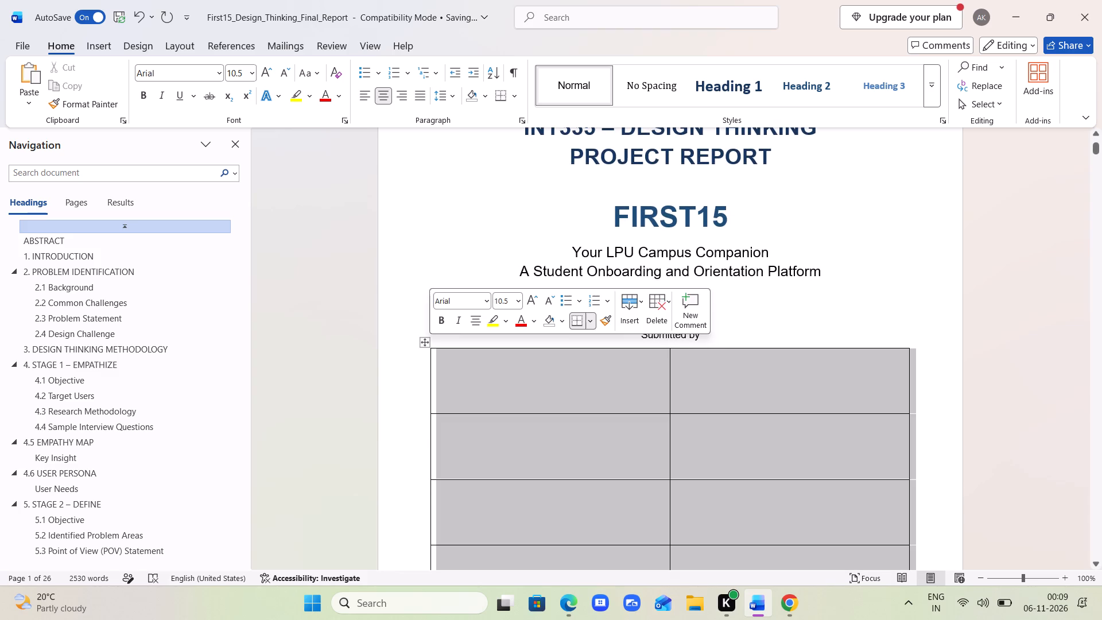
double_click(878, 328)
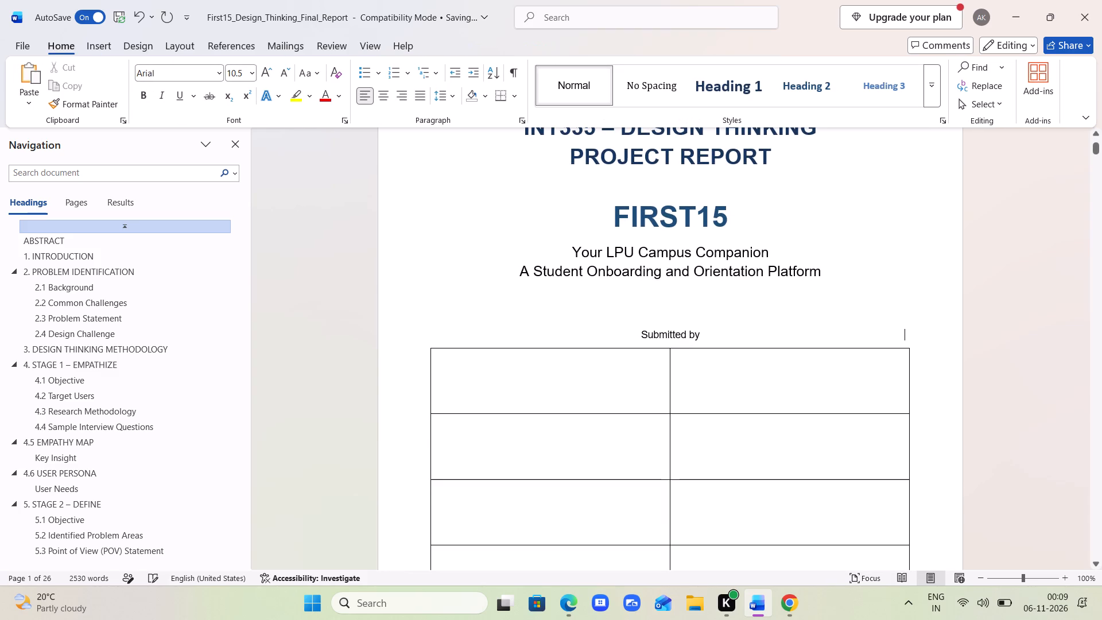
scroll(878, 328, "down", 1)
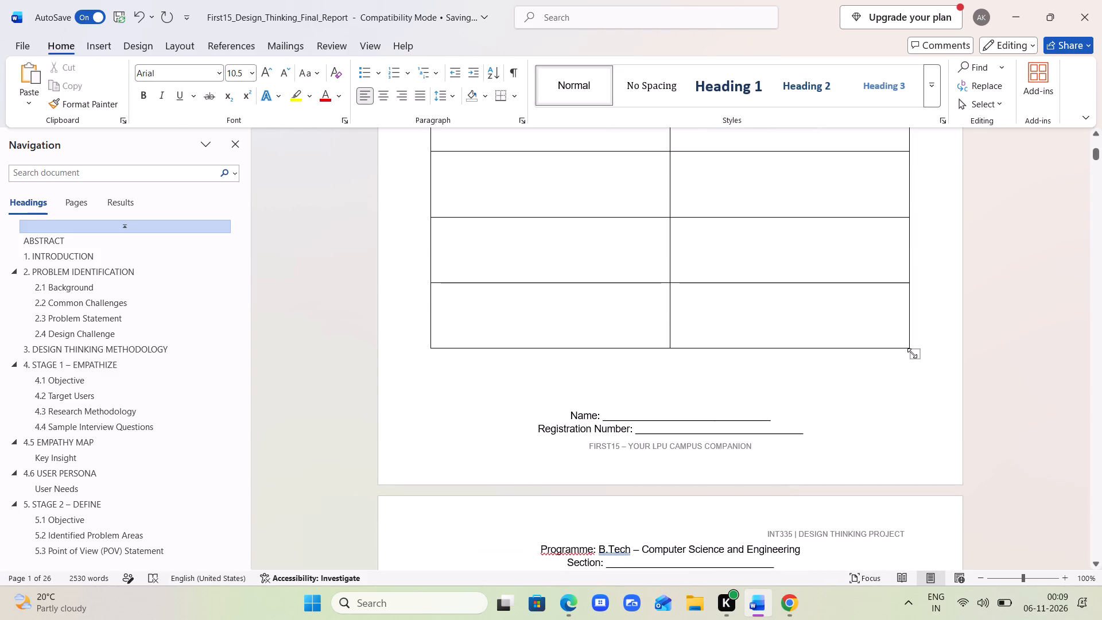
left_click_drag(912, 353, 867, 272)
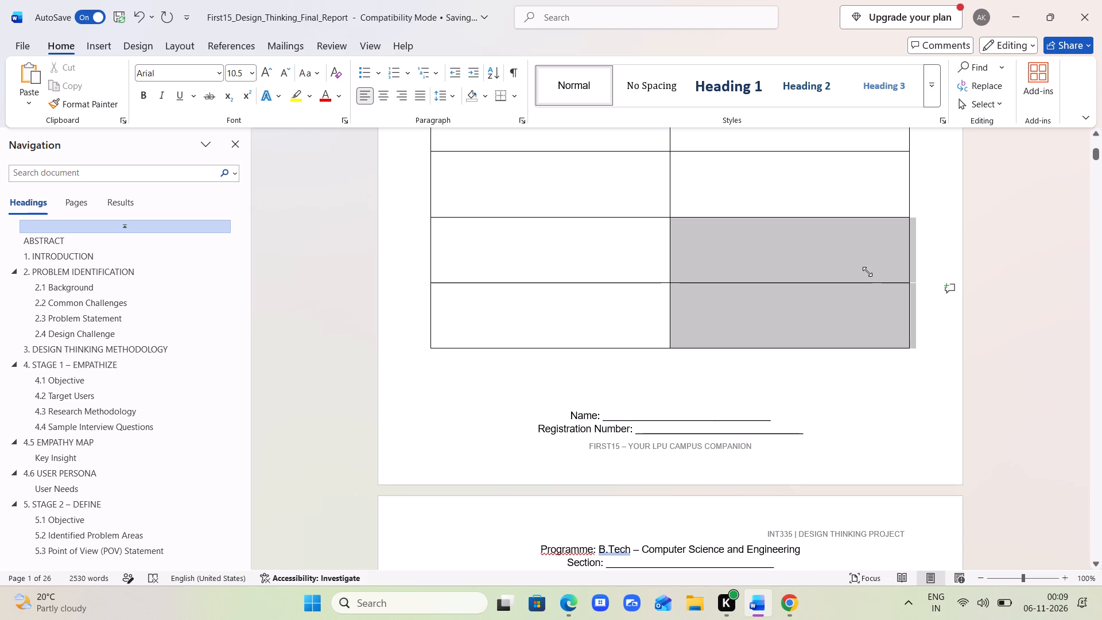
left_click_drag(867, 272, 862, 243)
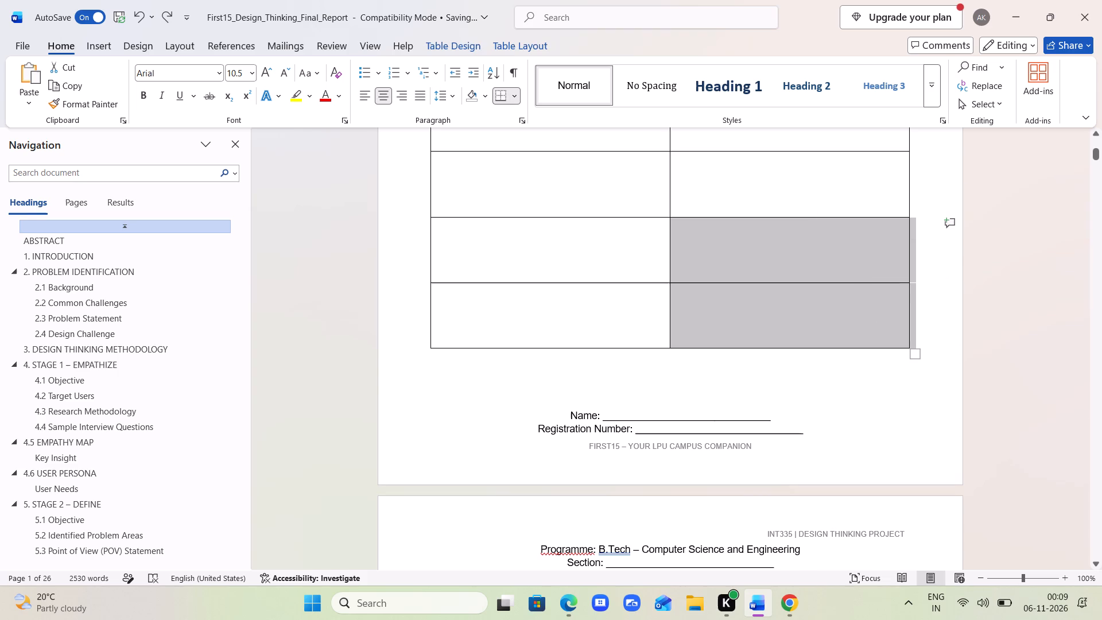
left_click(871, 393)
scroll(871, 393, "up", 1)
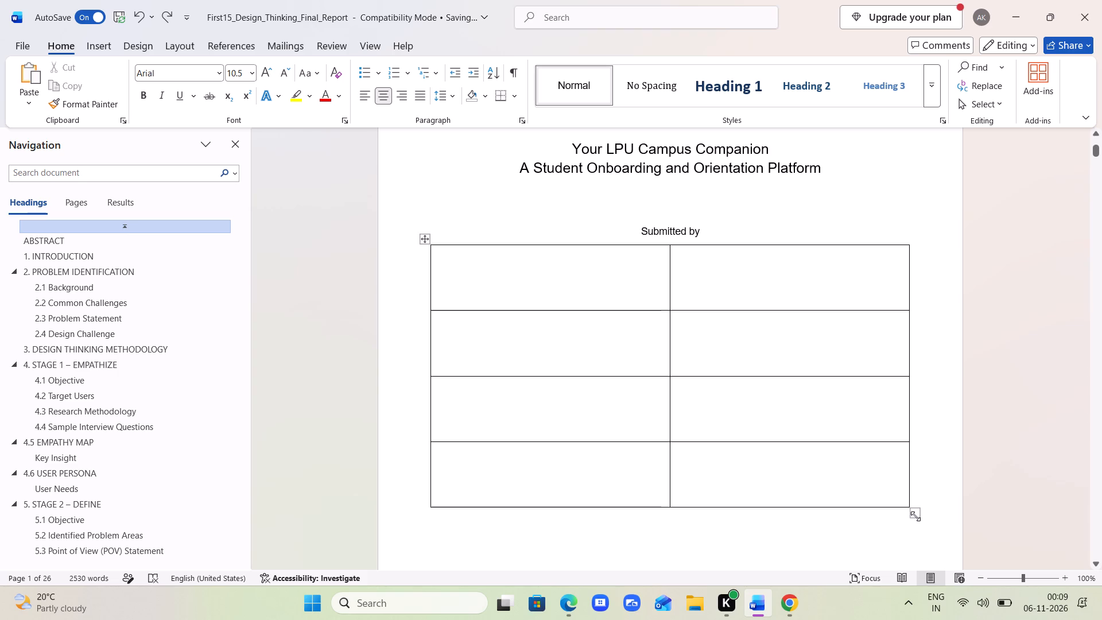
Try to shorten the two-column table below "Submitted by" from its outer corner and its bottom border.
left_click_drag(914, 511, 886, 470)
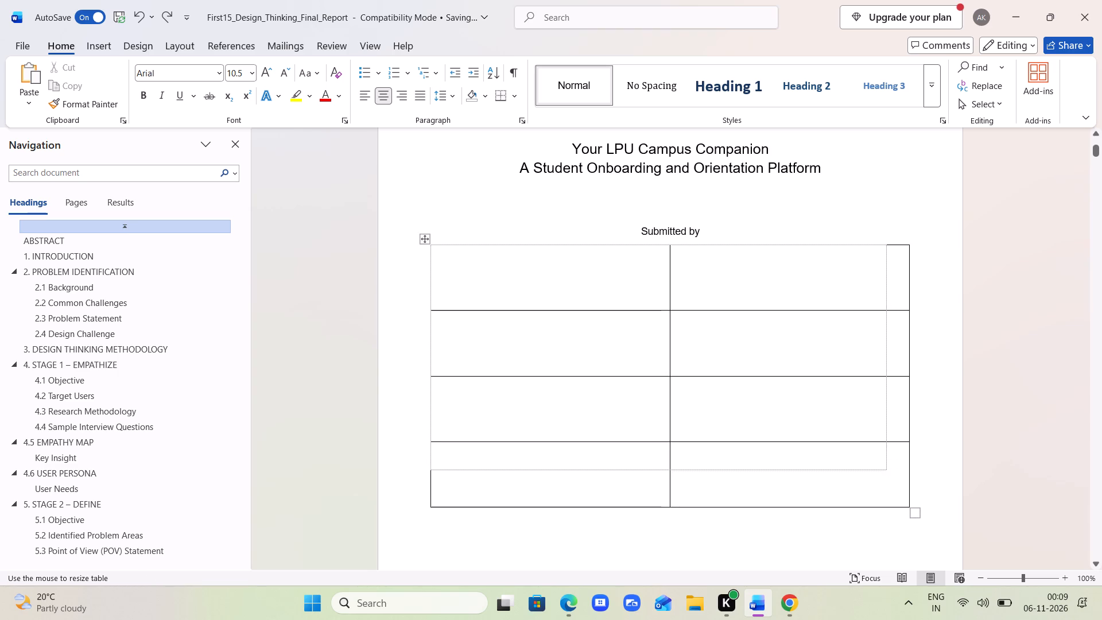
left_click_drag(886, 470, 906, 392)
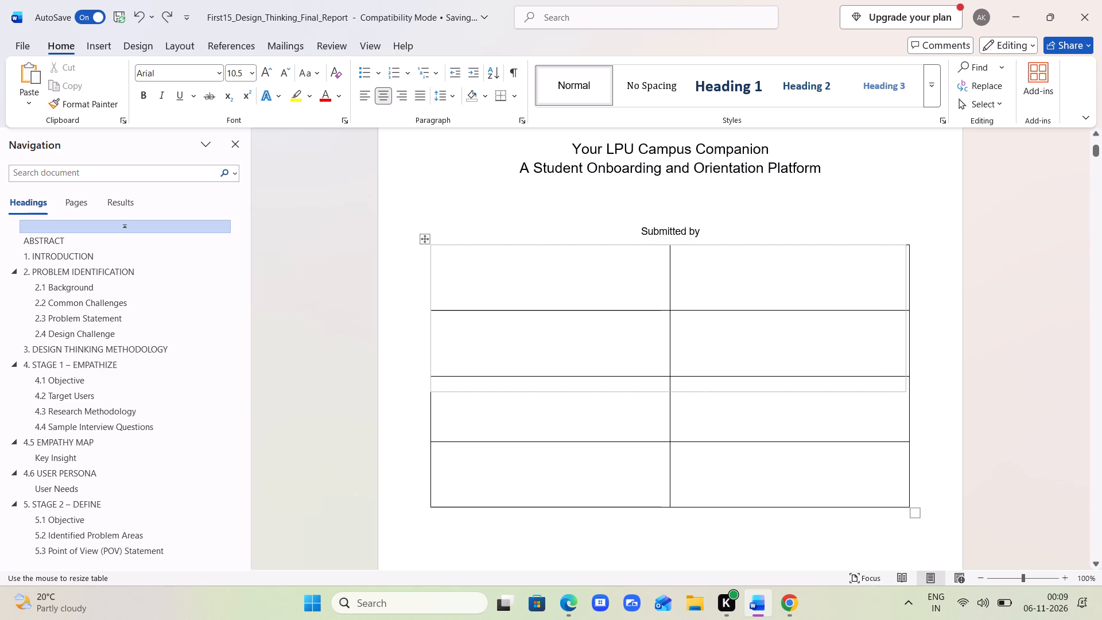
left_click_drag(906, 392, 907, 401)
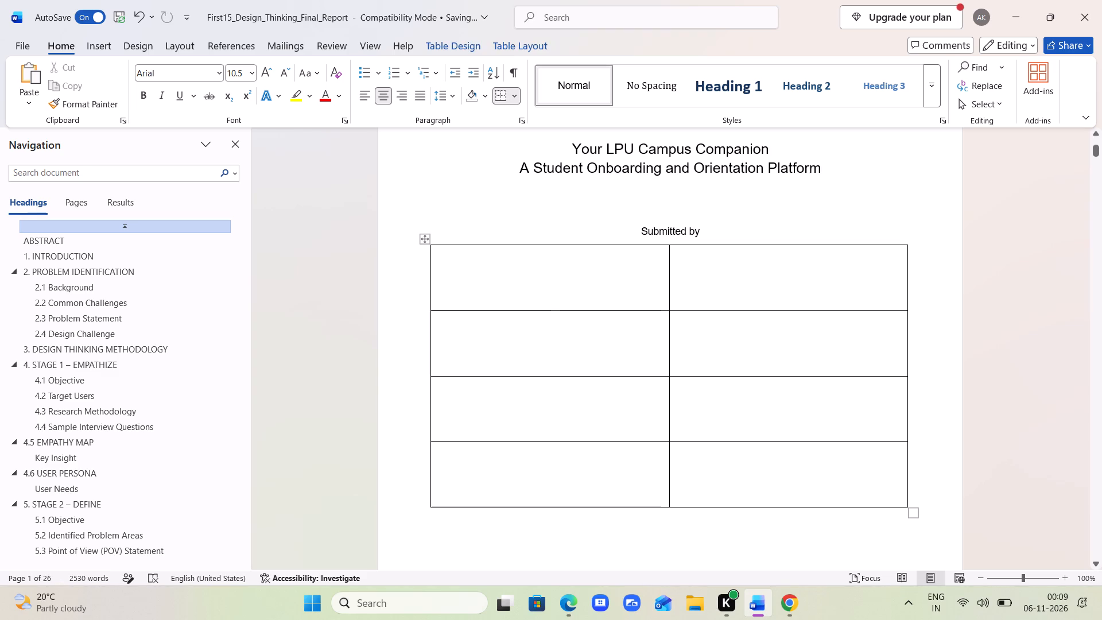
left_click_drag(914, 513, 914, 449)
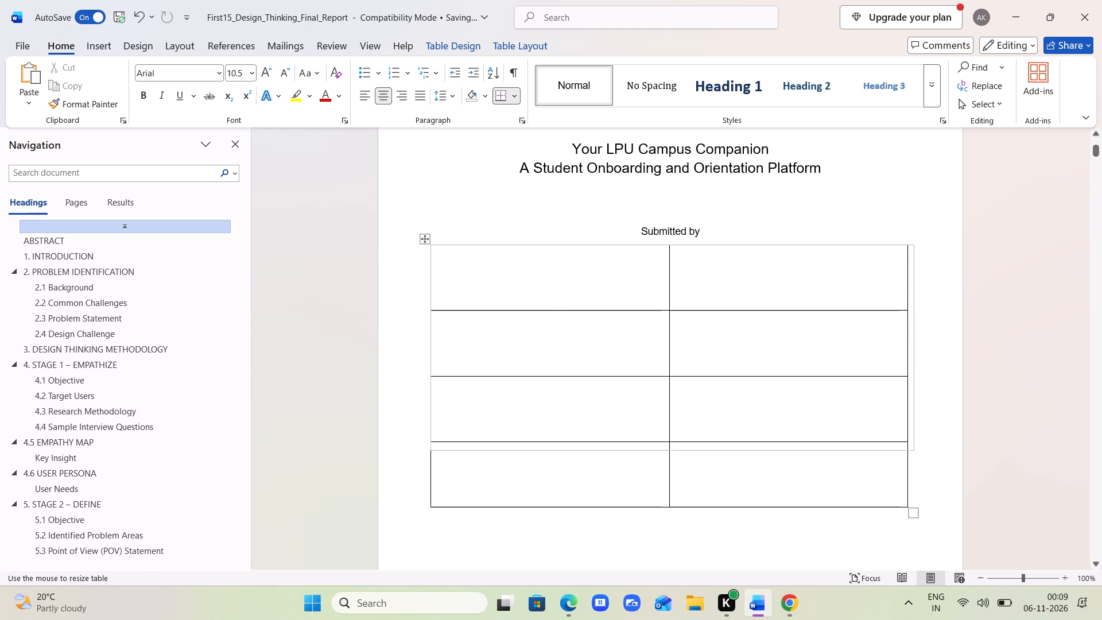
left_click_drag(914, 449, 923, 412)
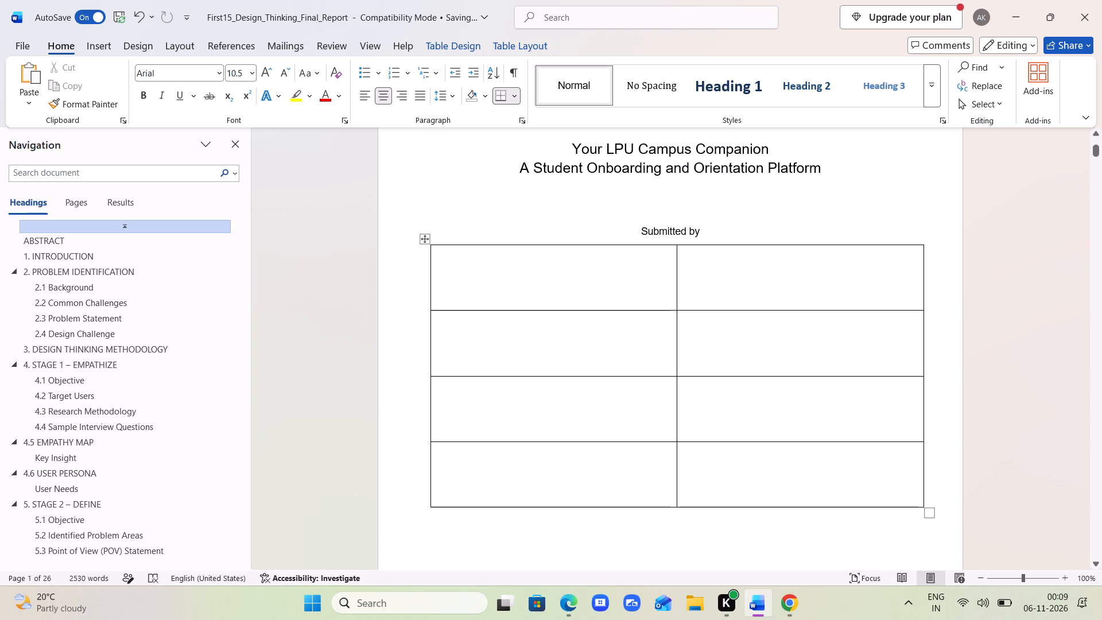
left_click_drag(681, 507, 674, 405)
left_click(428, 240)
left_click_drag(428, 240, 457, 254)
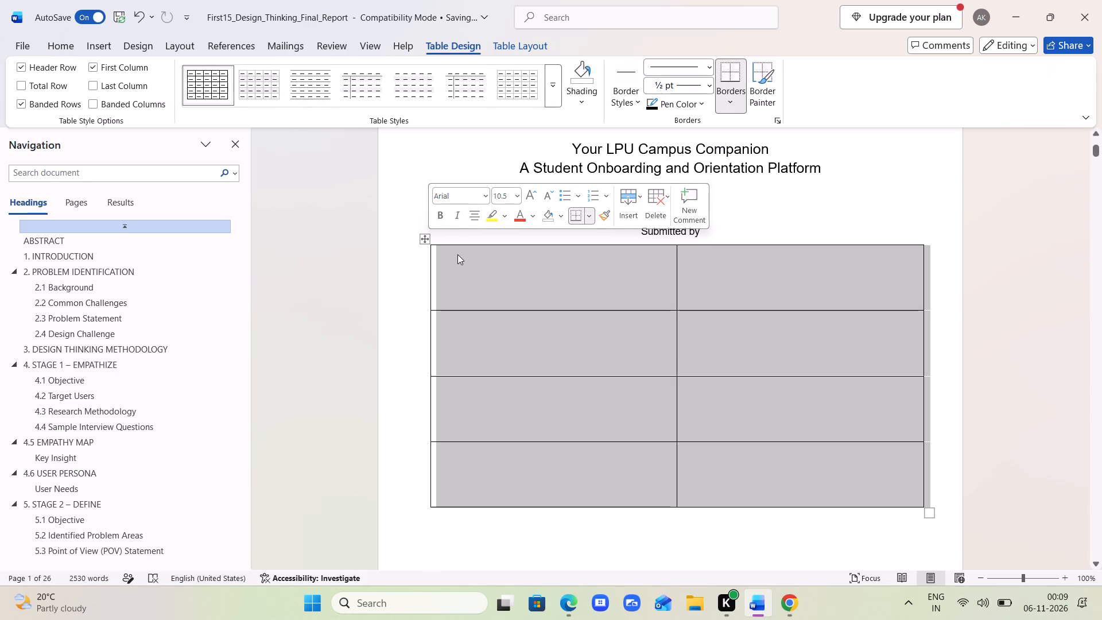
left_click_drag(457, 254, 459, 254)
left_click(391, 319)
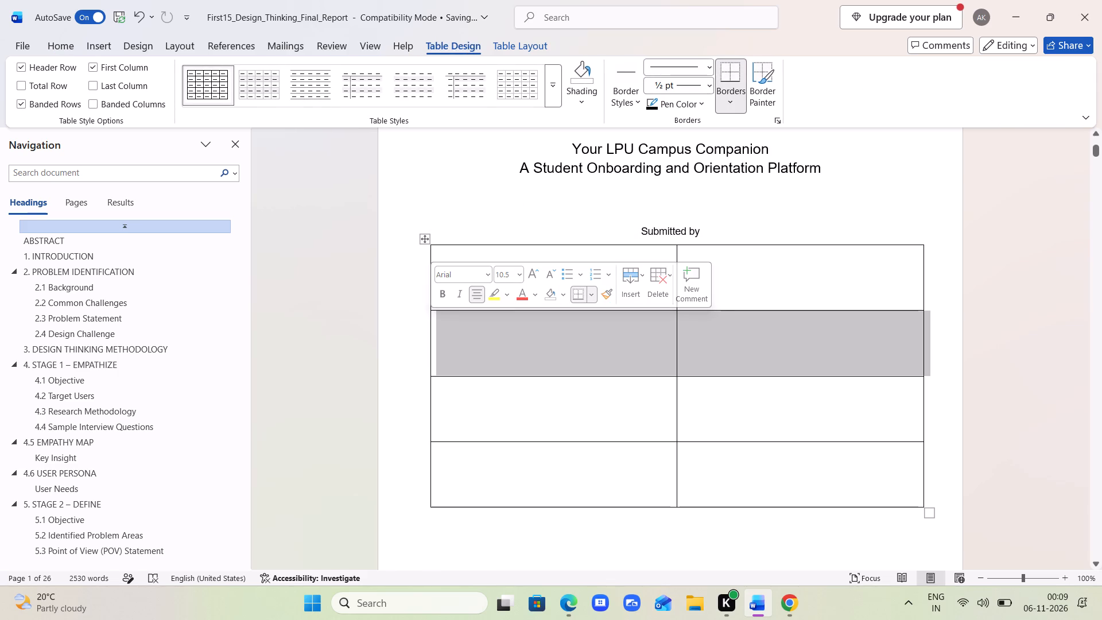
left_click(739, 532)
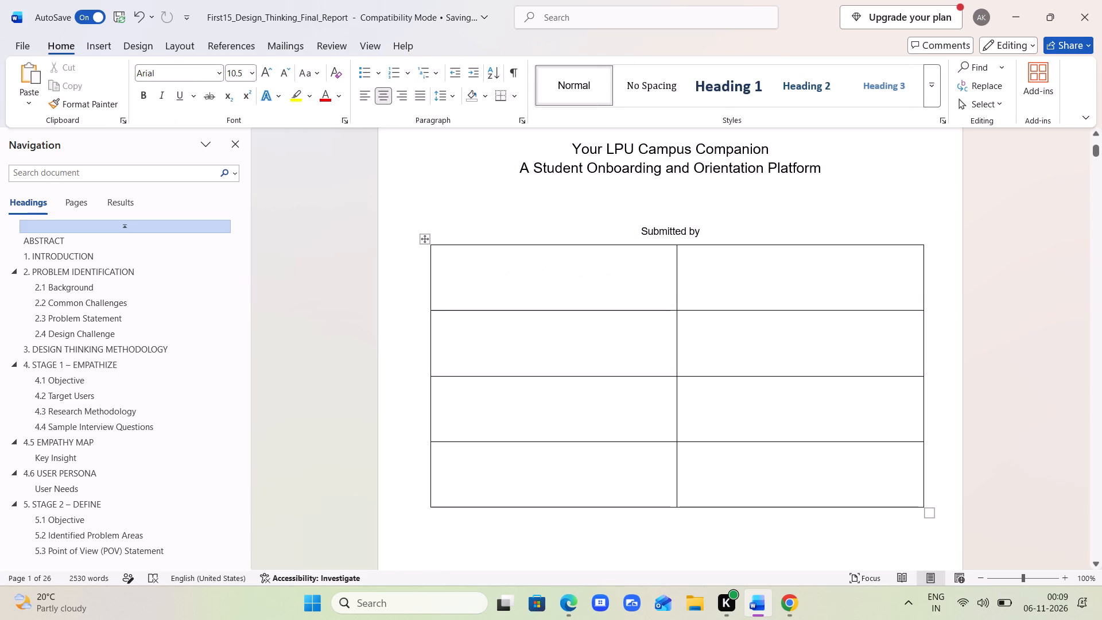
Resize the table below "Submitted by" from its outer corner, making it slightly narrower.
left_click_drag(928, 513, 915, 489)
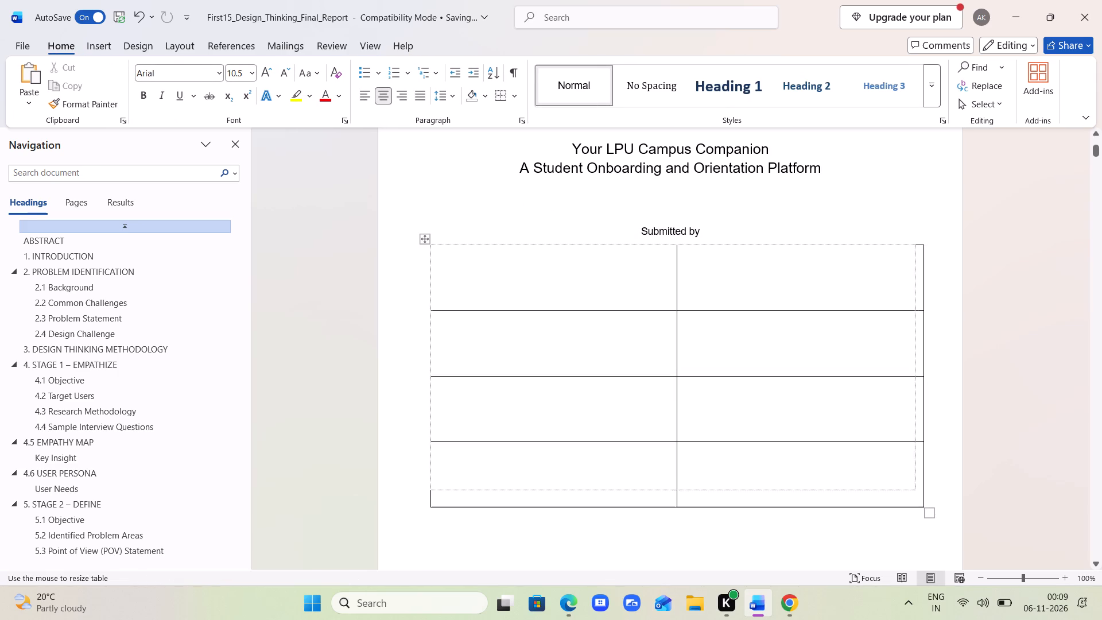
left_click_drag(915, 489, 917, 408)
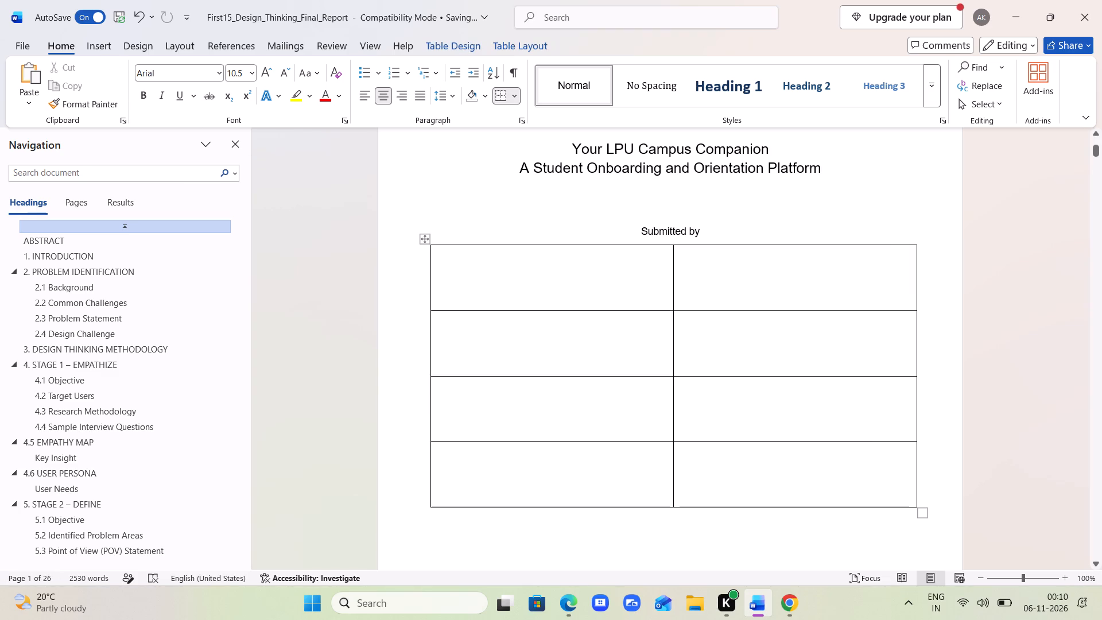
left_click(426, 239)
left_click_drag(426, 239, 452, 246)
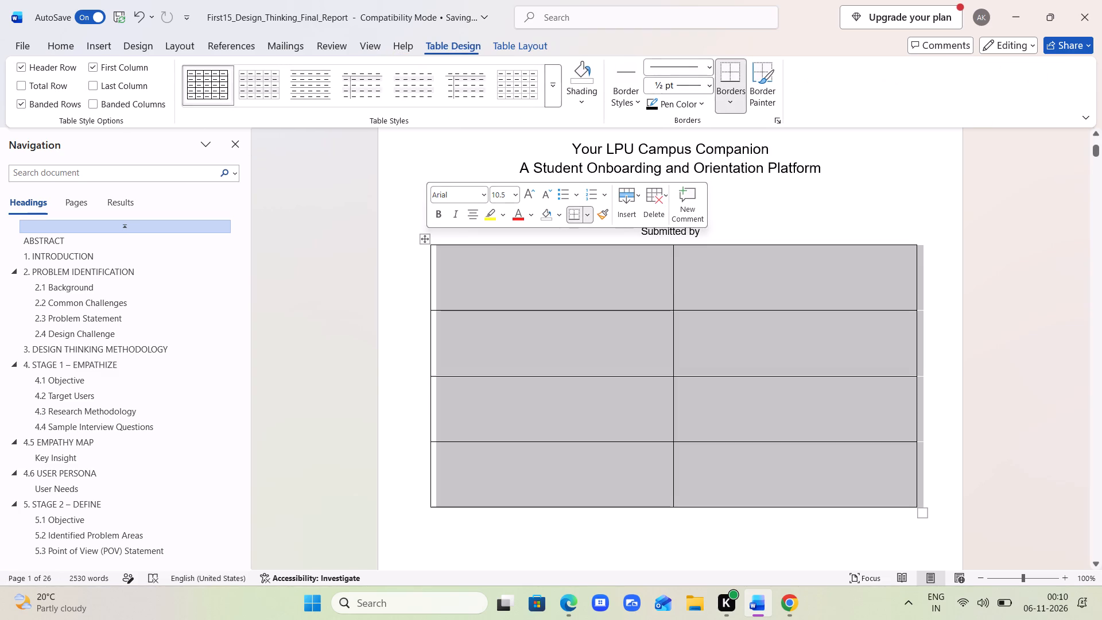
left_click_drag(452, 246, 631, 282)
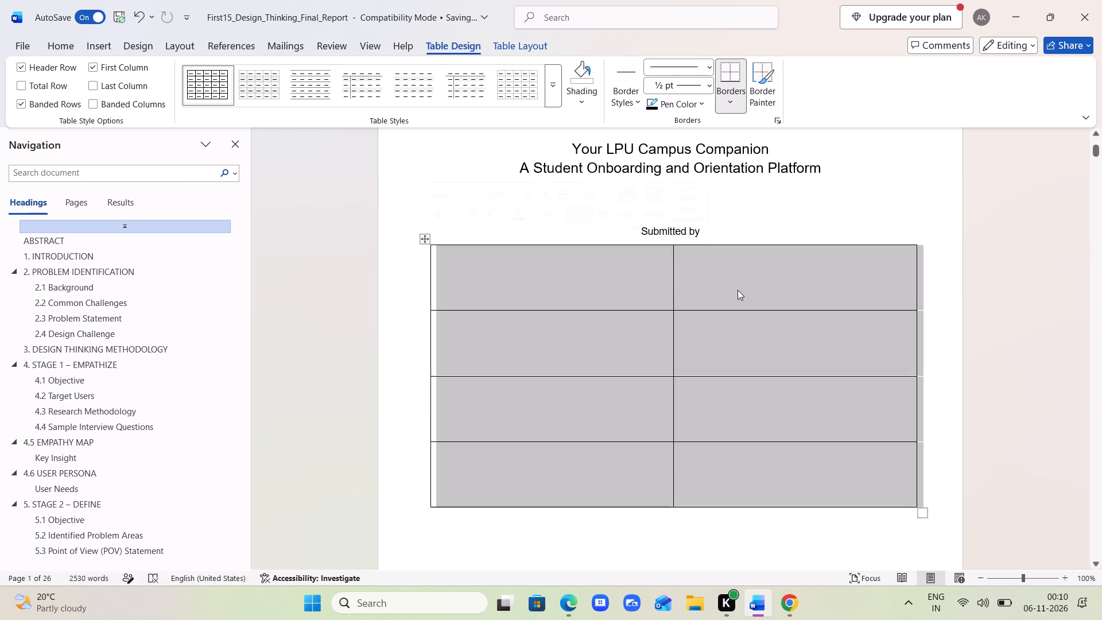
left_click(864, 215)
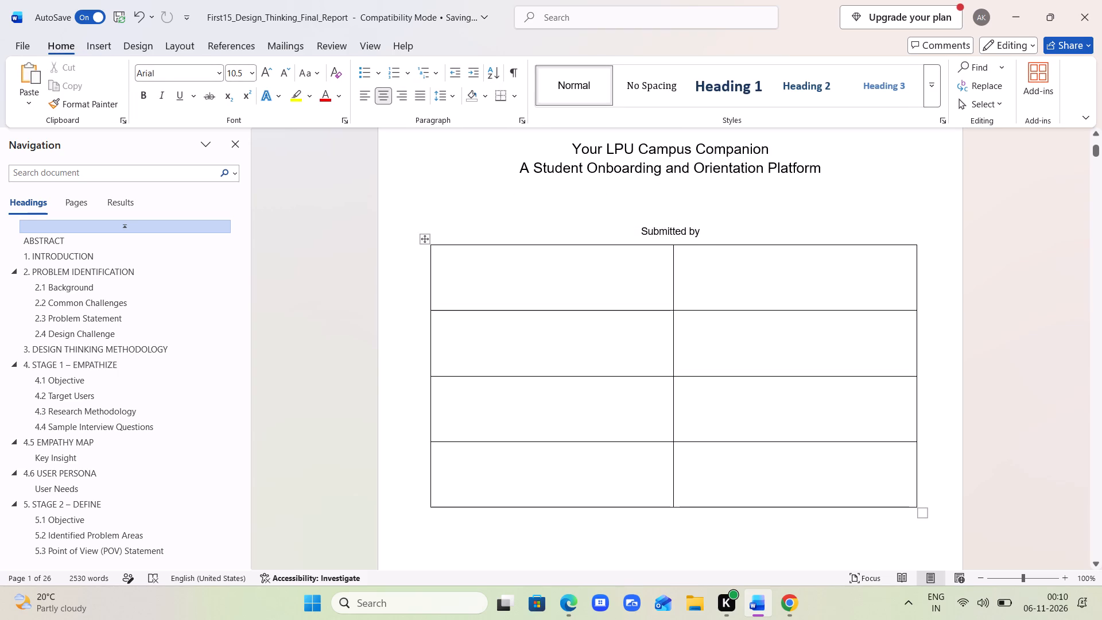
Shorten the last row of the table below "Submitted by" by raising its bottom border.
left_click_drag(673, 507, 676, 433)
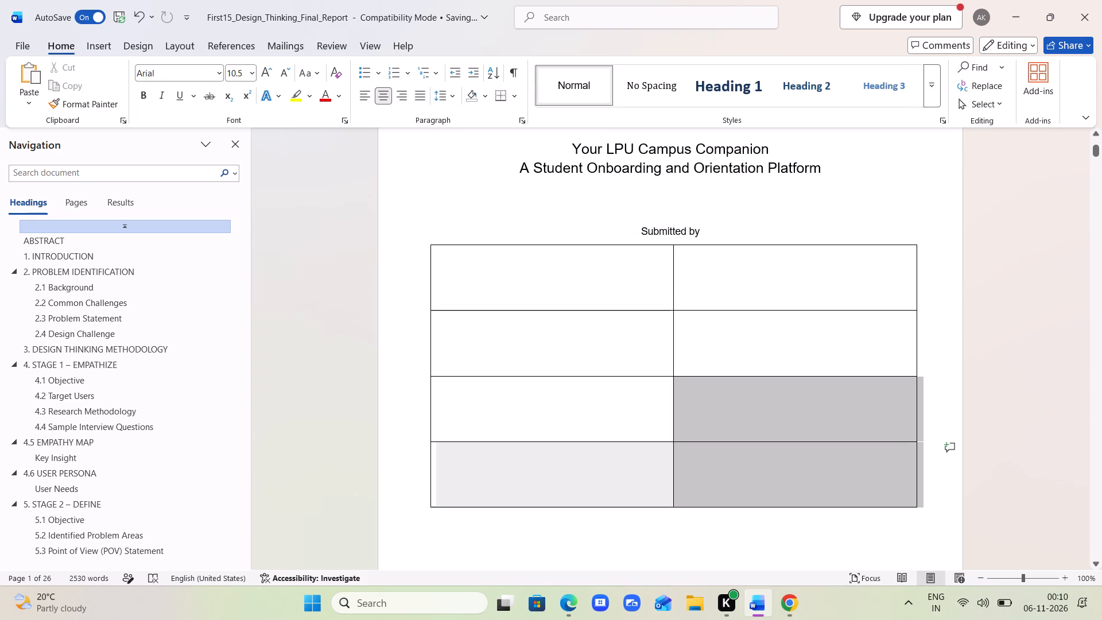
left_click_drag(676, 433, 671, 505)
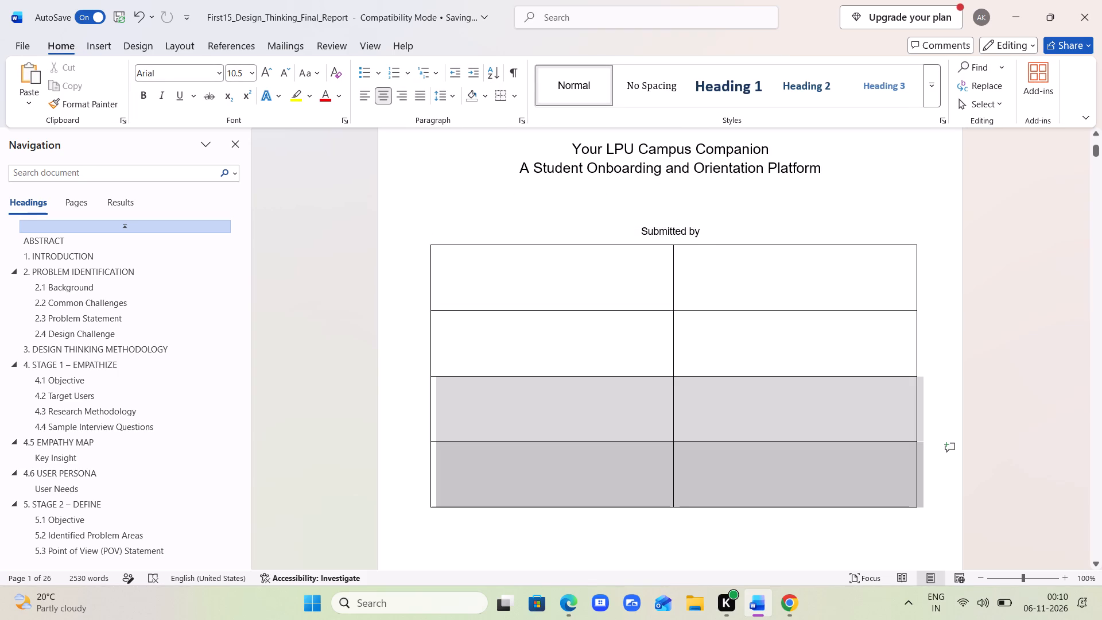
left_click_drag(671, 505, 681, 507)
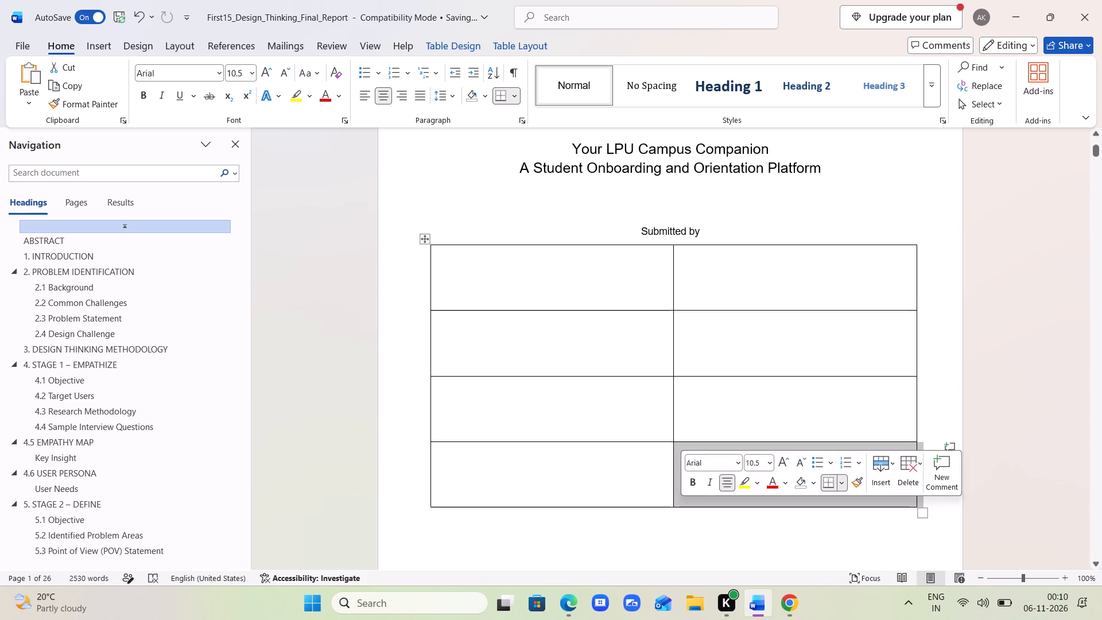
left_click_drag(673, 506, 673, 474)
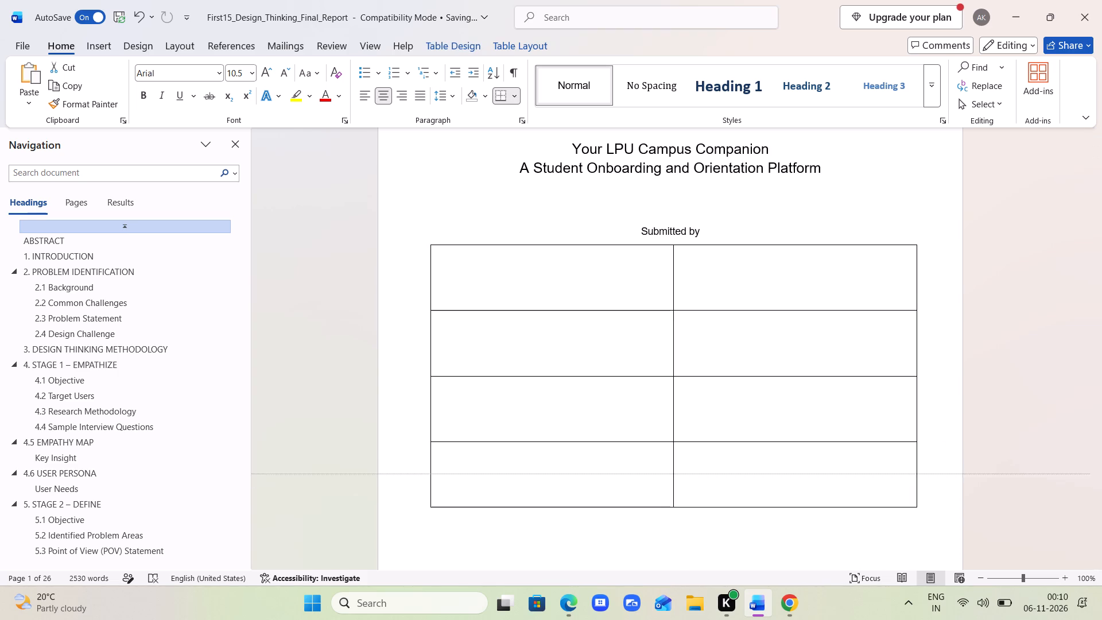
left_click_drag(673, 474, 646, 424)
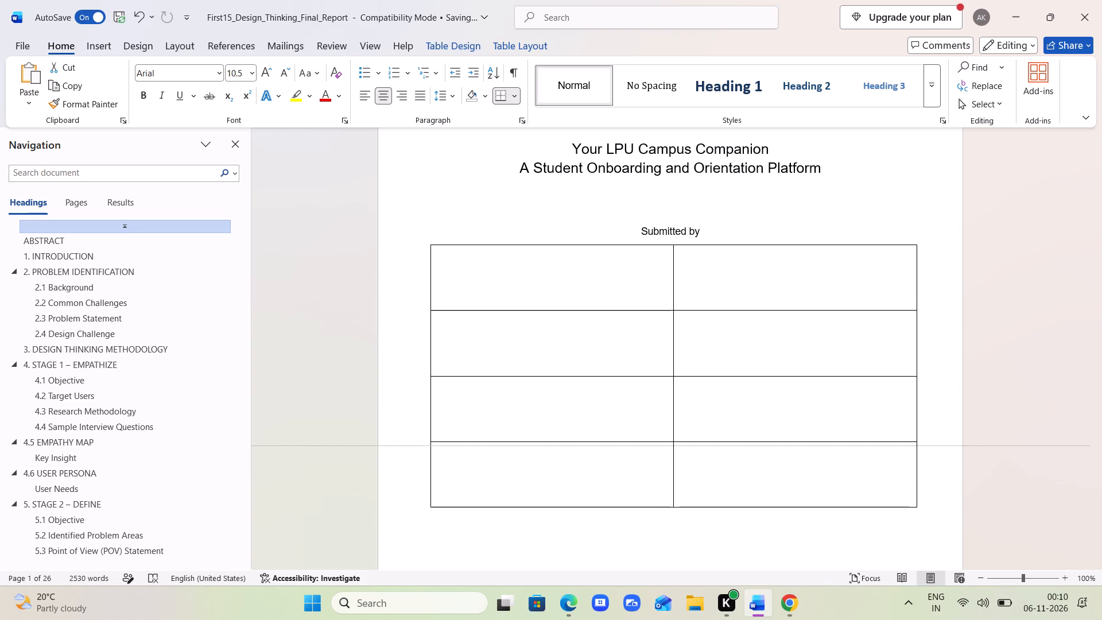
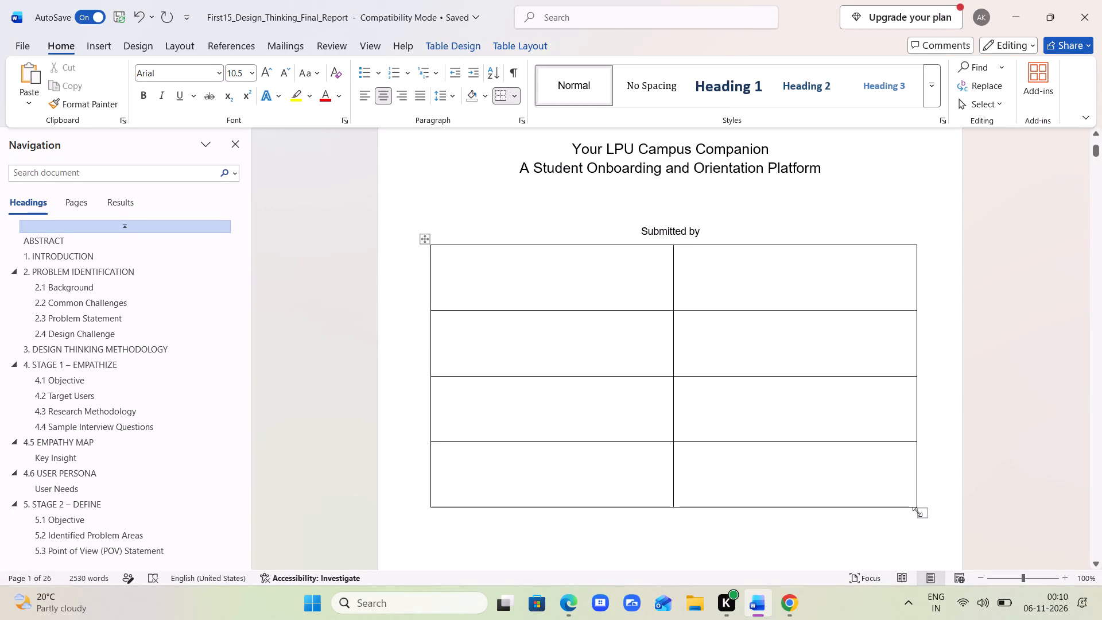
Narrow the two-column table below "Submitted by" on the cover page, making its second column narrower than the first.
left_click_drag(920, 516, 880, 476)
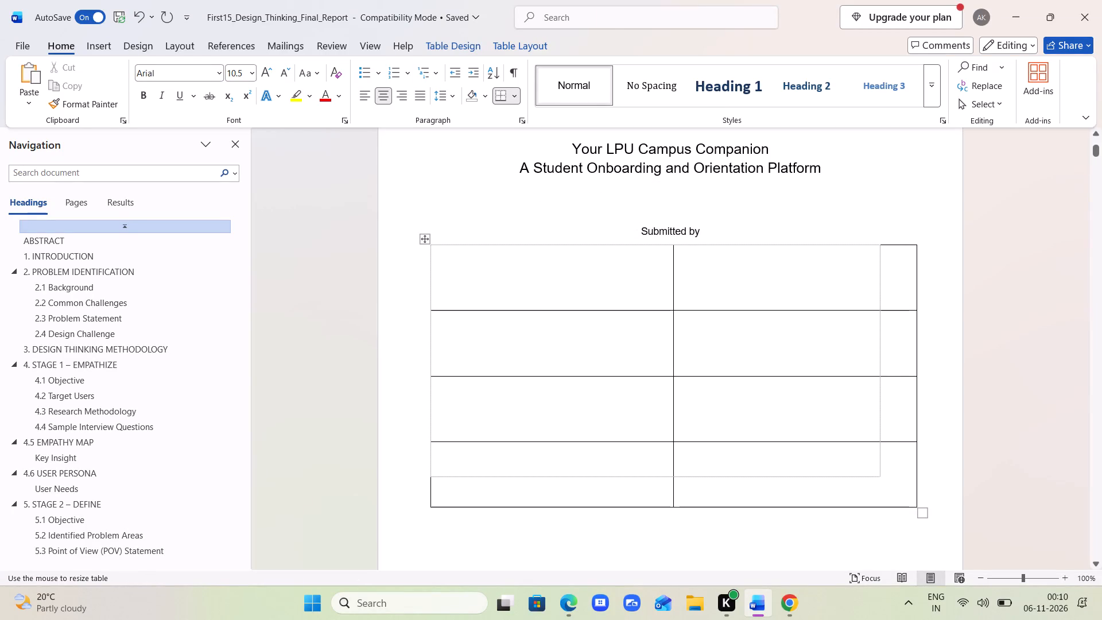
left_click_drag(880, 476, 871, 471)
left_click(871, 471)
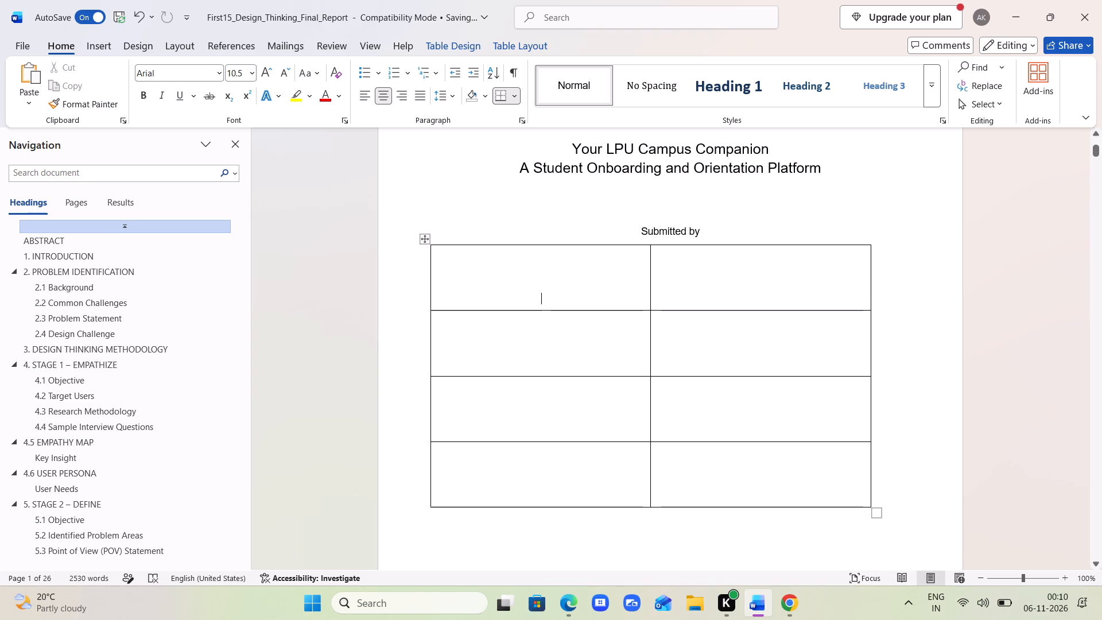
left_click_drag(871, 490, 822, 449)
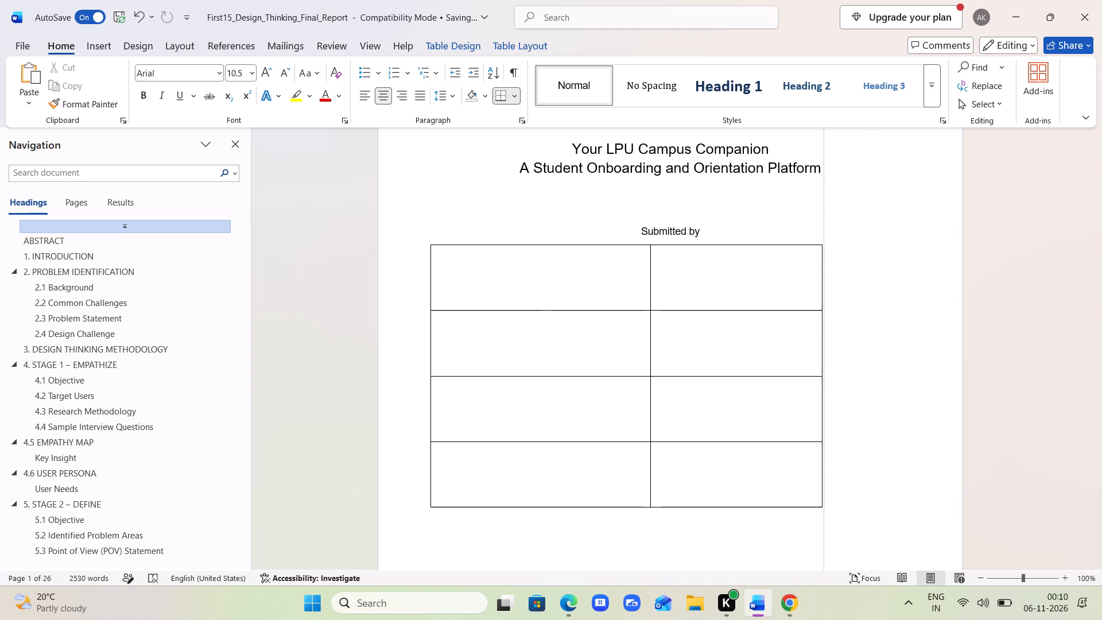
left_click_drag(822, 449, 796, 444)
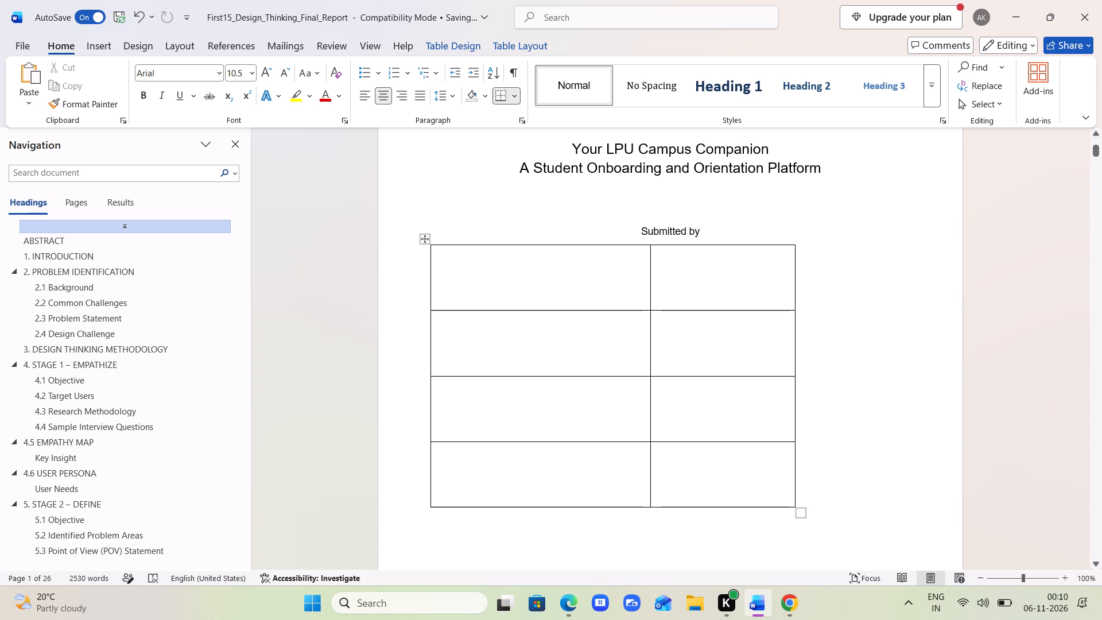
left_click_drag(657, 506, 678, 409)
left_click_drag(804, 515, 779, 448)
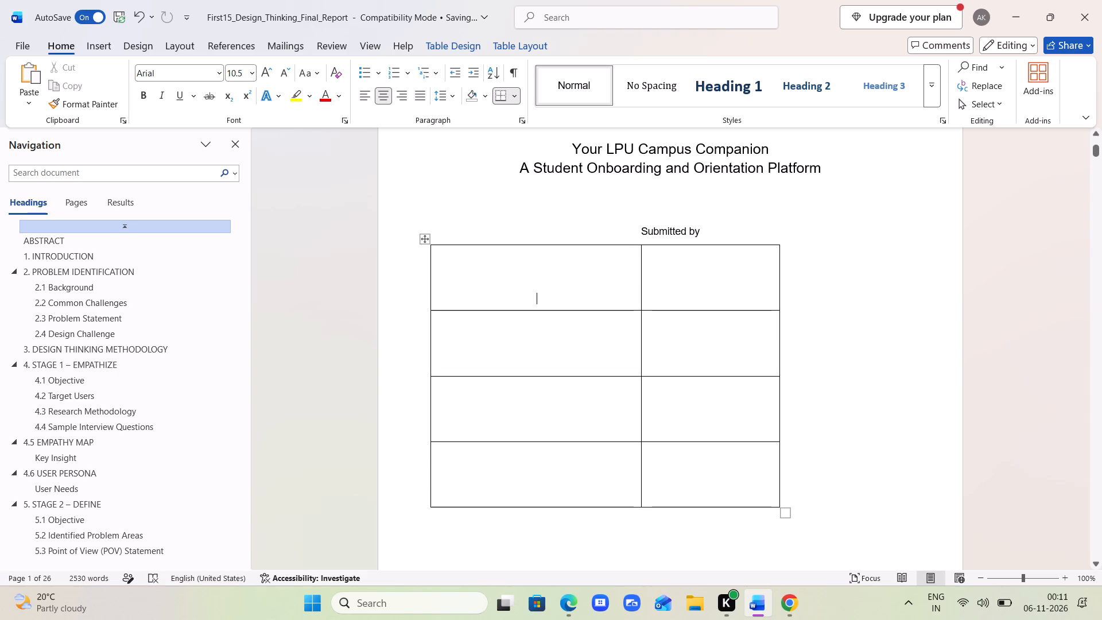
Apply the plain table style with shaded alternate rows, a line under the header row and a line beside the first column.
left_click(427, 239)
left_click_drag(427, 239, 445, 257)
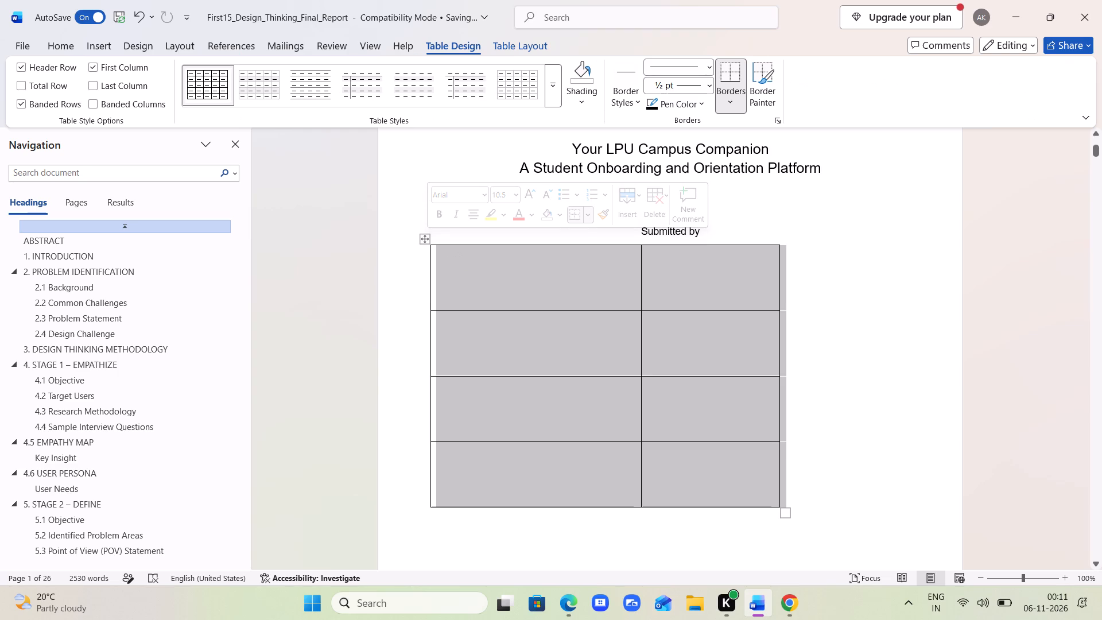
left_click(263, 82)
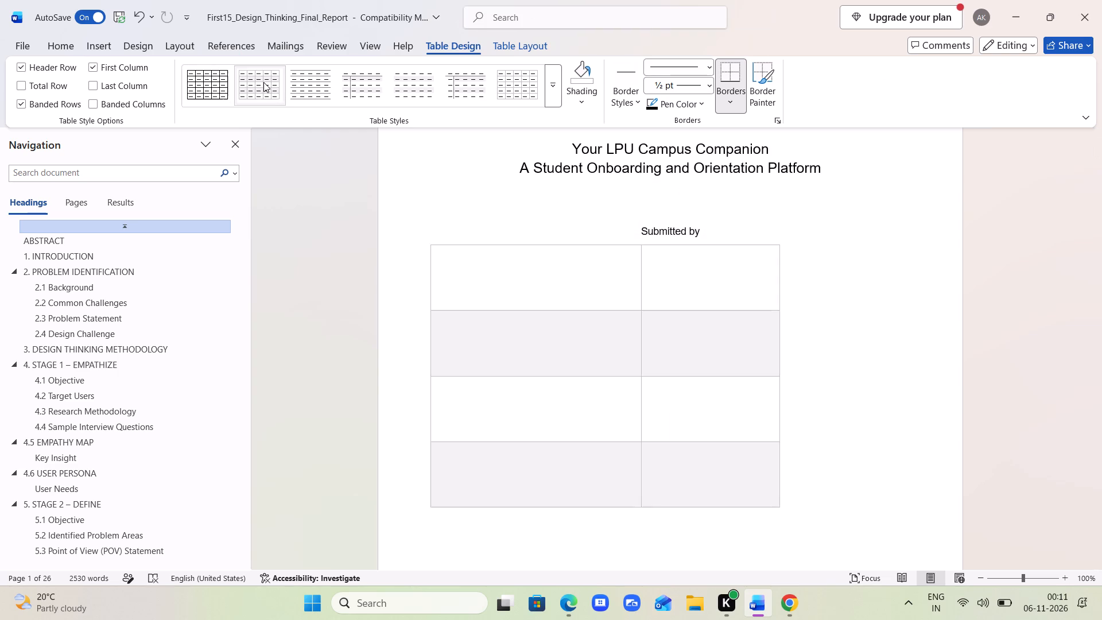
left_click(364, 82)
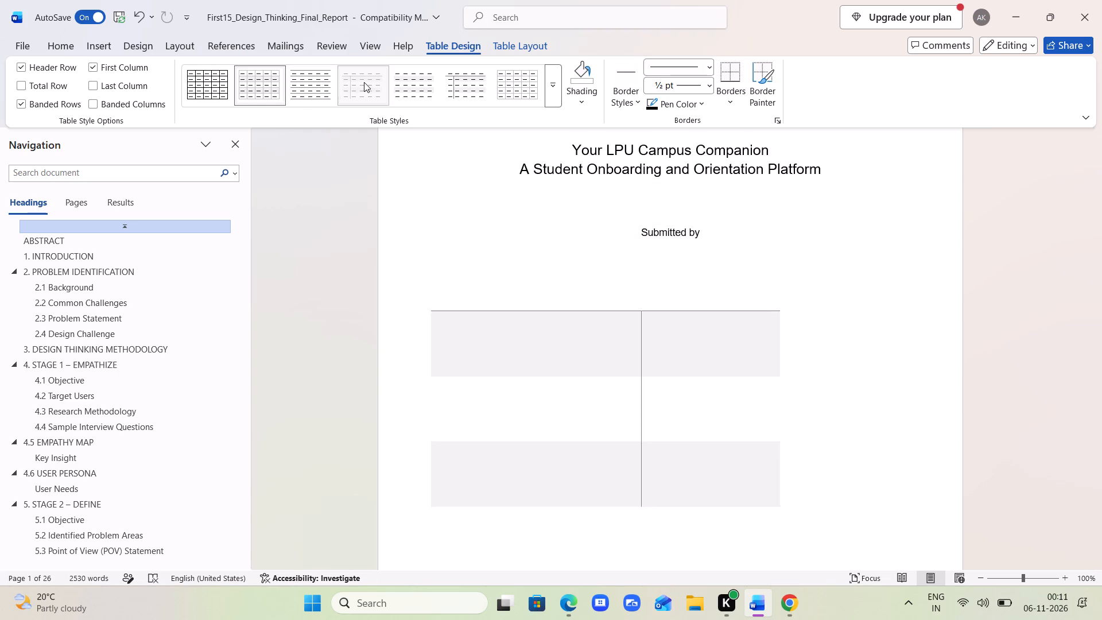
left_click(917, 416)
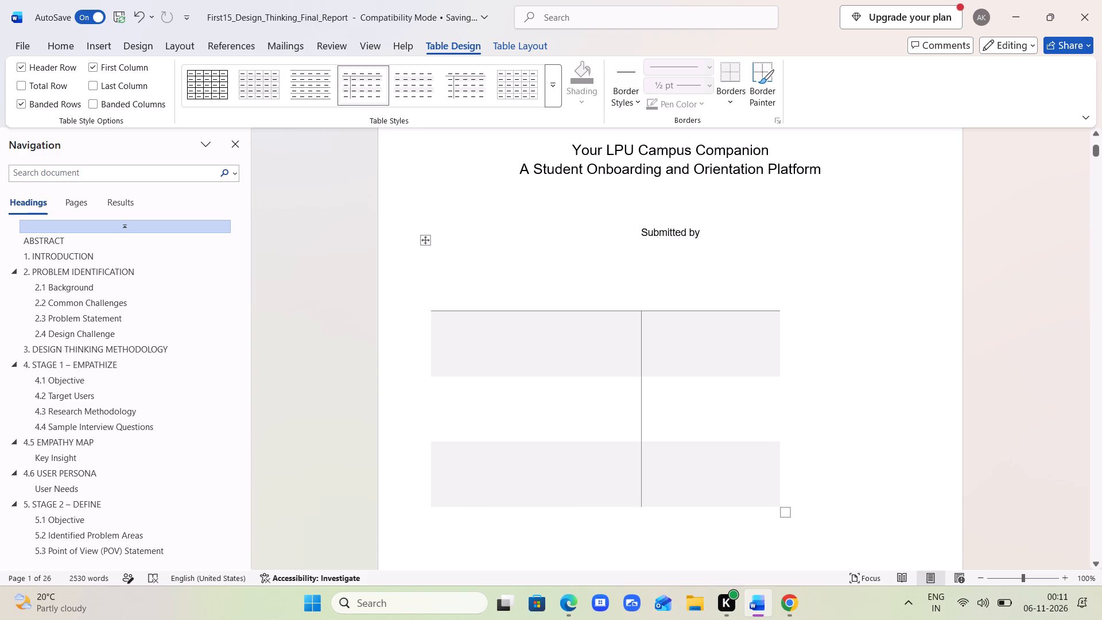
Apply the light grid table style with thin grey borders around every cell to the table below "Submitted by".
left_click(522, 94)
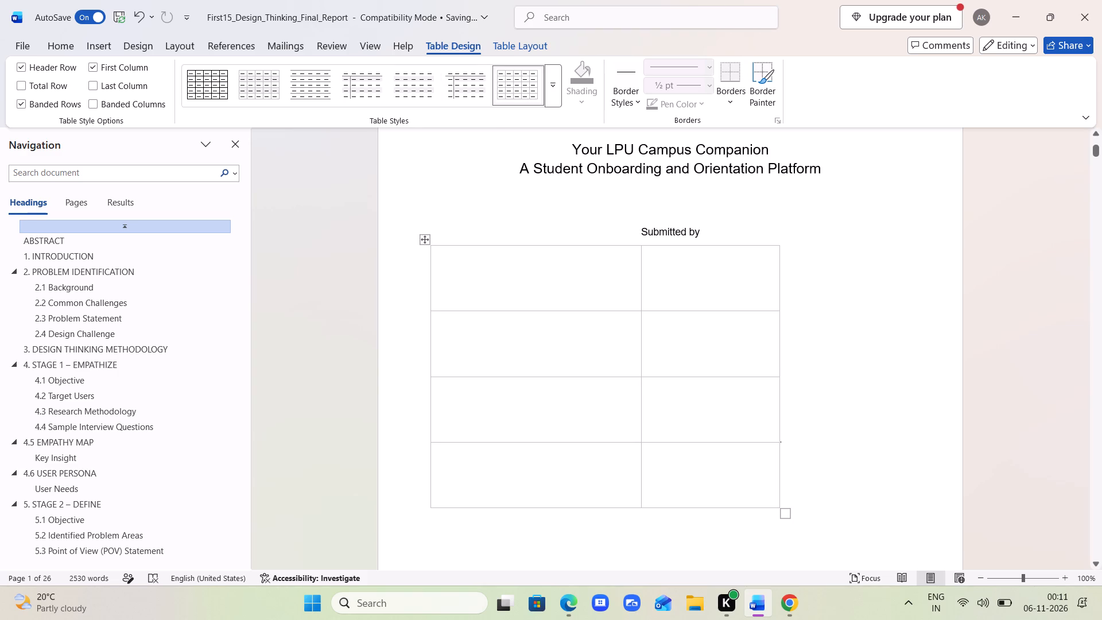
Examine how the table below "Submitted by" fits on the cover page relative to the name, registration number and programme lines.
left_click(513, 268)
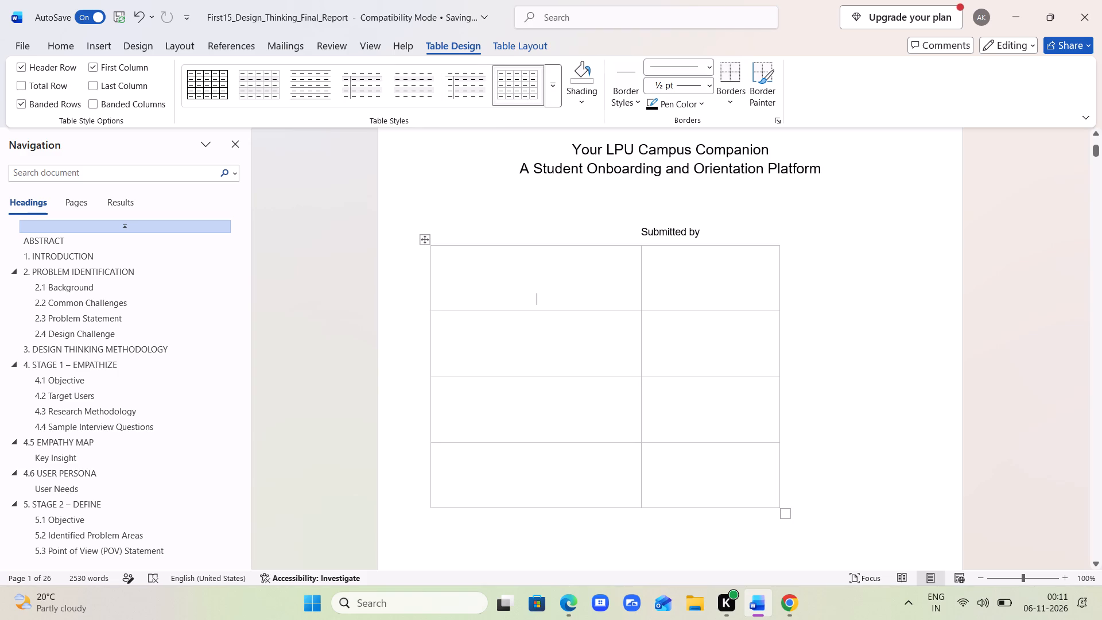
scroll(644, 506, "down", 2)
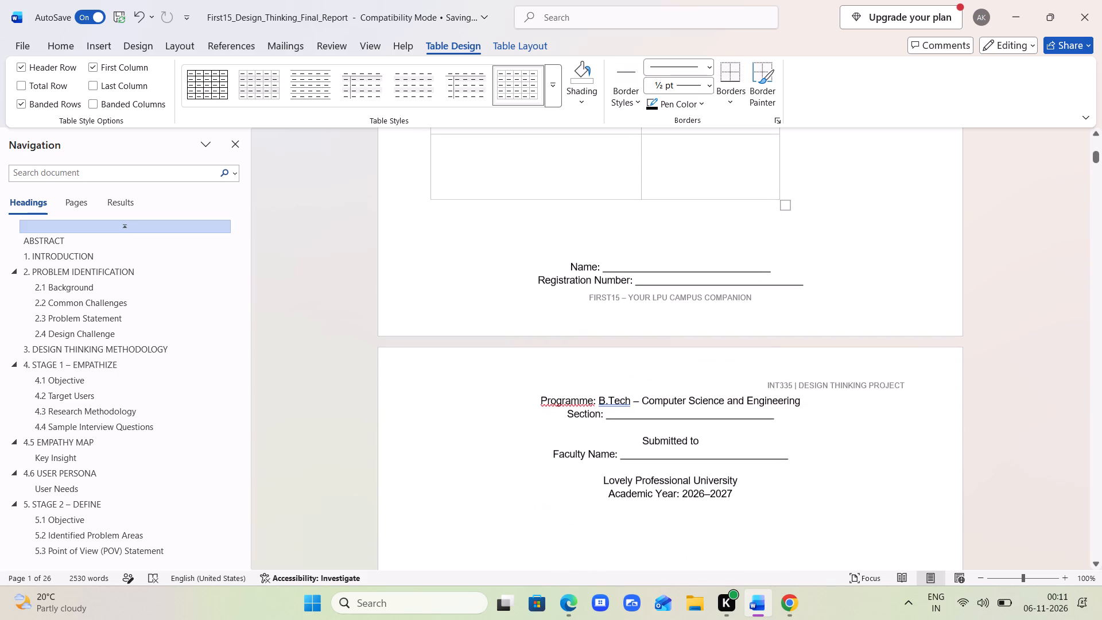
scroll(640, 563, "up", 3)
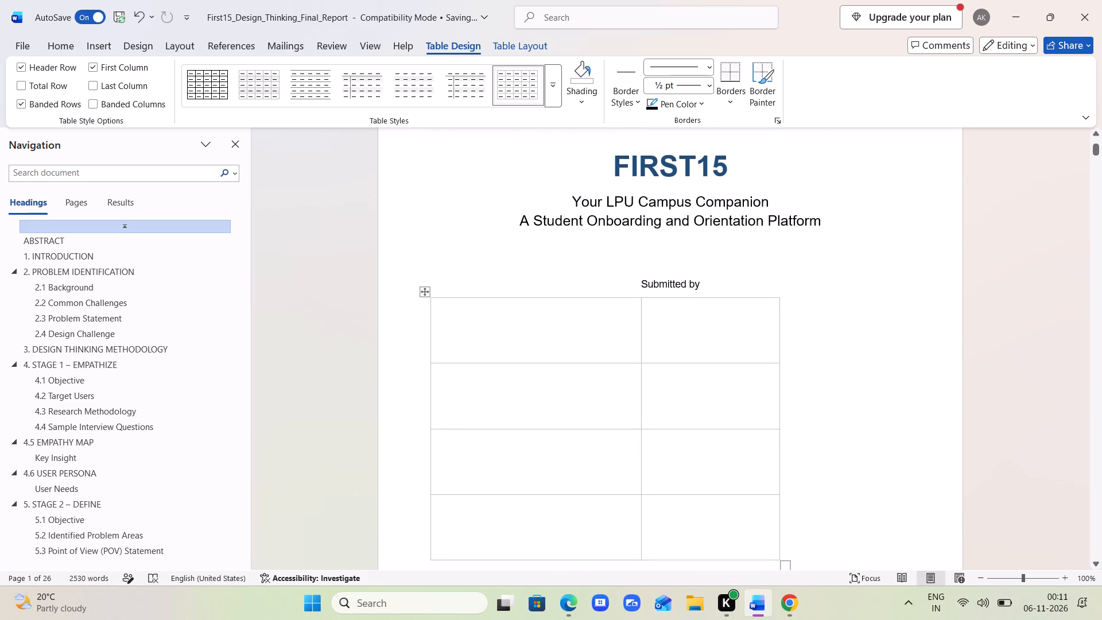
triple_click(428, 294)
left_click(428, 294)
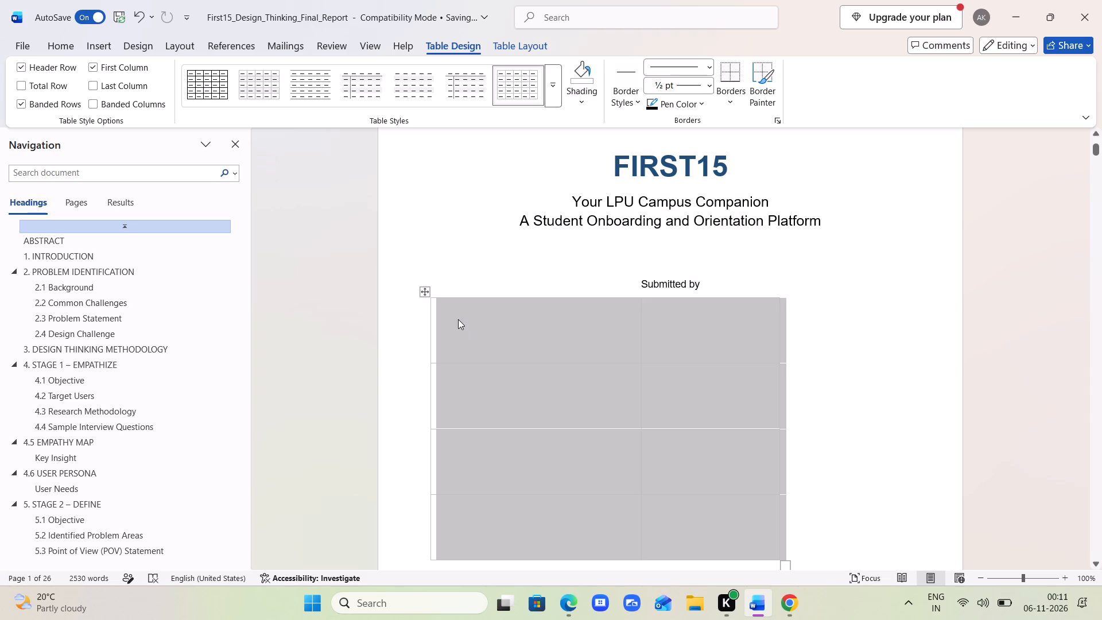
left_click(831, 341)
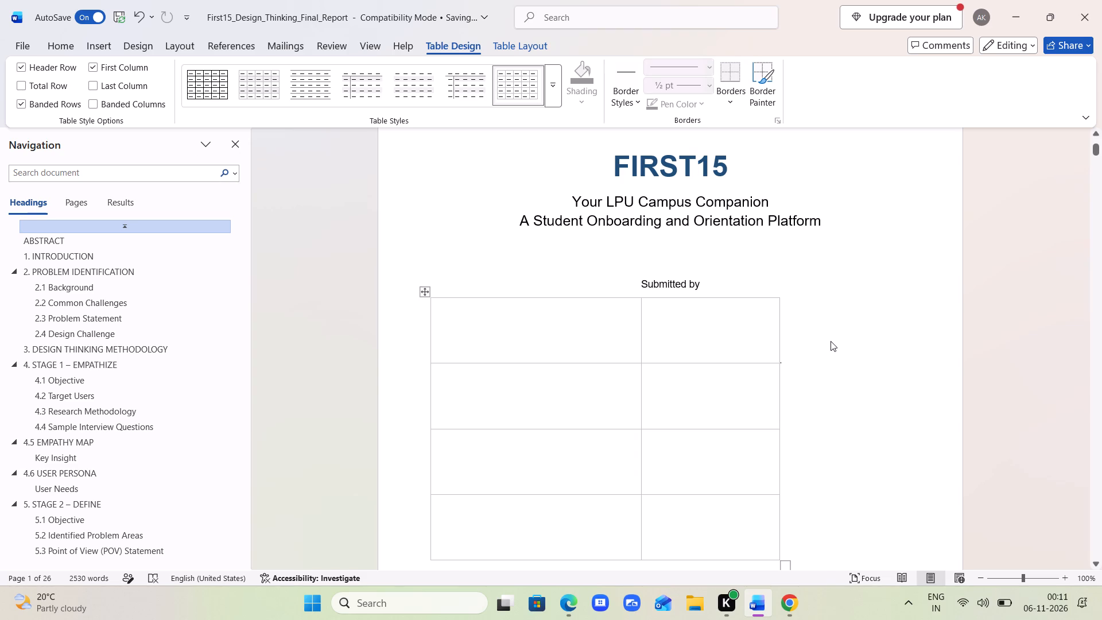
left_click(45, 573)
scroll(335, 445, "down", 2)
scroll(335, 445, "up", 2)
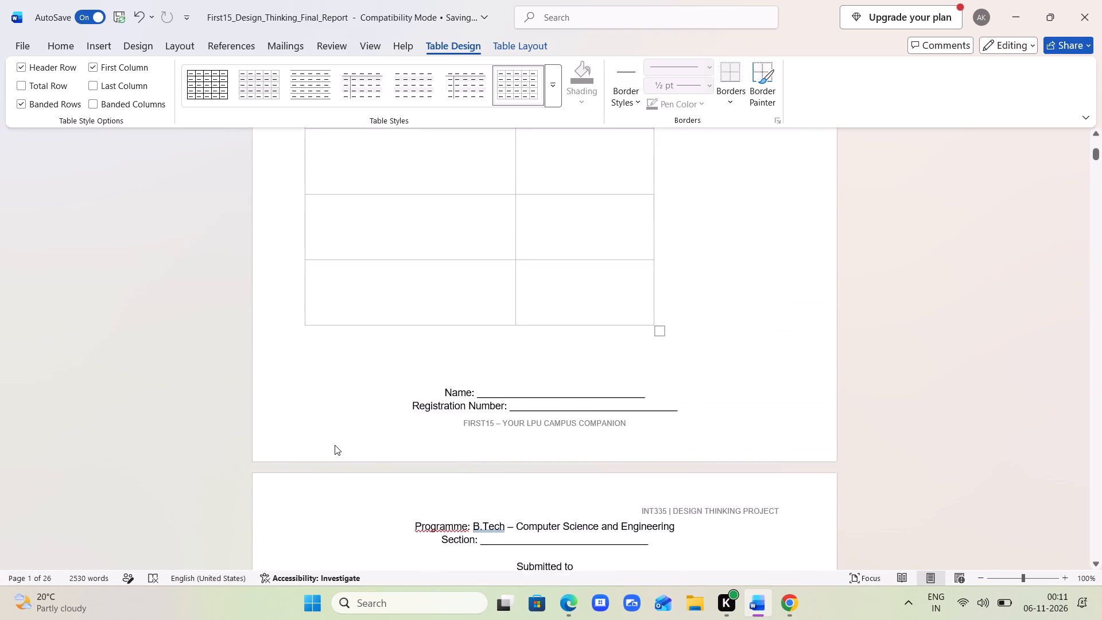
left_click(27, 580)
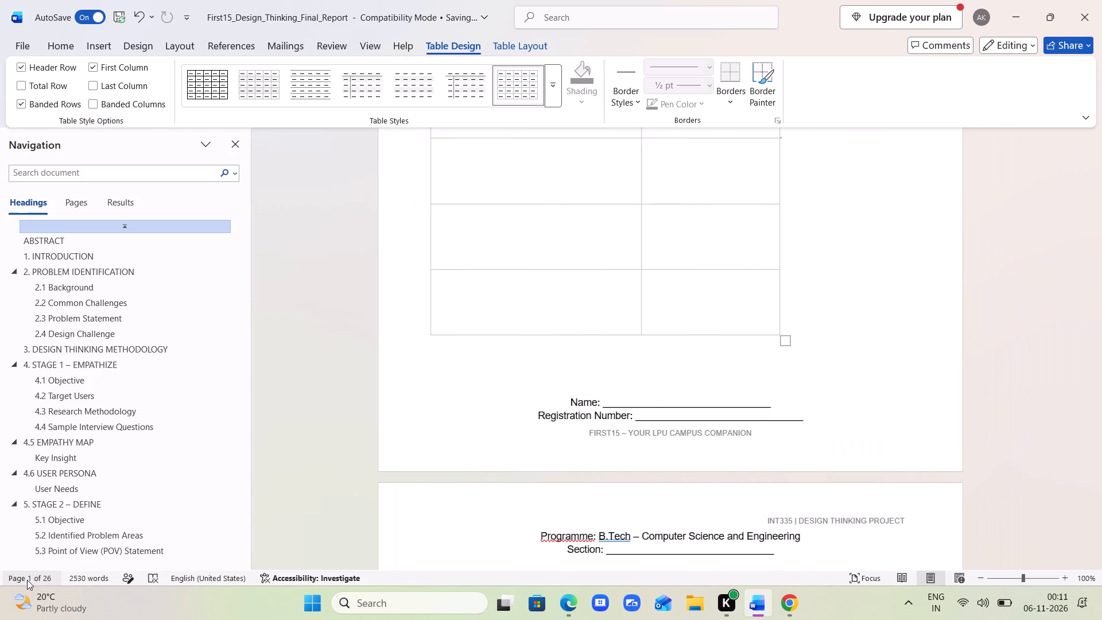
scroll(379, 321, "up", 1)
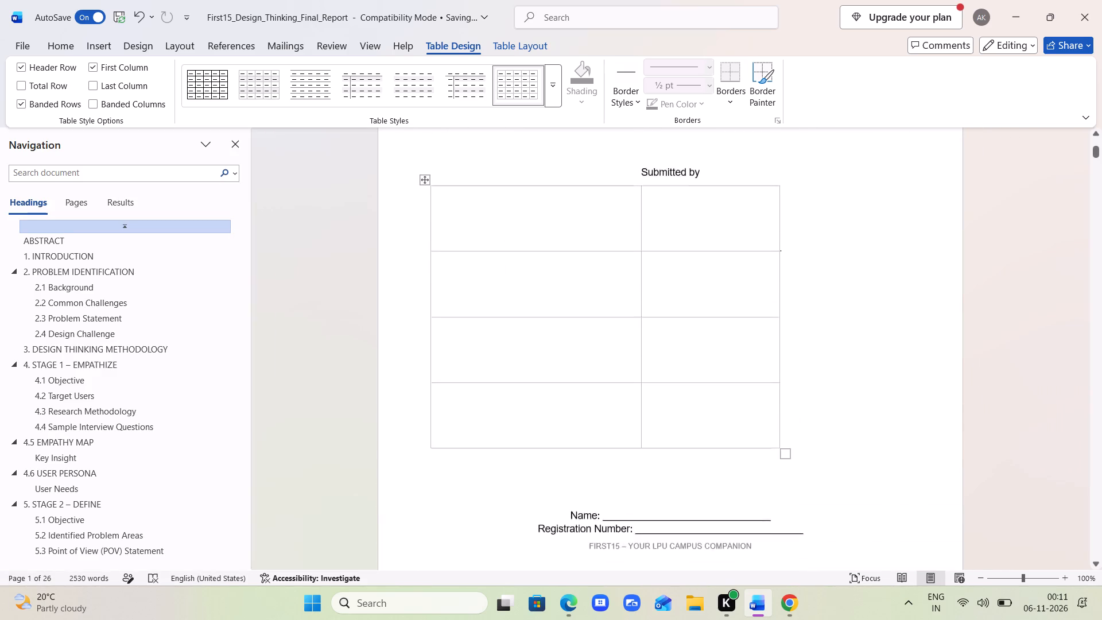
scroll(379, 321, "up", 1)
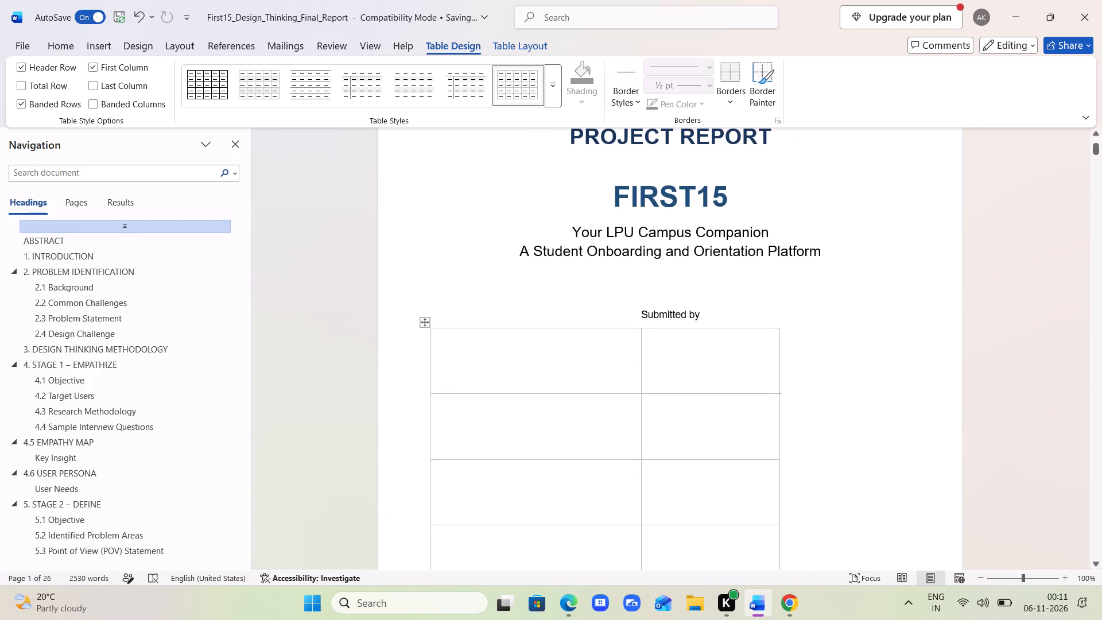
scroll(876, 534, "down", 1)
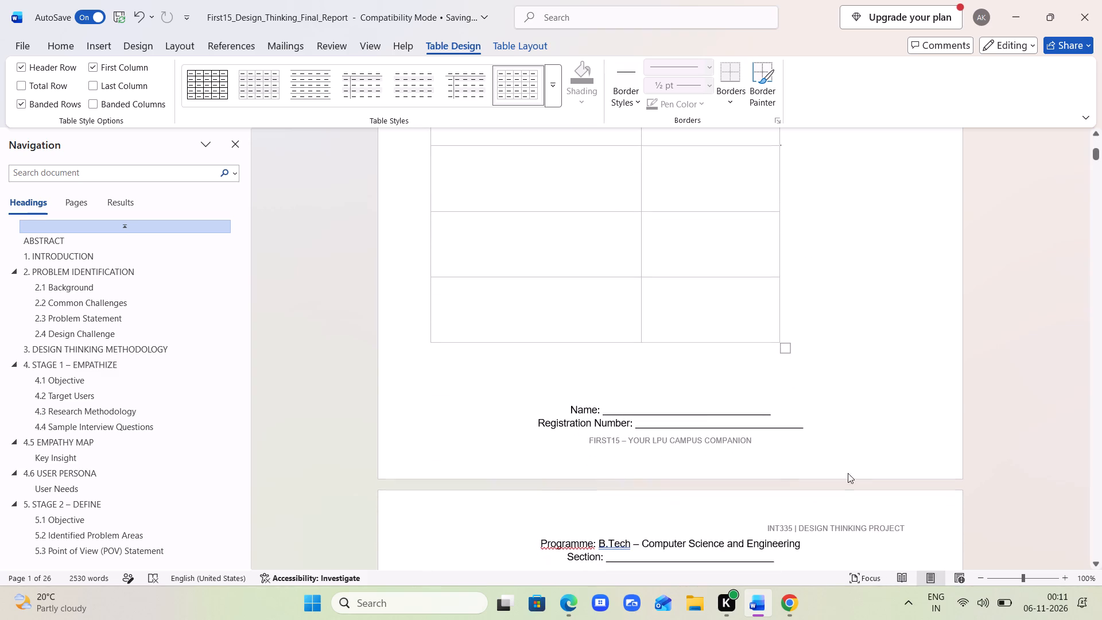
scroll(810, 427, "up", 1)
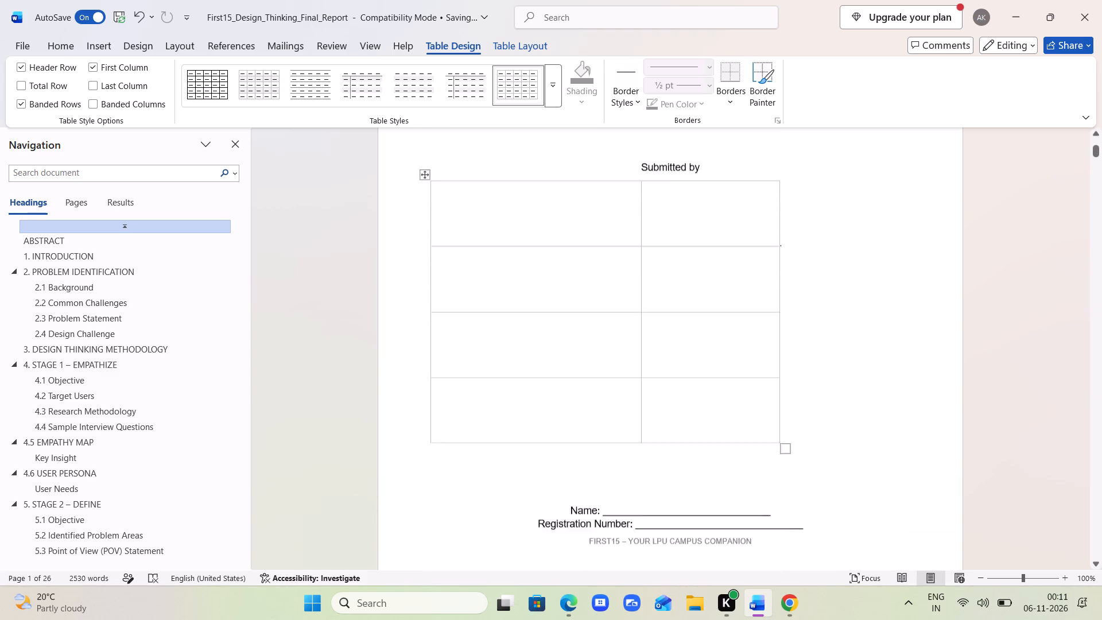
scroll(810, 427, "up", 1)
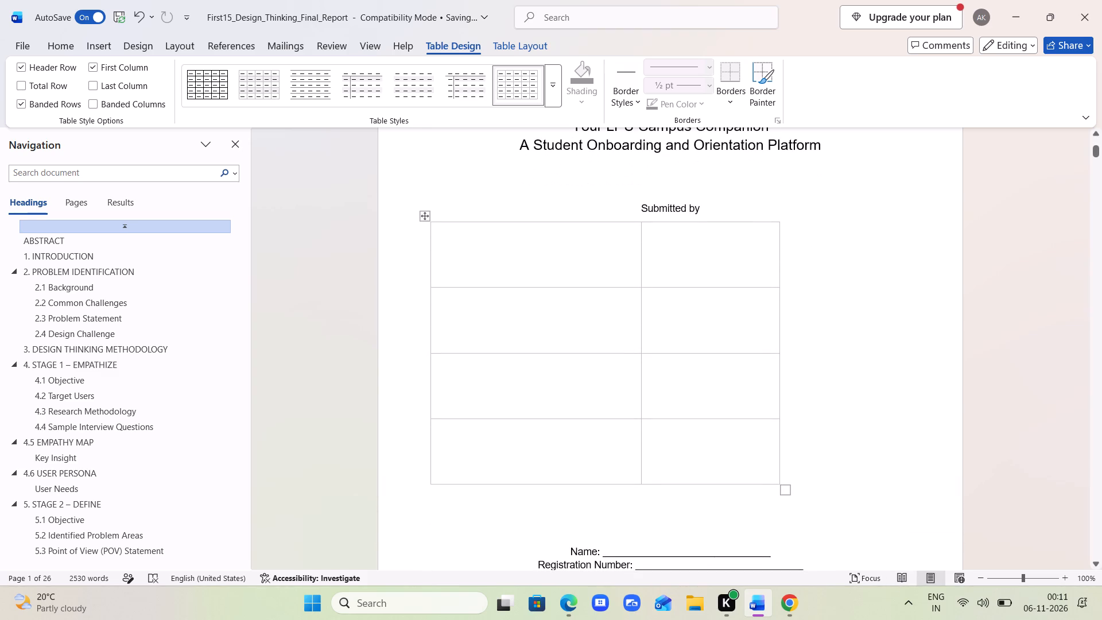
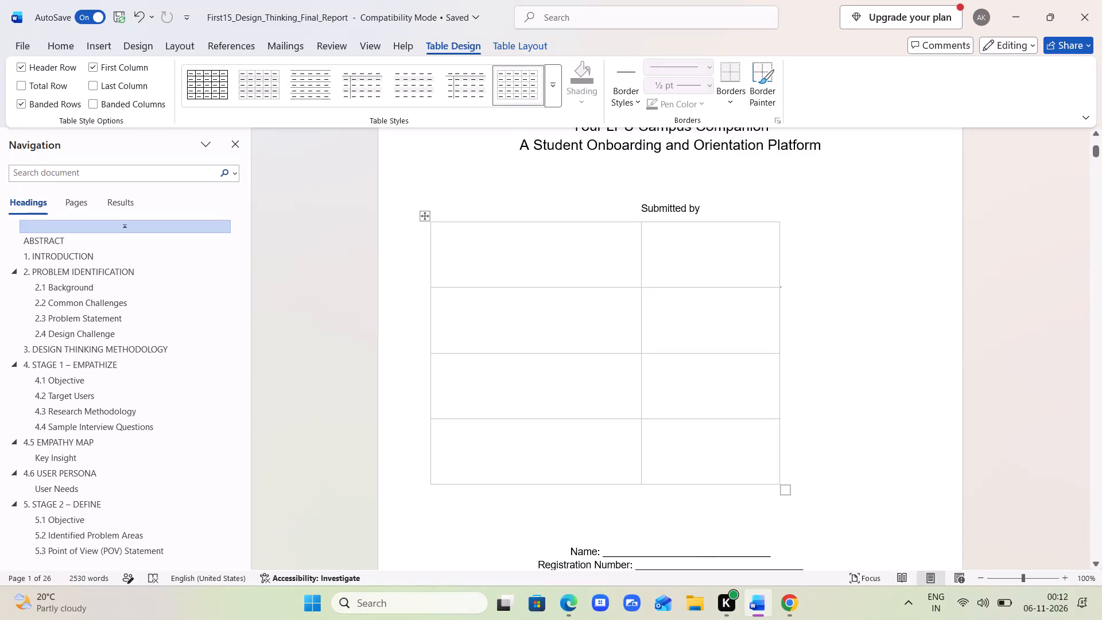
Delete the empty two-column table below "Submitted by" on the cover page.
left_click(597, 251)
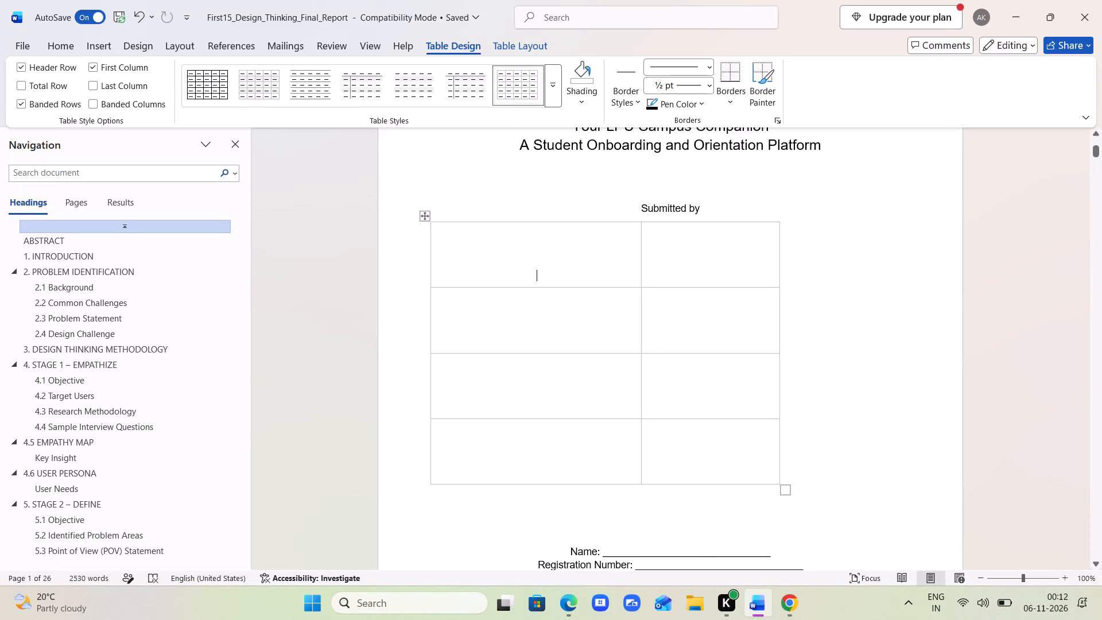
left_click(533, 48)
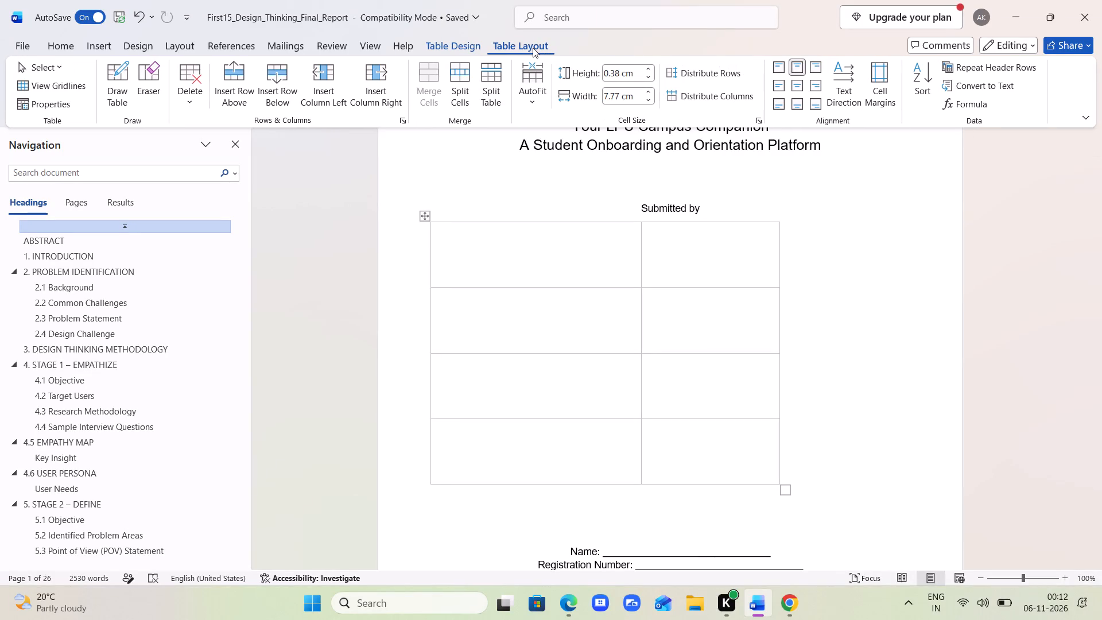
left_click(188, 82)
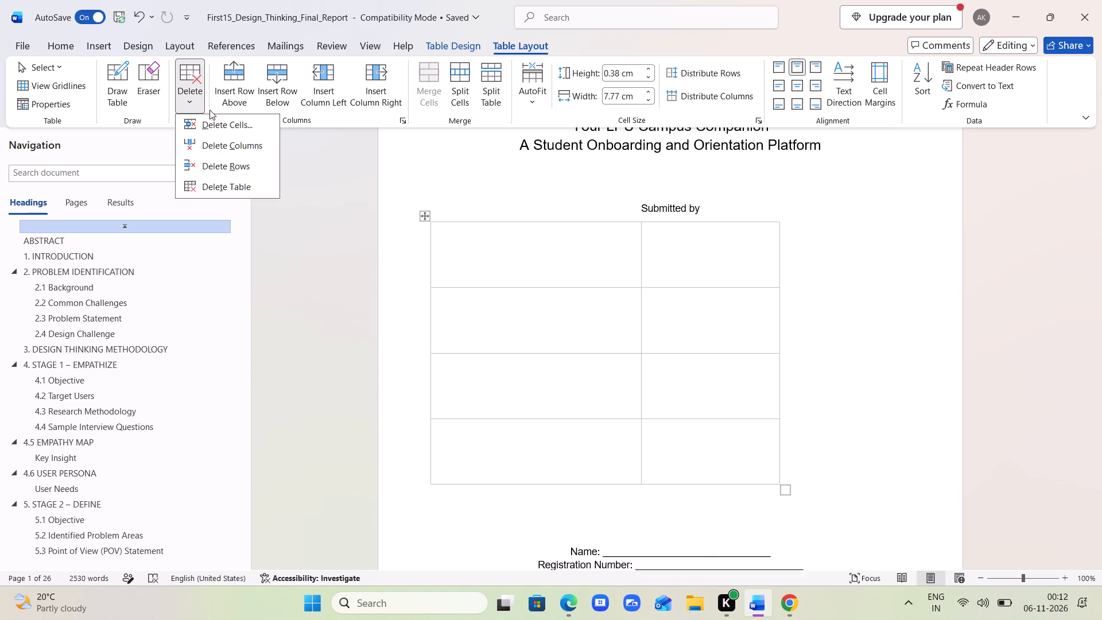
Delete the empty two-column, four-row table below "Submitted by" on the cover page.
left_click(230, 189)
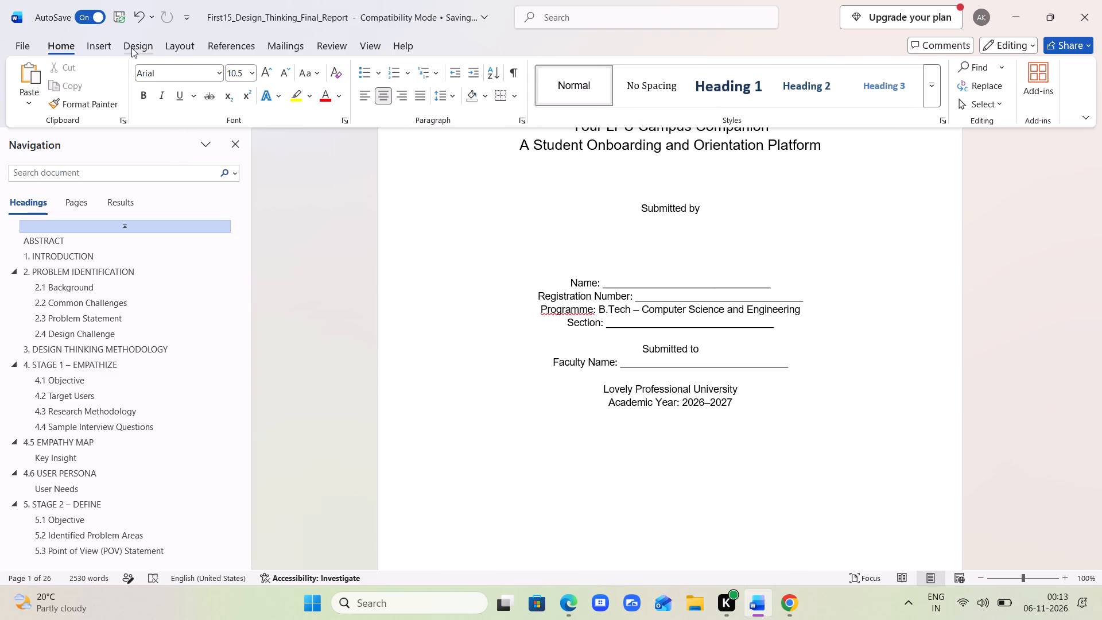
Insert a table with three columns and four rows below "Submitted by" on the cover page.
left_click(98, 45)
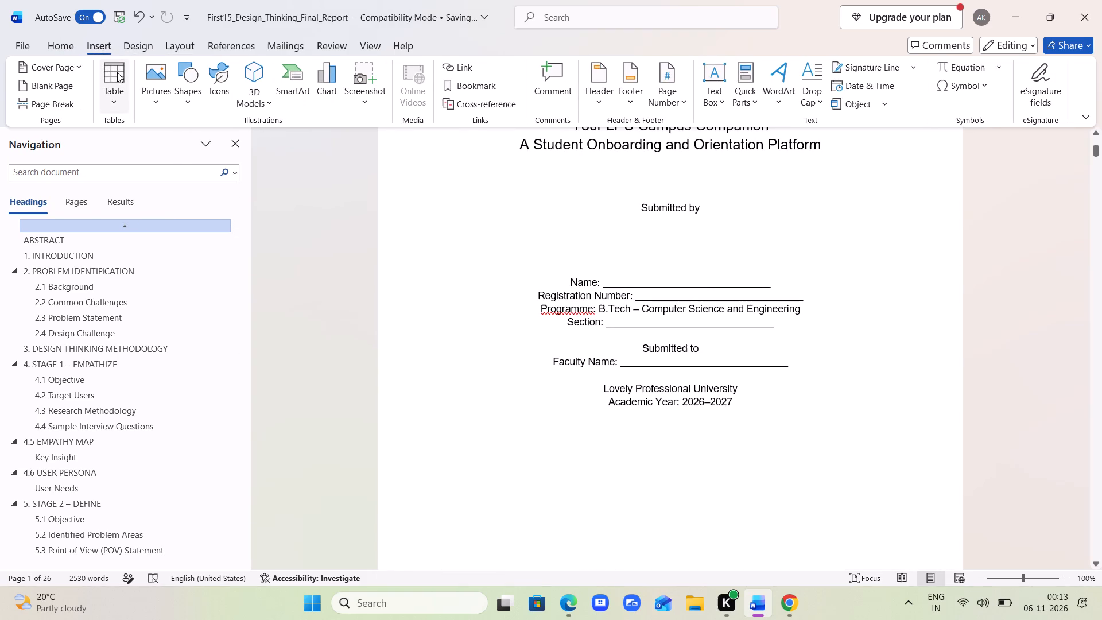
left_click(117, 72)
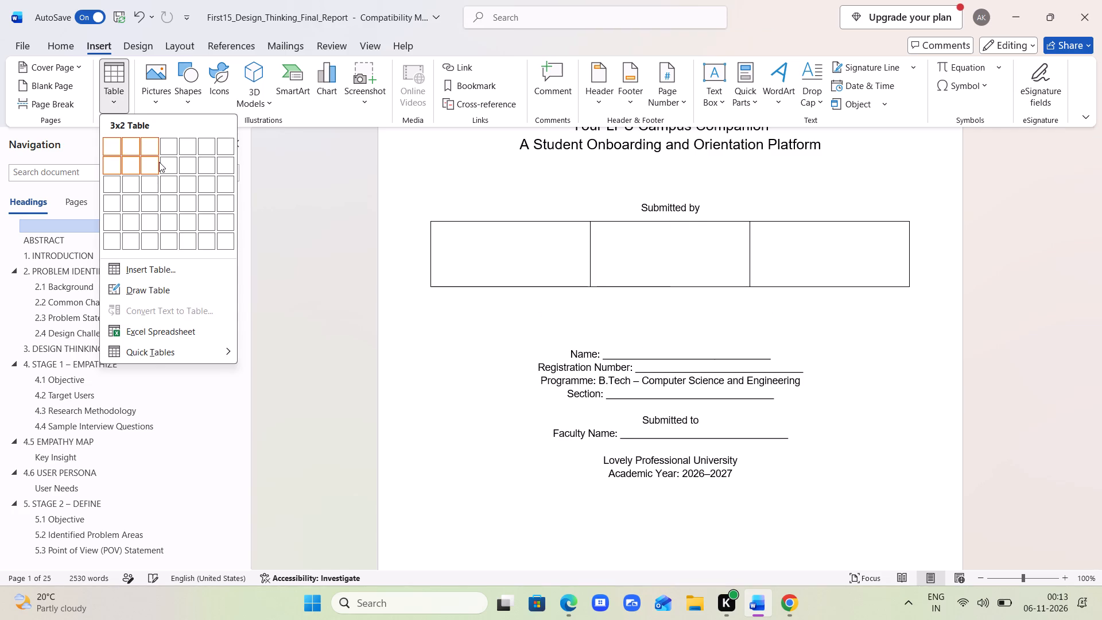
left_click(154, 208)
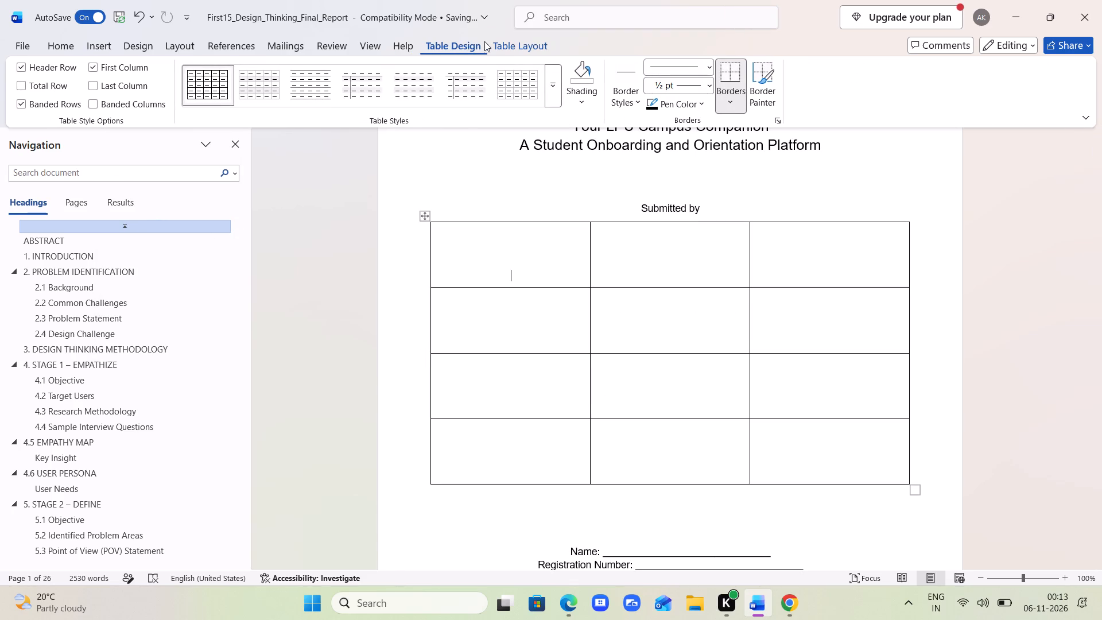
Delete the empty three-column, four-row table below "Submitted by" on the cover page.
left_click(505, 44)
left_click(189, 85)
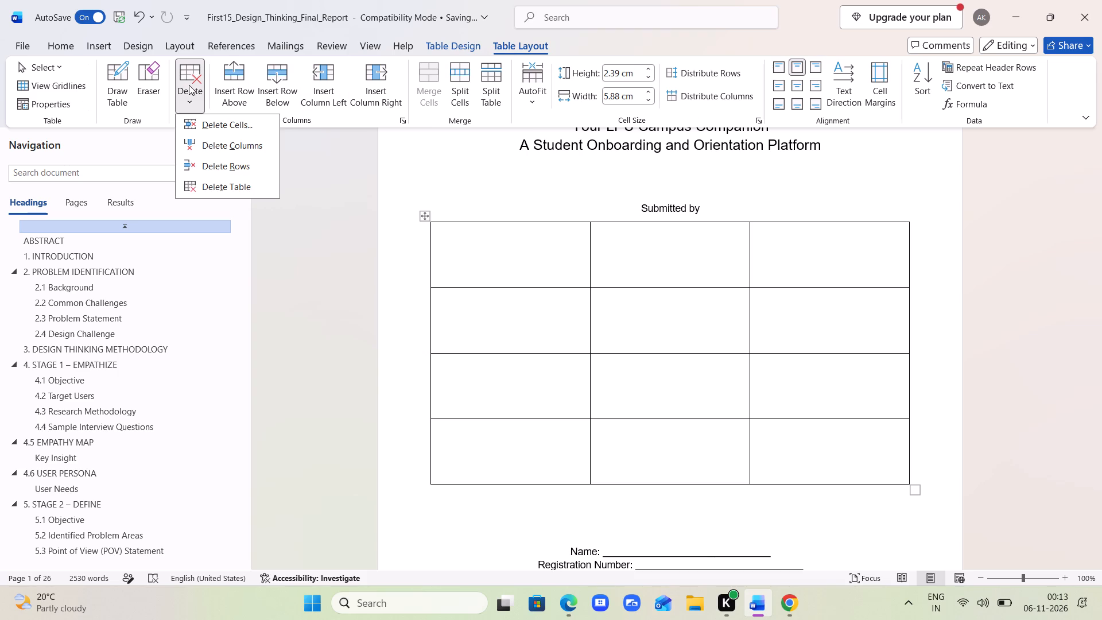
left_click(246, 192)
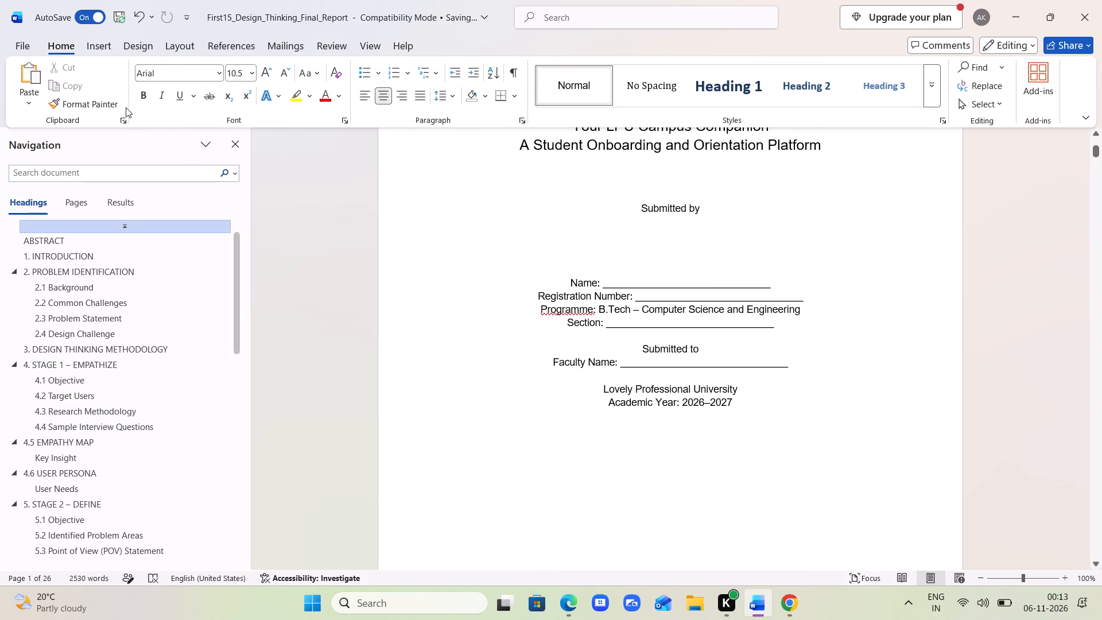
Start inserting a new table below "Submitted by" on the cover page.
left_click(98, 49)
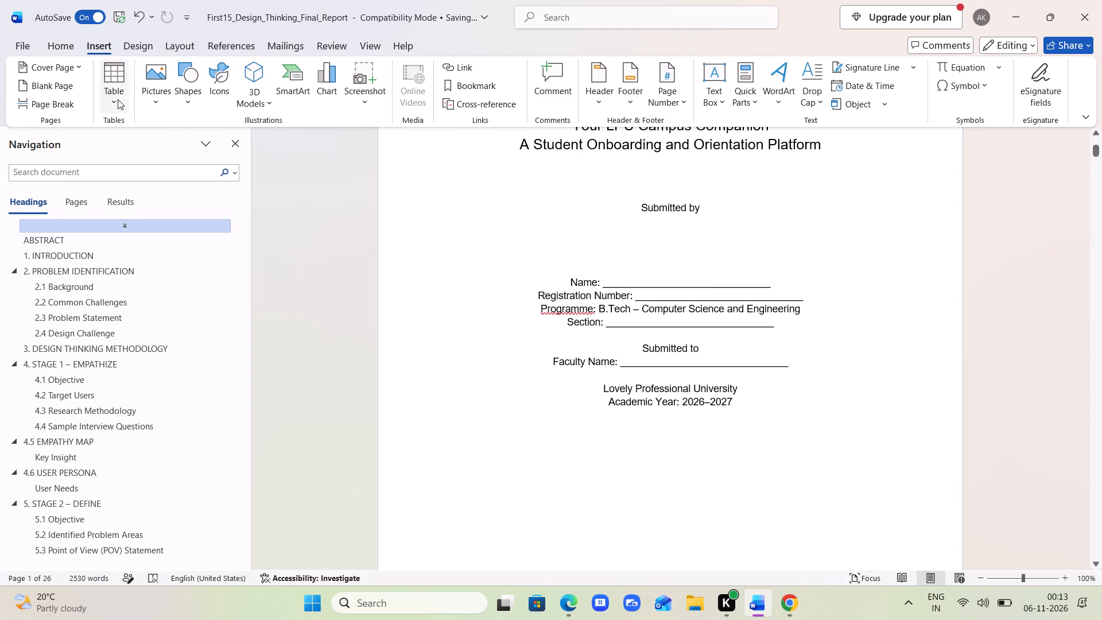
left_click(117, 99)
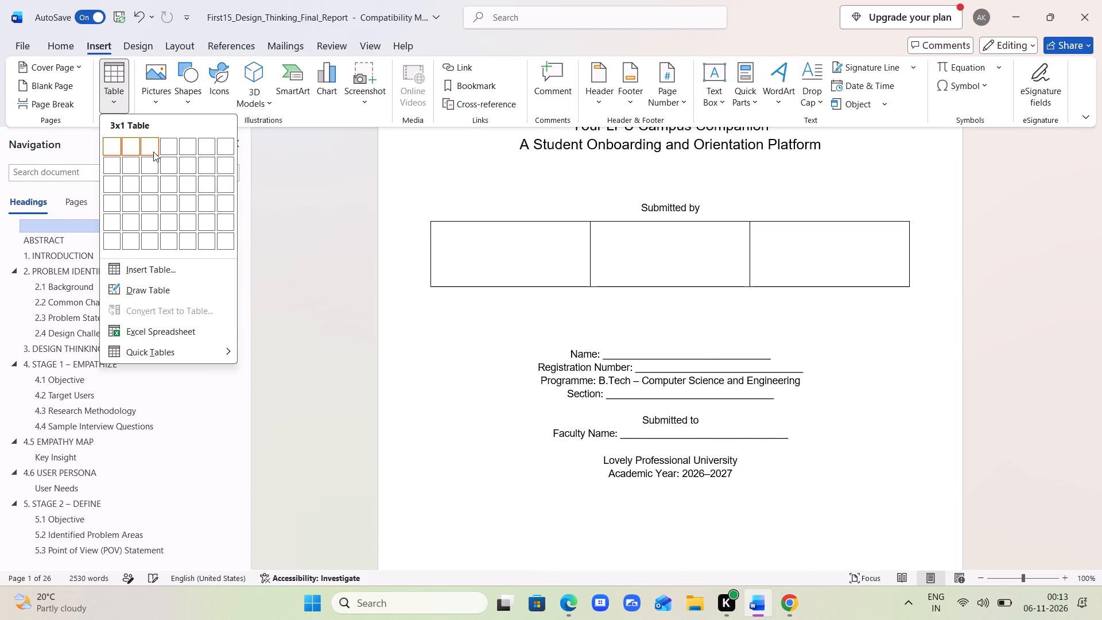
Insert a table with three columns and five rows below "Submitted by".
left_click(153, 224)
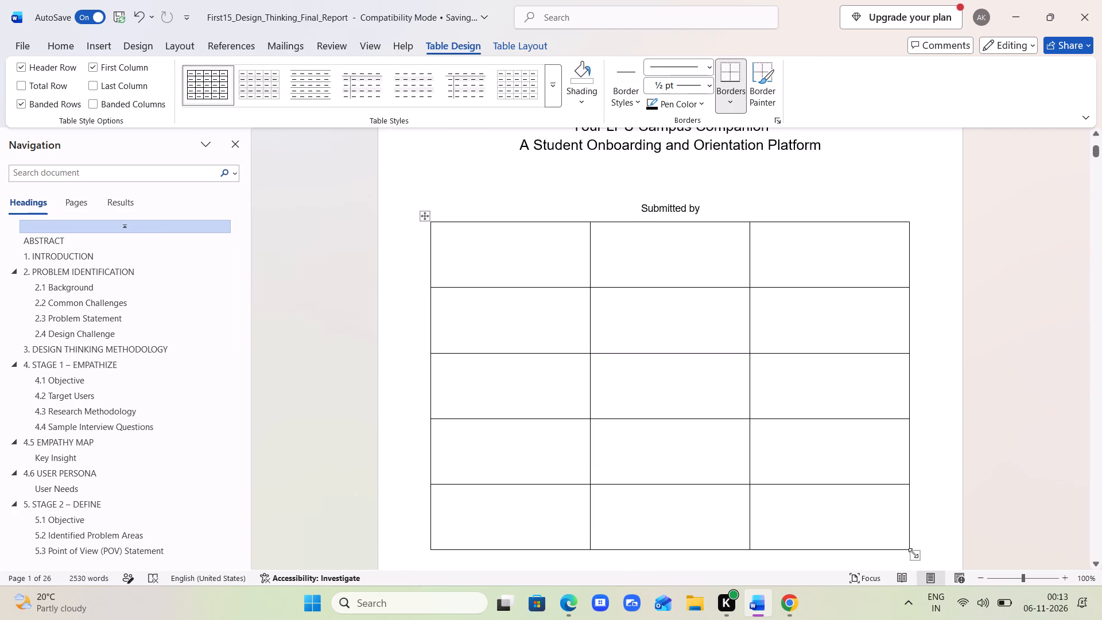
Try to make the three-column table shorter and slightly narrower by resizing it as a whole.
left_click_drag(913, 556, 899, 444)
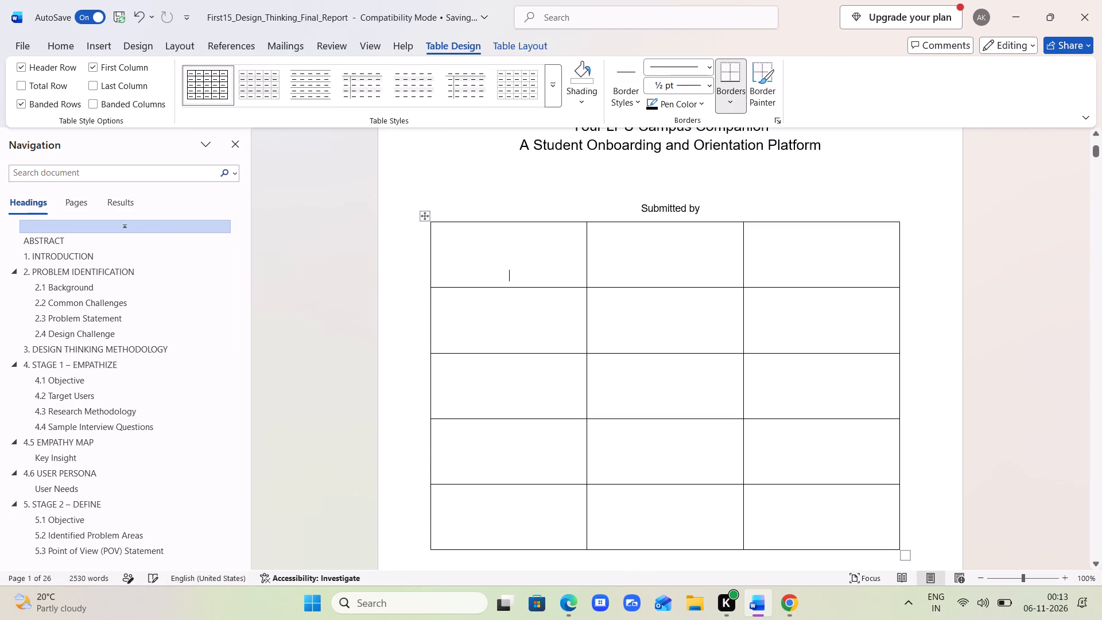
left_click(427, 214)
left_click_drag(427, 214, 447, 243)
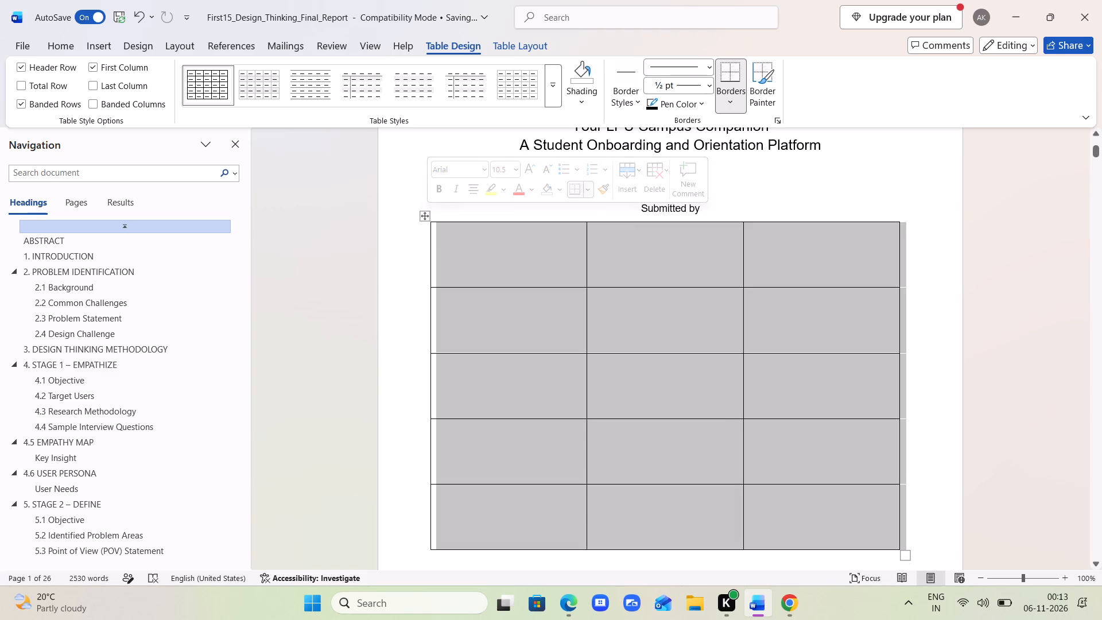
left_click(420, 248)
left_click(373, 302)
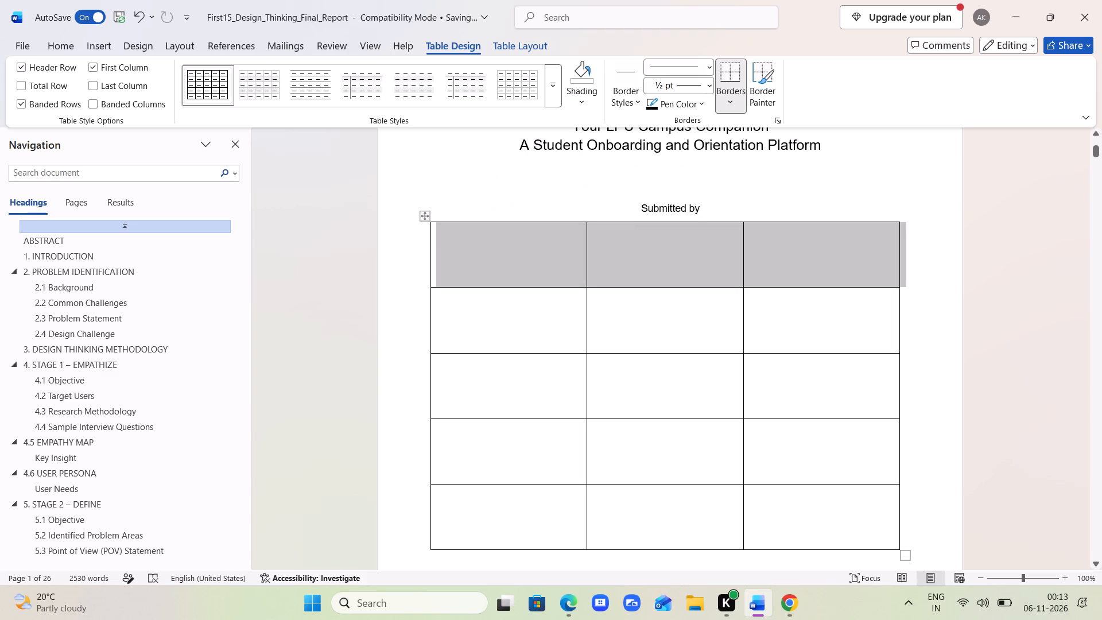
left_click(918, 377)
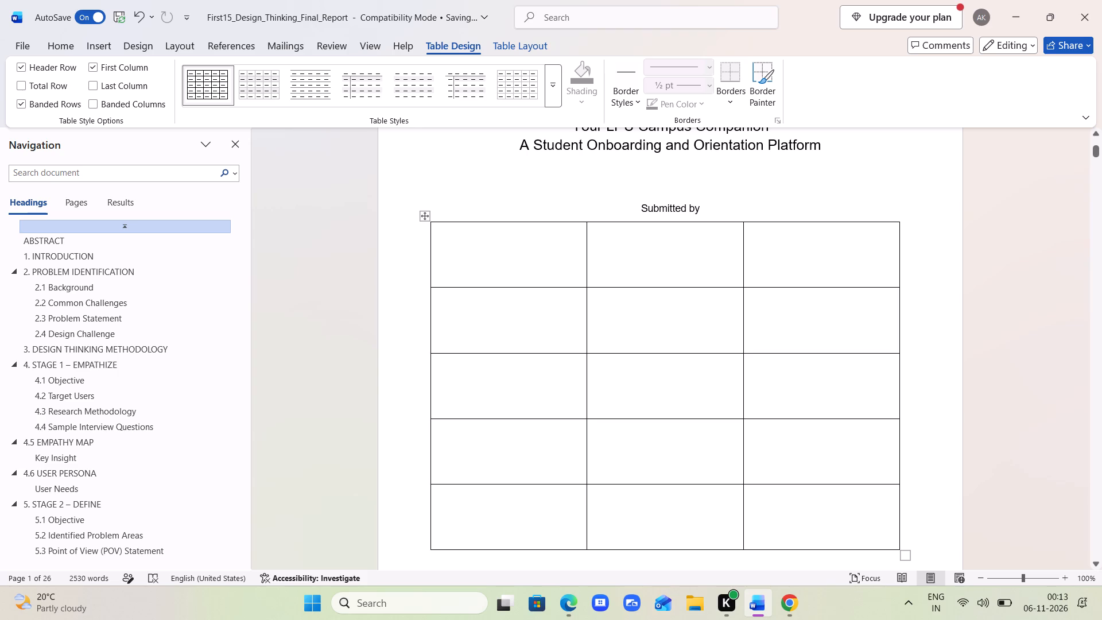
Resize the whole table slightly wider, with its right edge just past the header text above the next page.
scroll(553, 244, "down", 2)
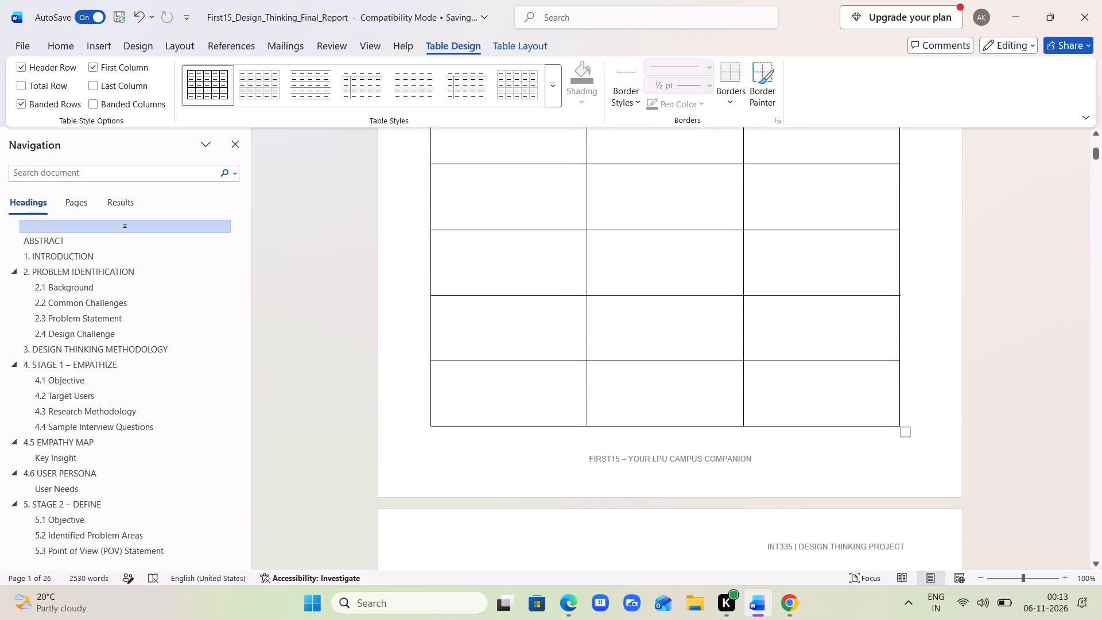
scroll(553, 244, "down", 1)
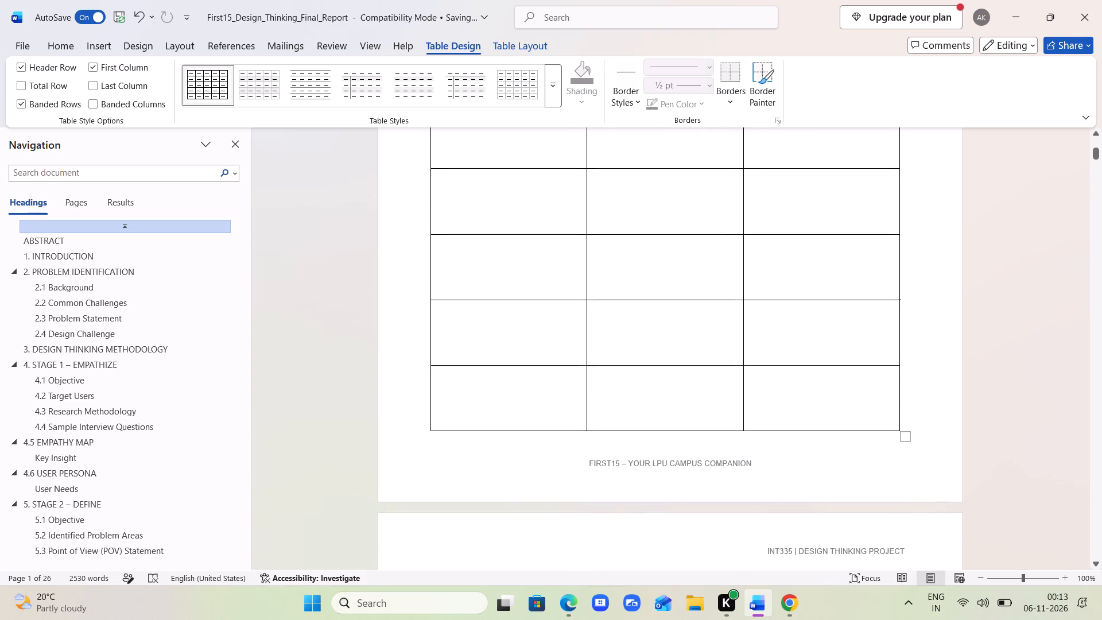
left_click_drag(905, 440, 895, 404)
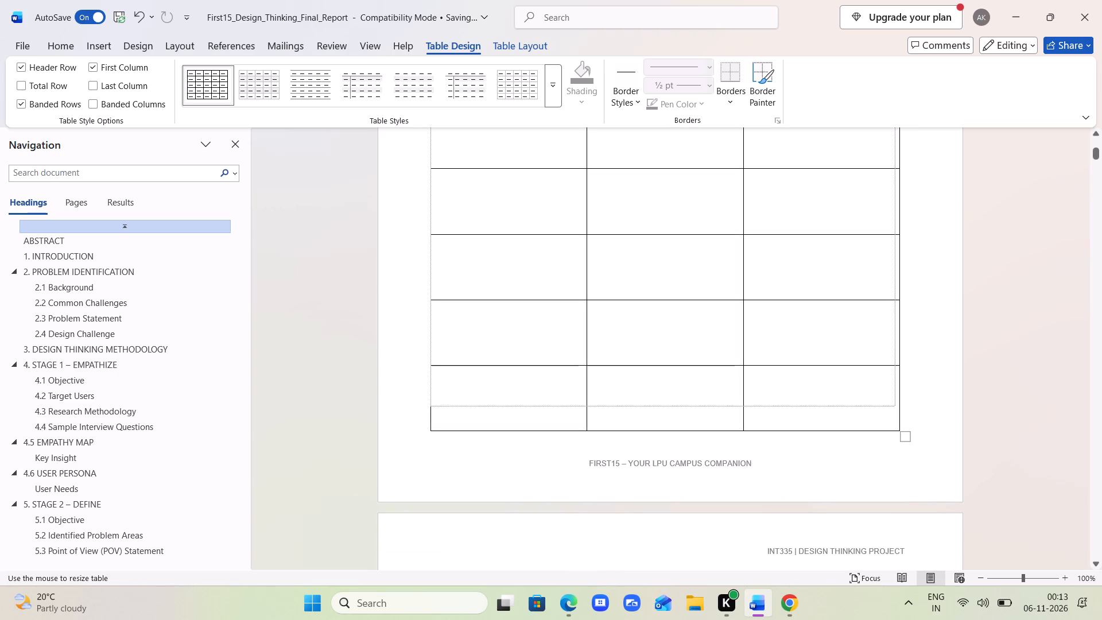
left_click_drag(895, 404, 918, 355)
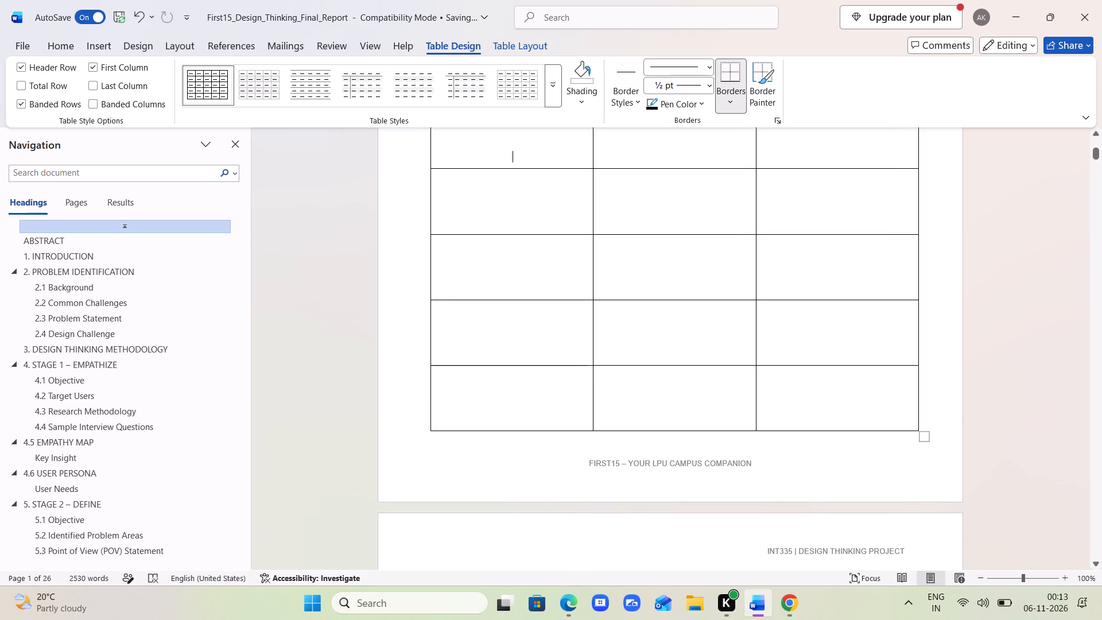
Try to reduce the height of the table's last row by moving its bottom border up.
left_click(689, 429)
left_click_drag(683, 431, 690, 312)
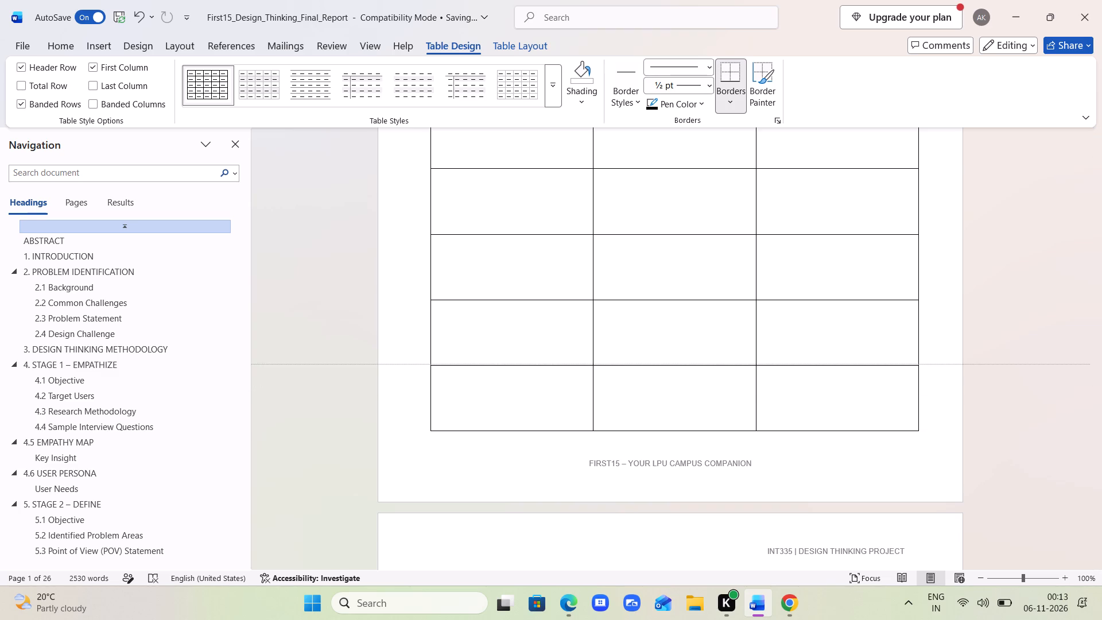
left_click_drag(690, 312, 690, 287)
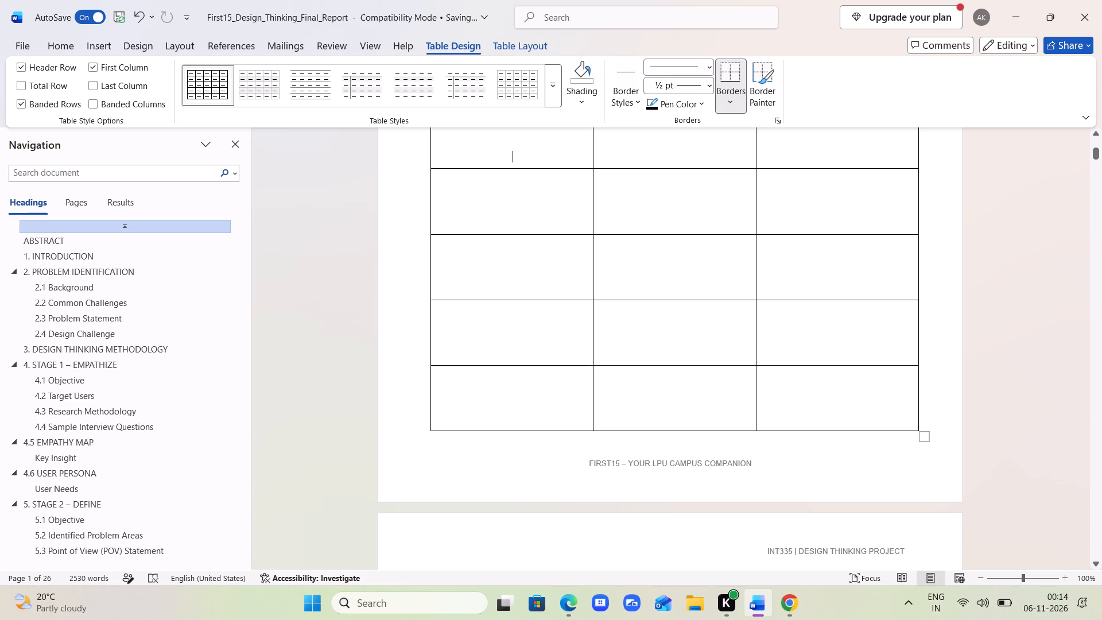
Narrow the table's third column to less than half the width of the other two columns.
left_click_drag(918, 334, 837, 319)
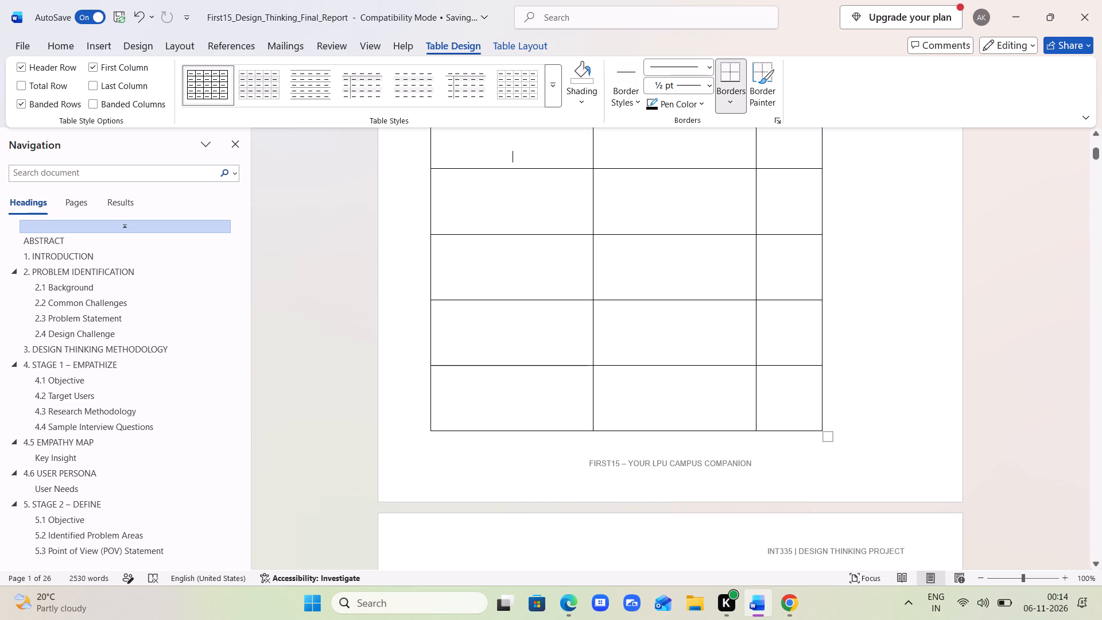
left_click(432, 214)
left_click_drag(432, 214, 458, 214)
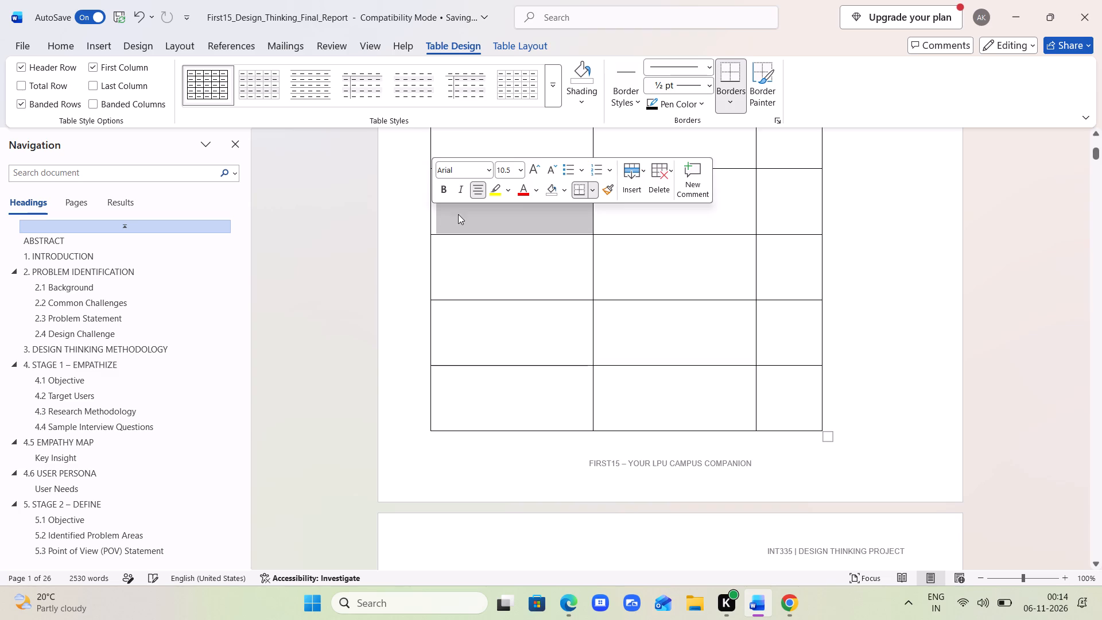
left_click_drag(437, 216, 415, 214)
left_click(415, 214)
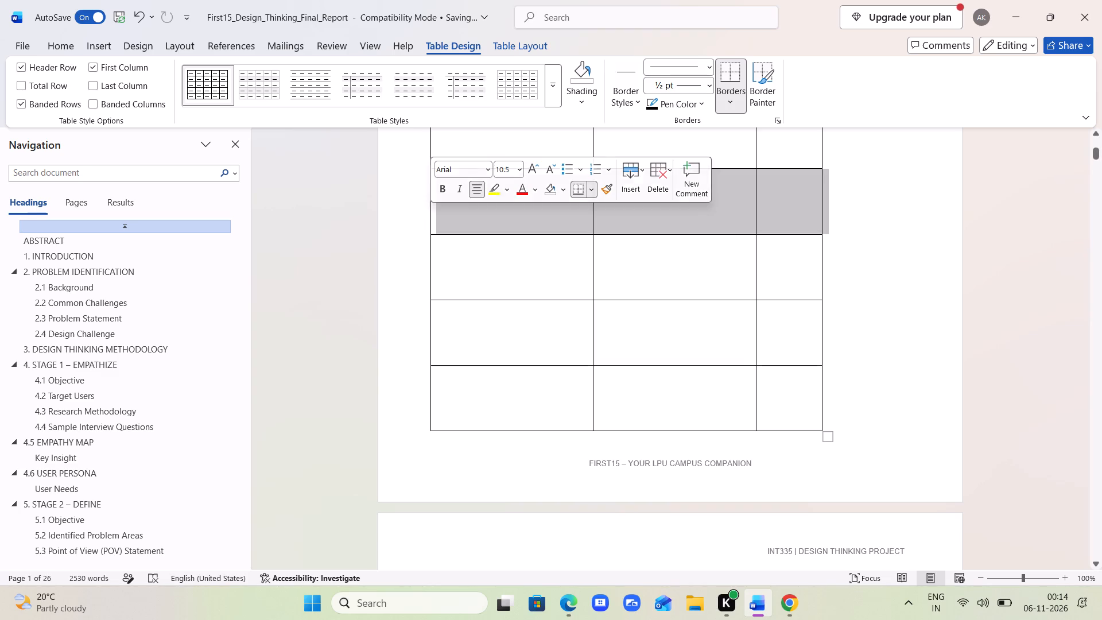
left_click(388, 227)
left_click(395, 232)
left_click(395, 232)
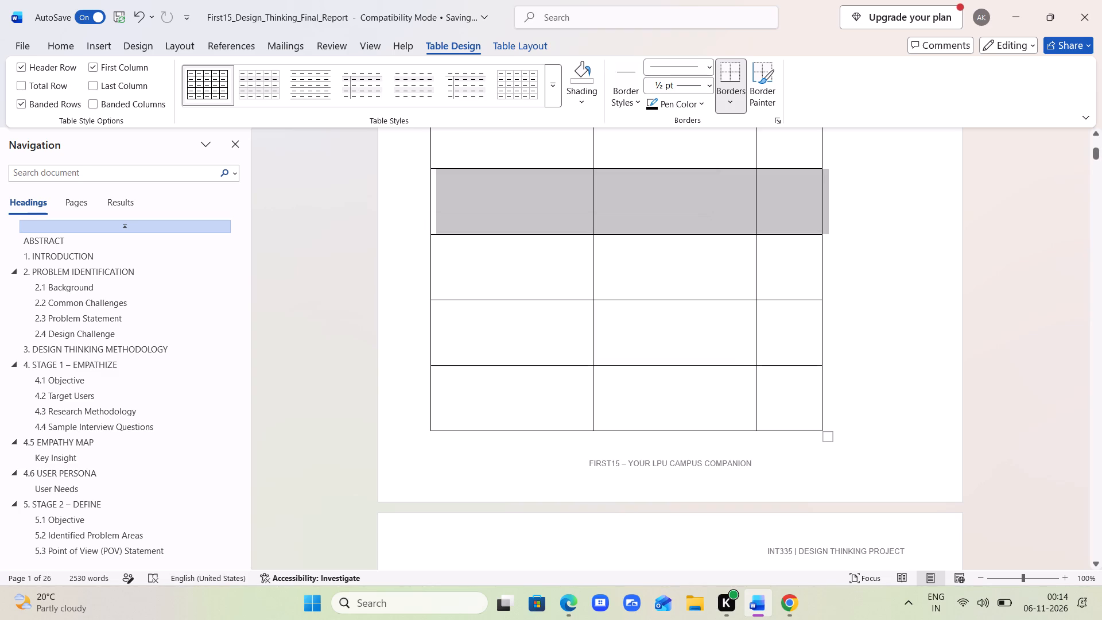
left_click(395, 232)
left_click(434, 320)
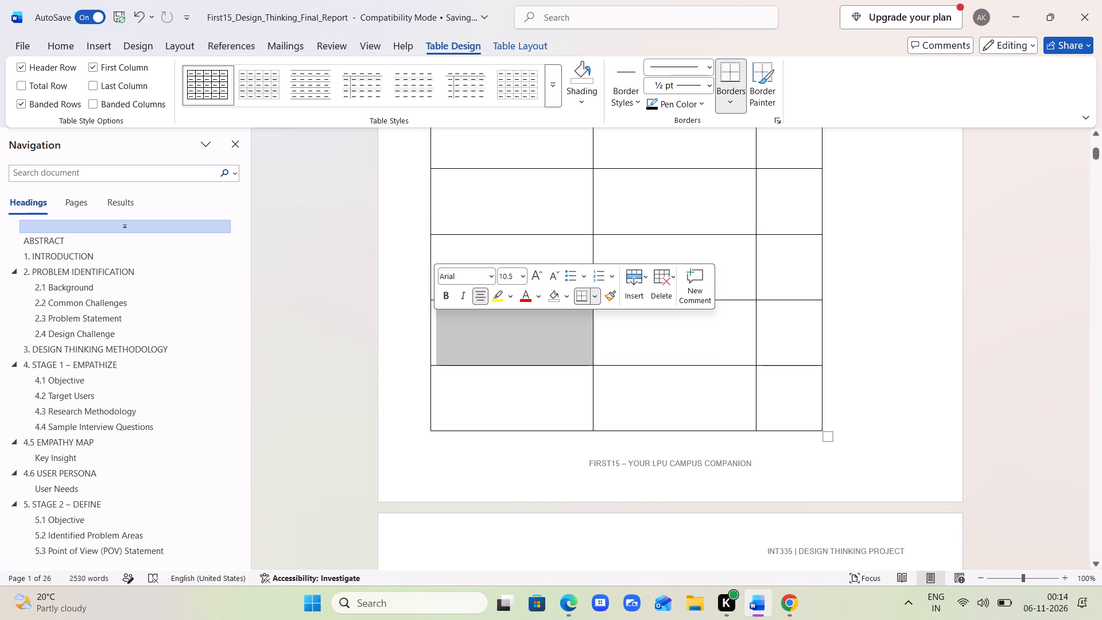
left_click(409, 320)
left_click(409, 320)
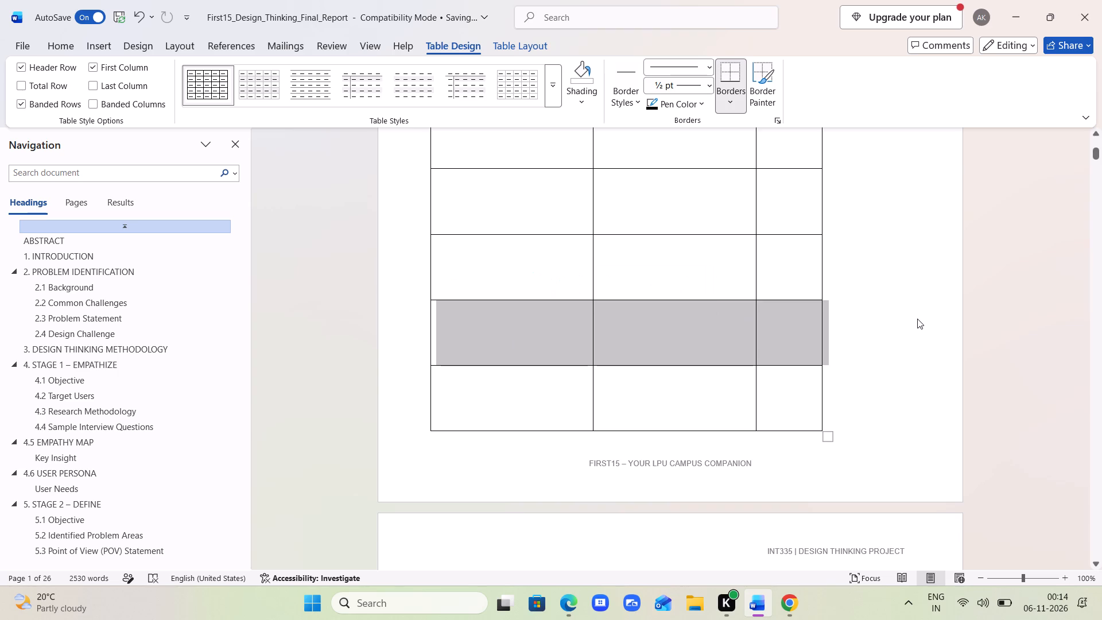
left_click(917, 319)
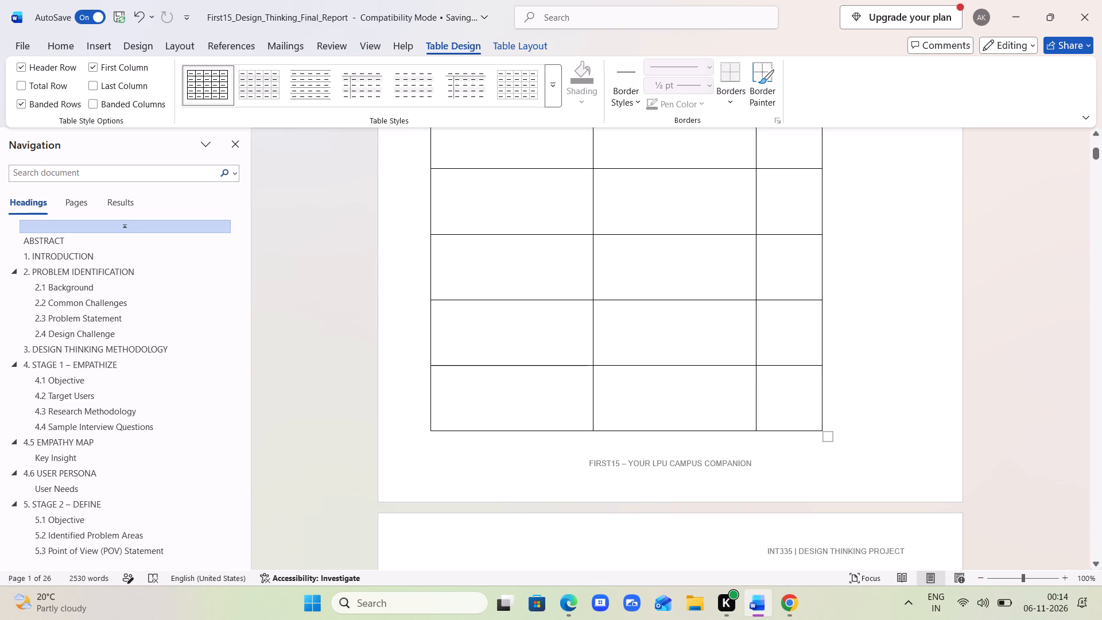
Move the table's left border slightly inward to narrow the first column.
left_click_drag(430, 266, 456, 265)
Narrow the table's first column to about half the width of the middle column by moving its left border inward.
left_click_drag(456, 265, 521, 268)
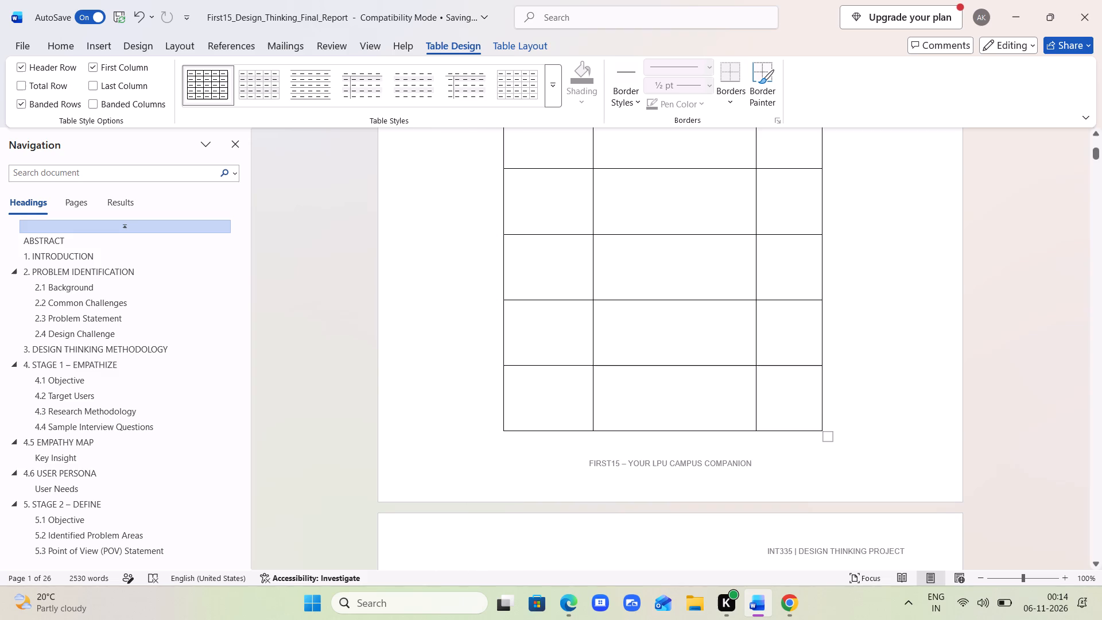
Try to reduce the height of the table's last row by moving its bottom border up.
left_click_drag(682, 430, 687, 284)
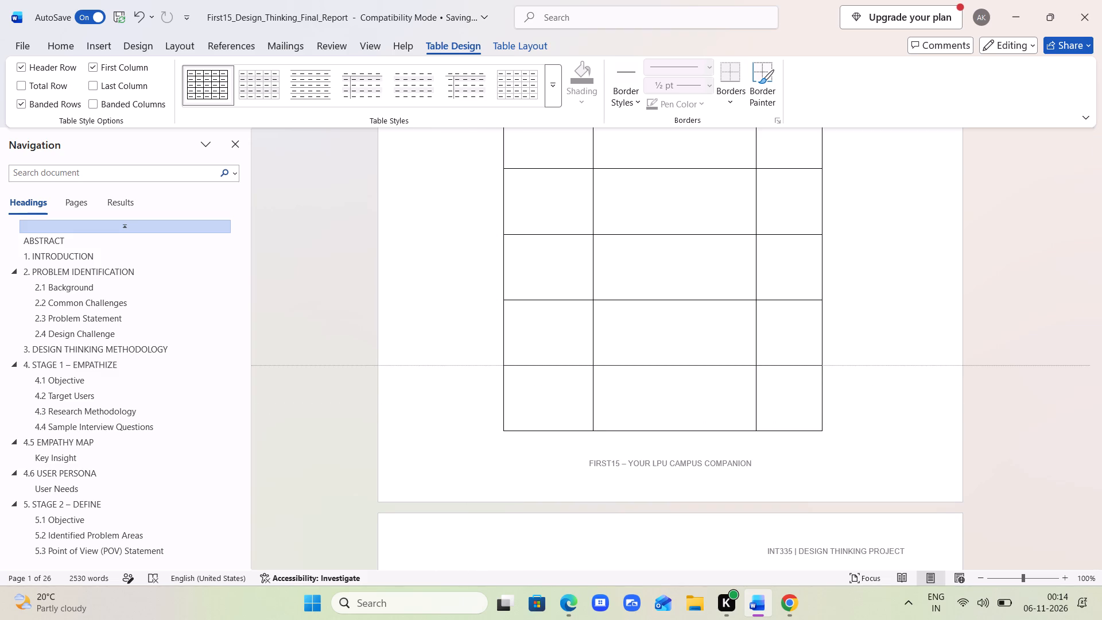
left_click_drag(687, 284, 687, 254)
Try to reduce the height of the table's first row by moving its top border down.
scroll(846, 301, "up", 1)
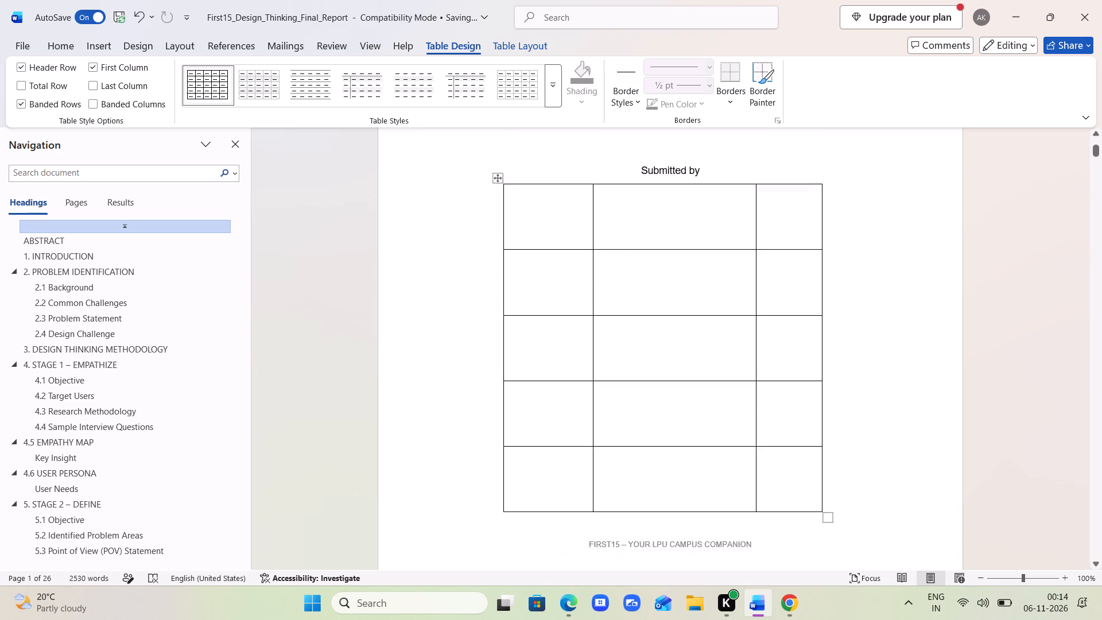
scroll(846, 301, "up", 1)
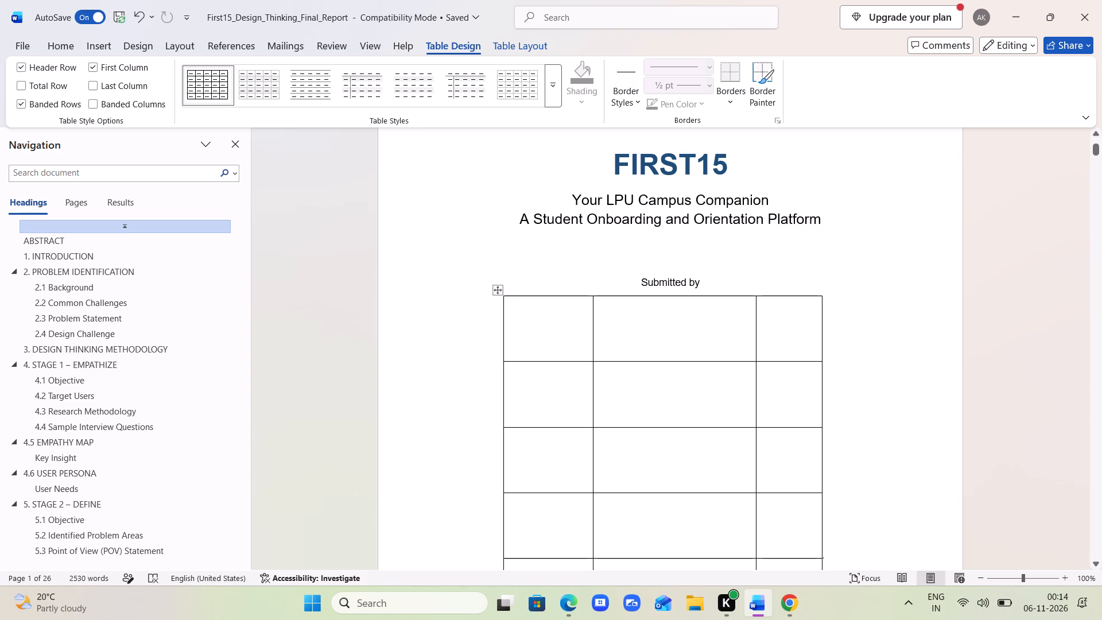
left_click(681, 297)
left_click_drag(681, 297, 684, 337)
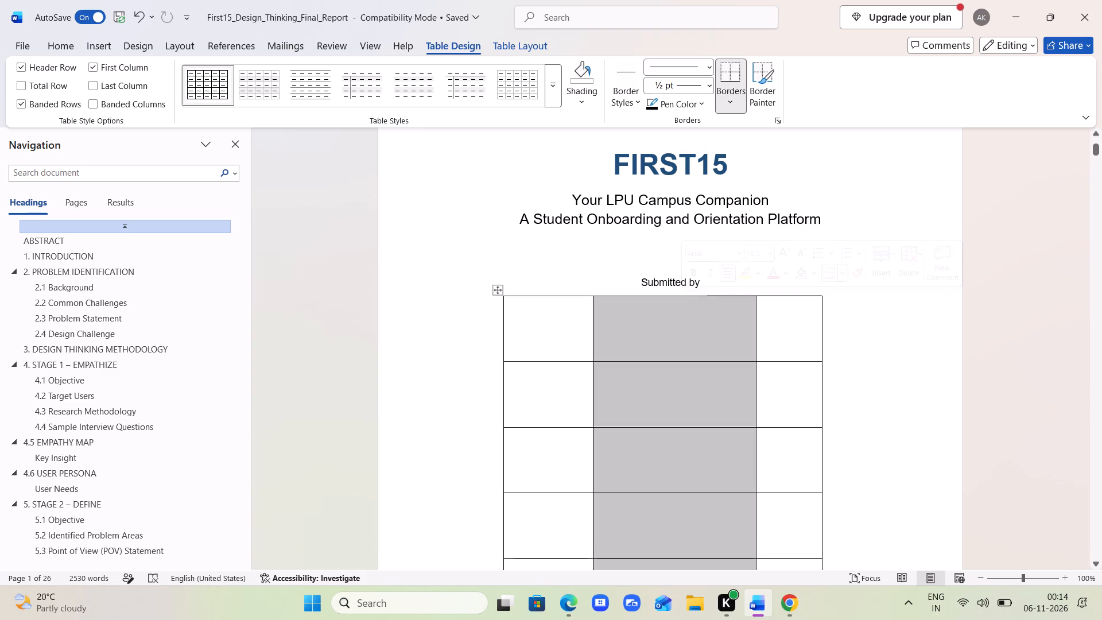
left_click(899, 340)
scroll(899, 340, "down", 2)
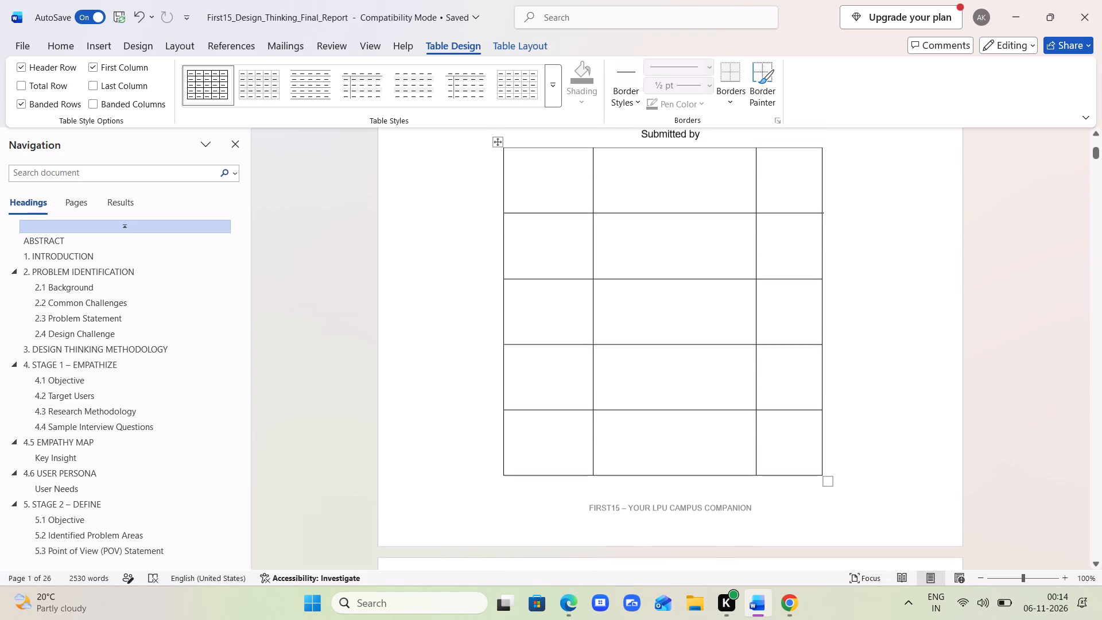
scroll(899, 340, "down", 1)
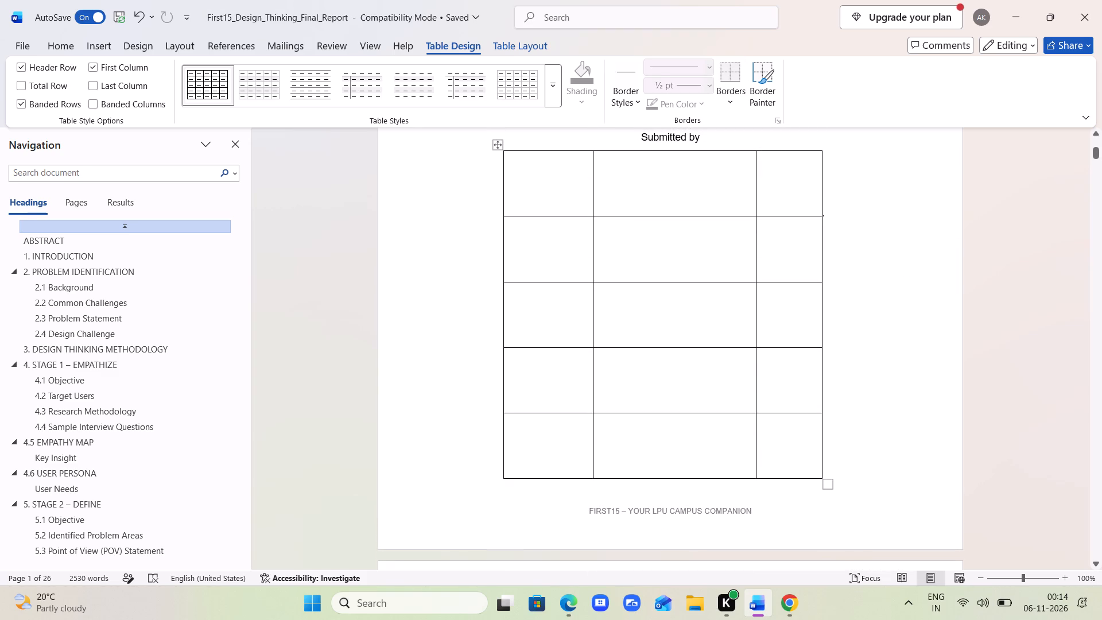
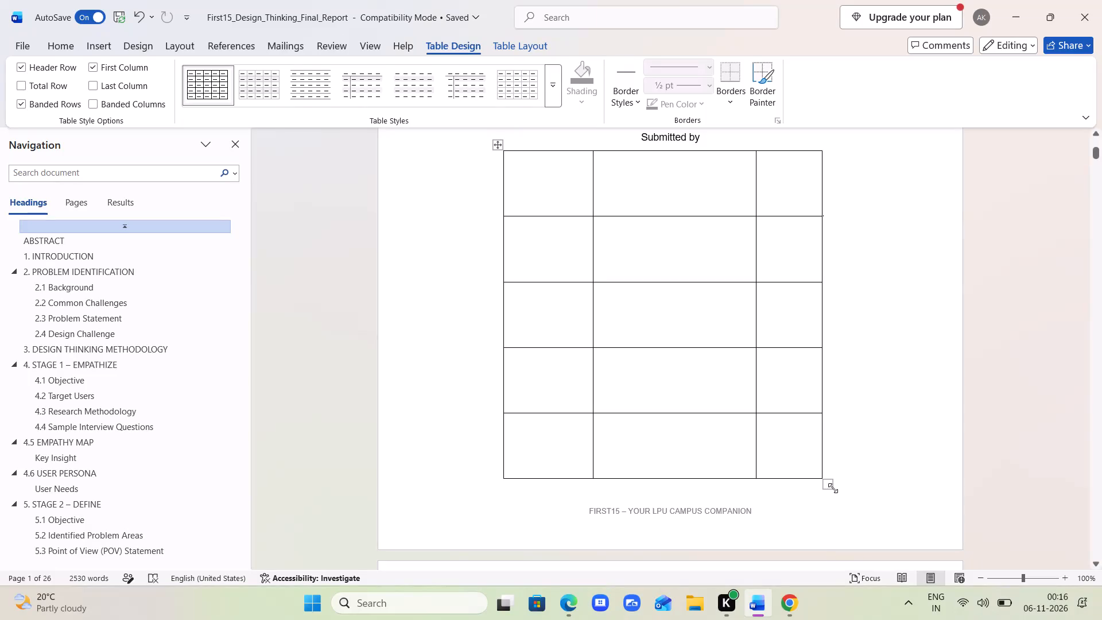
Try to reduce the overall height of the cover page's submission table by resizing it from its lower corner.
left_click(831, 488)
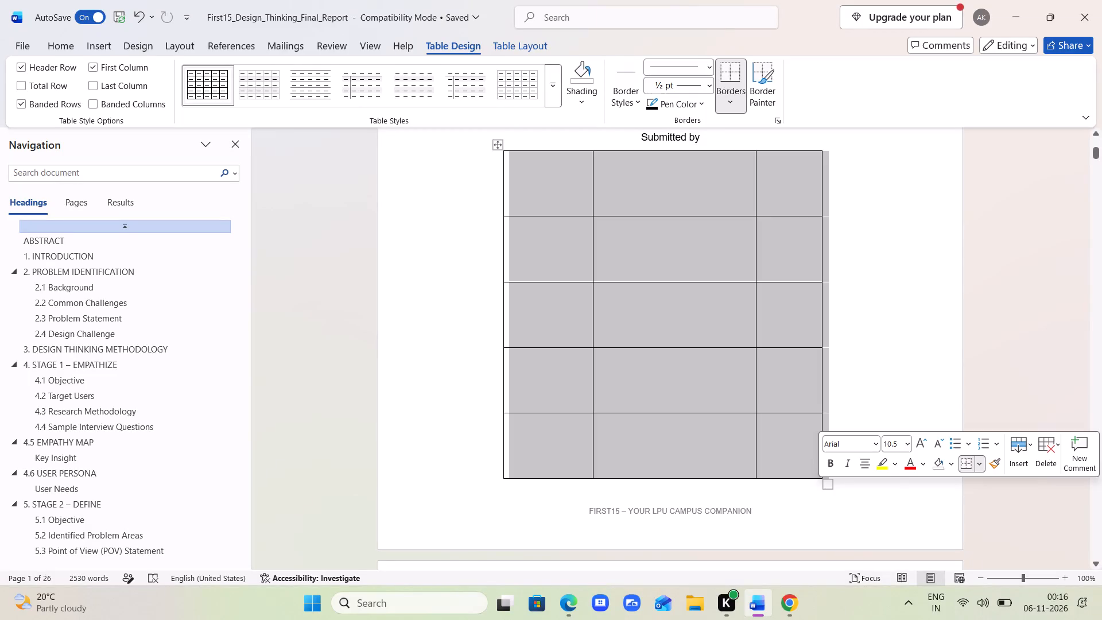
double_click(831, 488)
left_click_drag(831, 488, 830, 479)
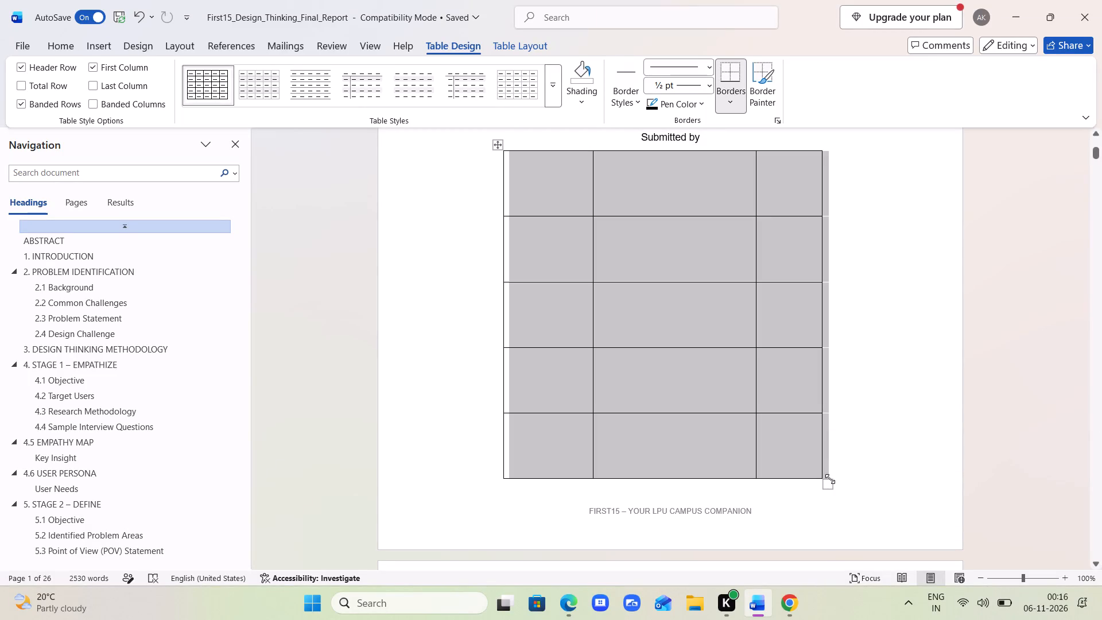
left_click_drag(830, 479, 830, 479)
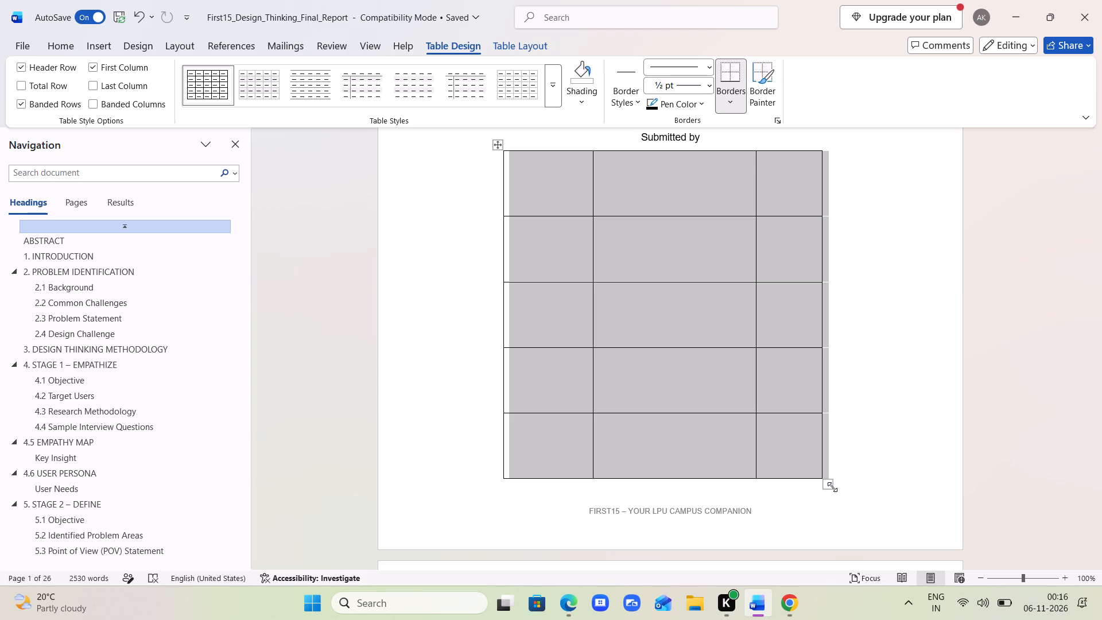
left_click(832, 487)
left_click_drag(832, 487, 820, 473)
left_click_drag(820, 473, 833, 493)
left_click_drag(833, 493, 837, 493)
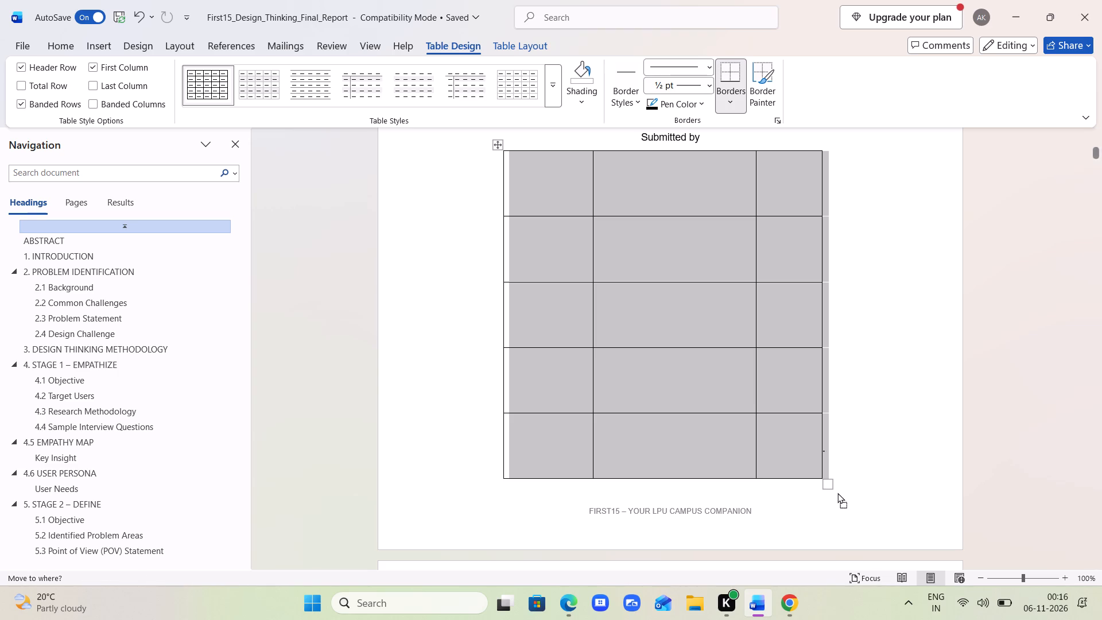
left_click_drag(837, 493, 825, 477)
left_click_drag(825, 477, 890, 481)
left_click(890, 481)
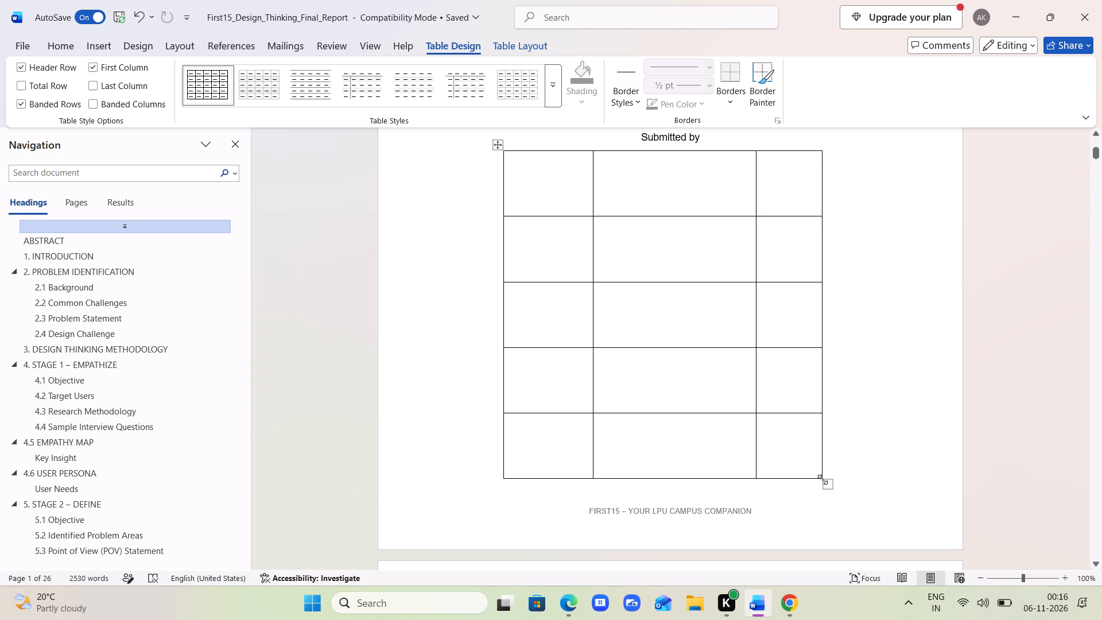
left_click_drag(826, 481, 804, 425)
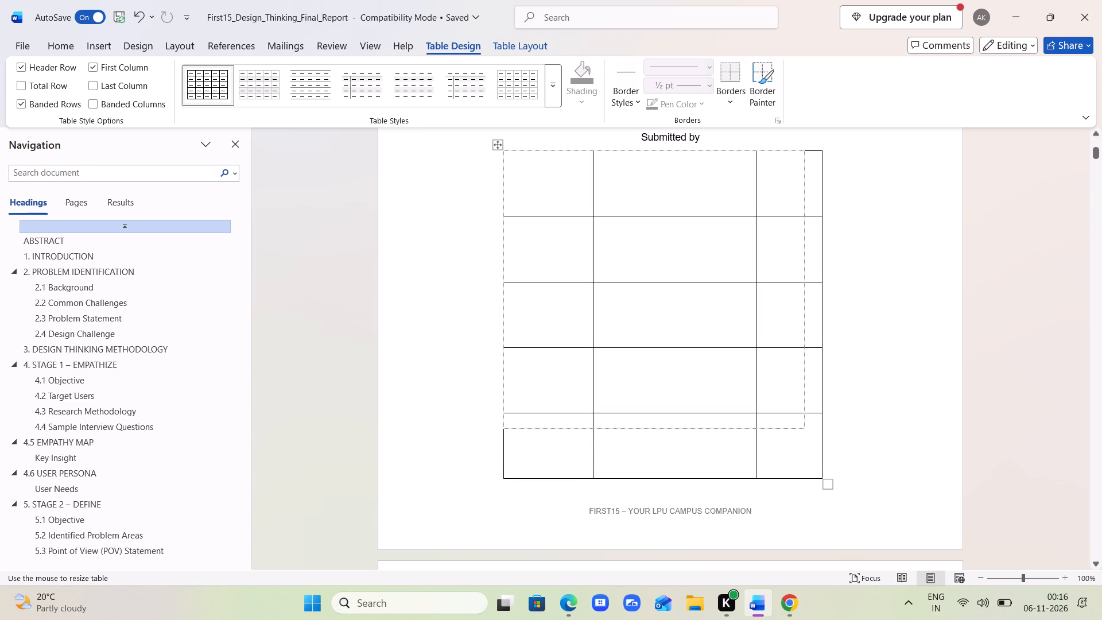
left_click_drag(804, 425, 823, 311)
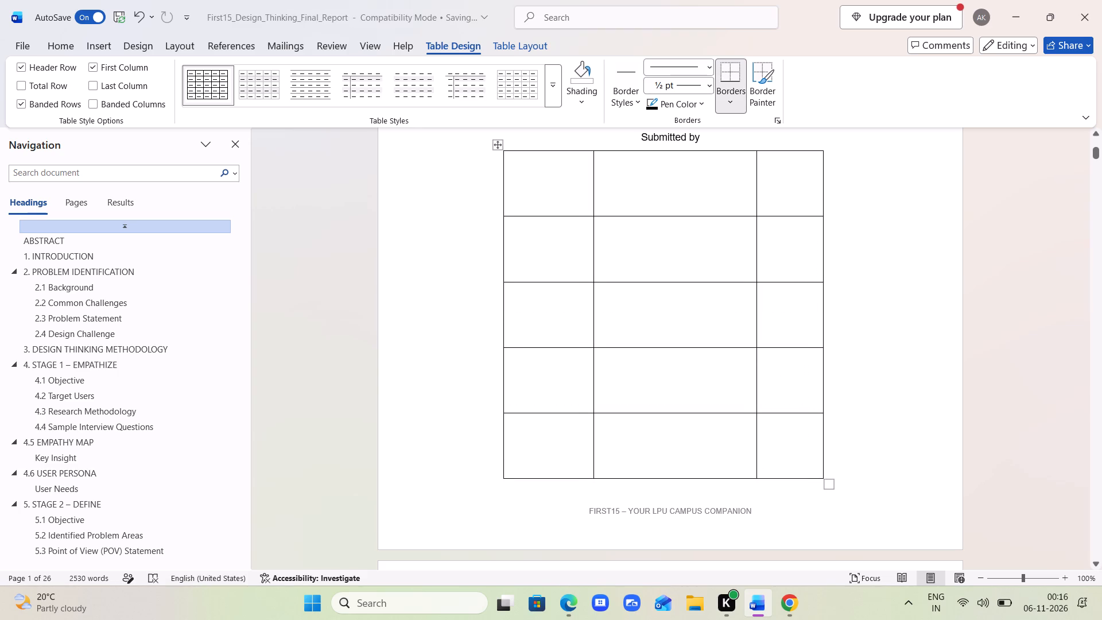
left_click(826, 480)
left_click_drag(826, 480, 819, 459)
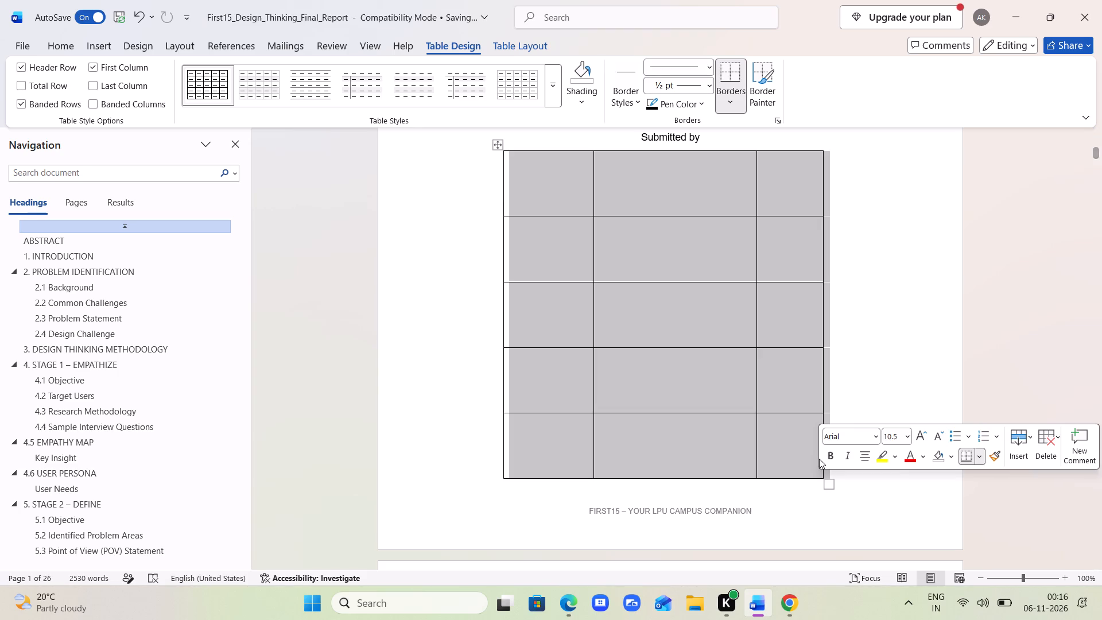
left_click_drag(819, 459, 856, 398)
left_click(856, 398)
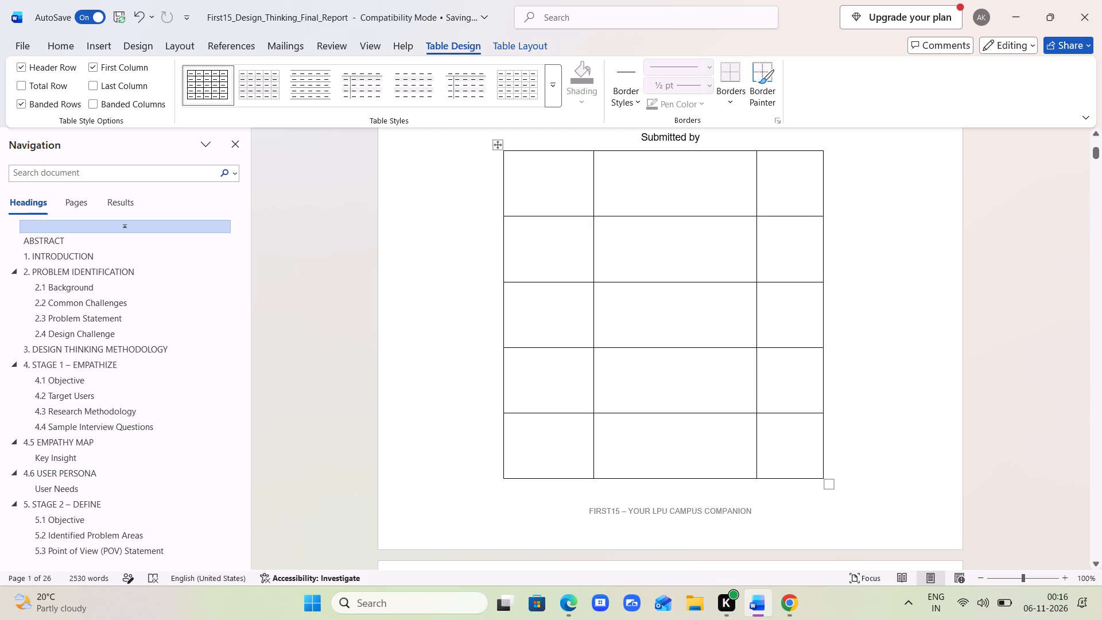
Widen the whole submission table proportionally to about 13.7 cm while trying to reduce its height.
left_click_drag(832, 486, 844, 449)
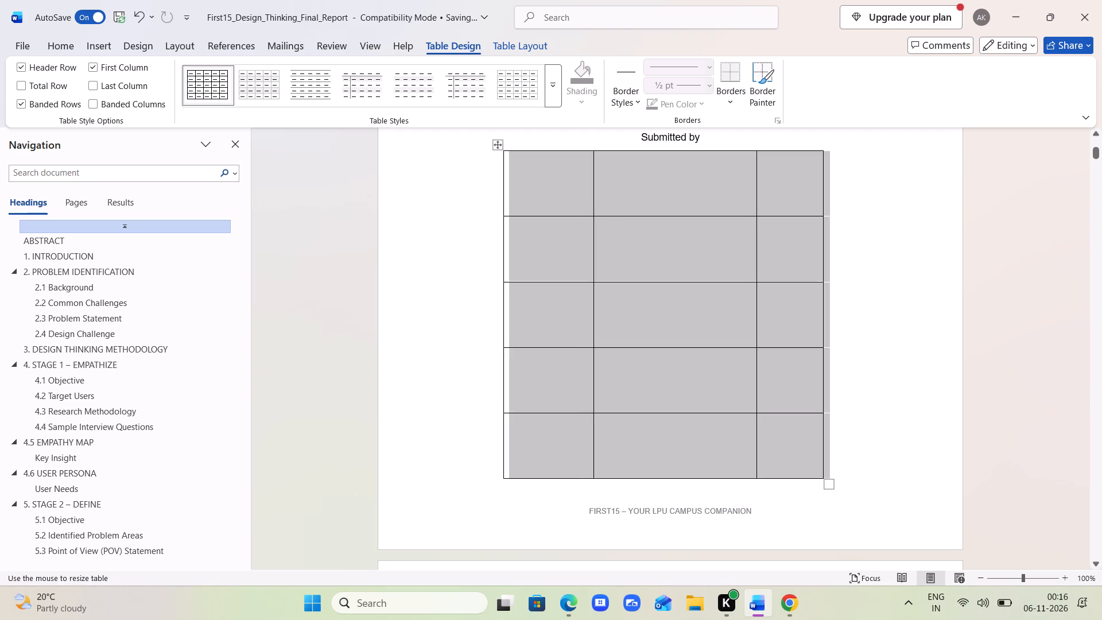
left_click_drag(844, 449, 885, 326)
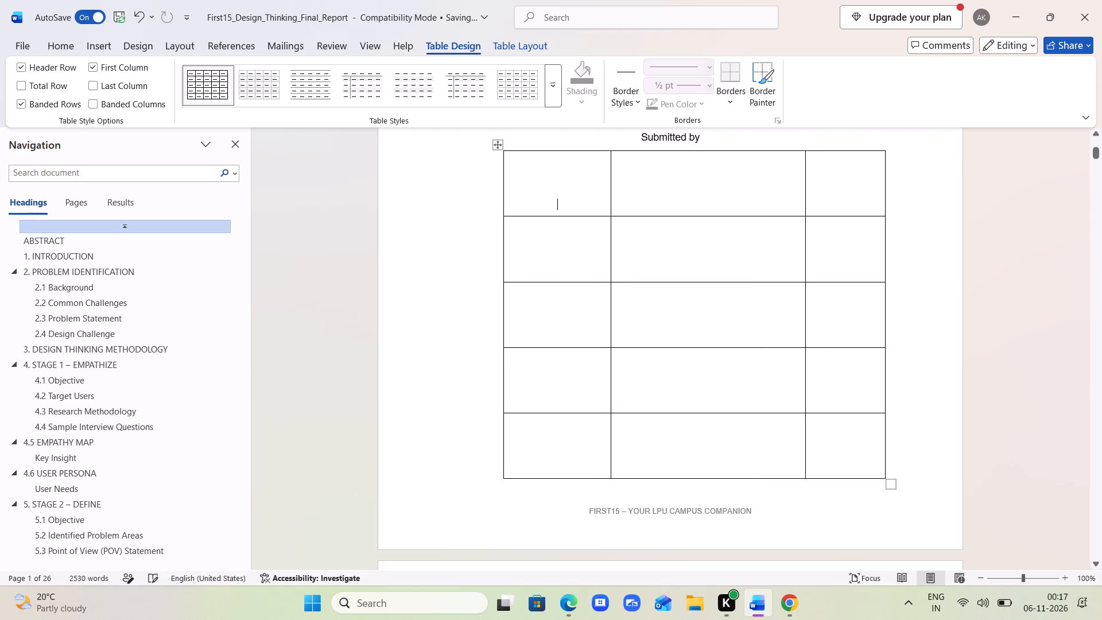
left_click_drag(895, 489, 888, 327)
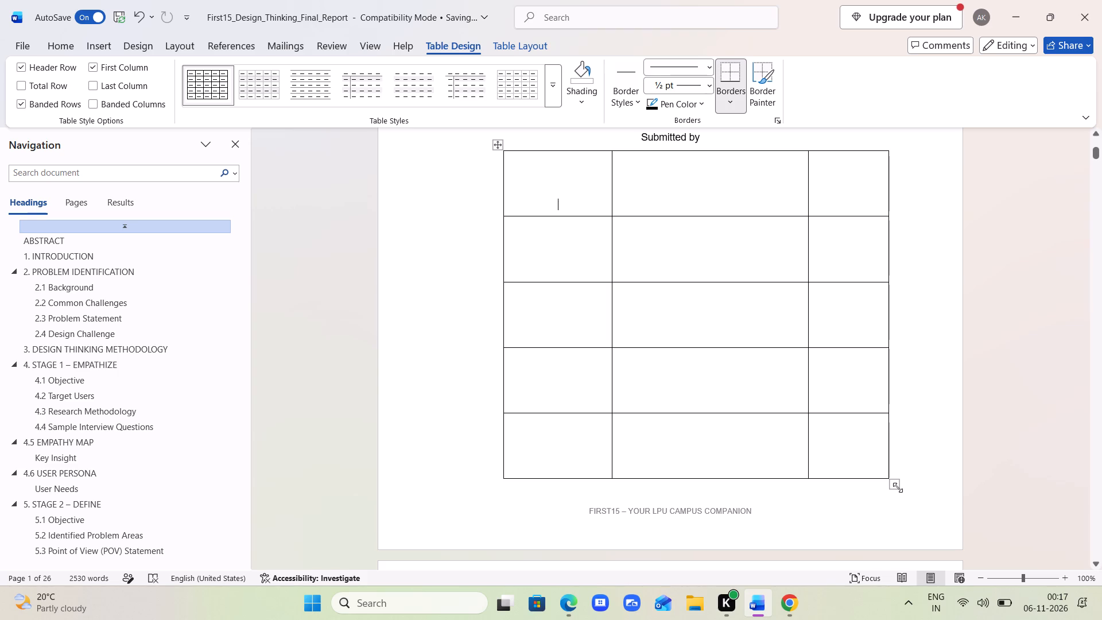
left_click_drag(898, 487, 879, 386)
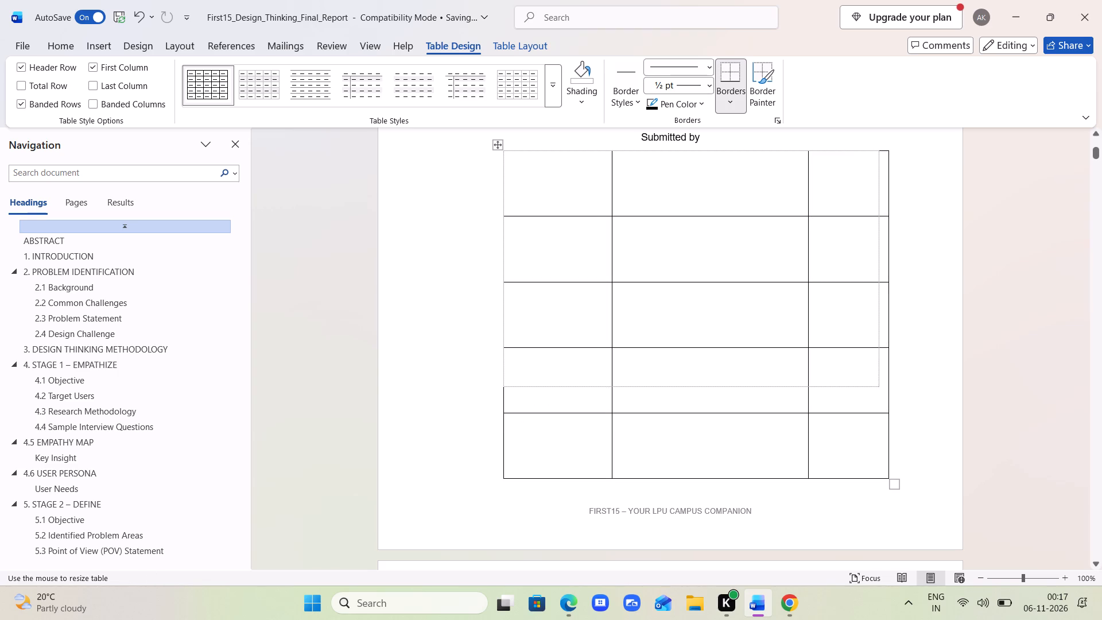
left_click_drag(879, 386, 875, 332)
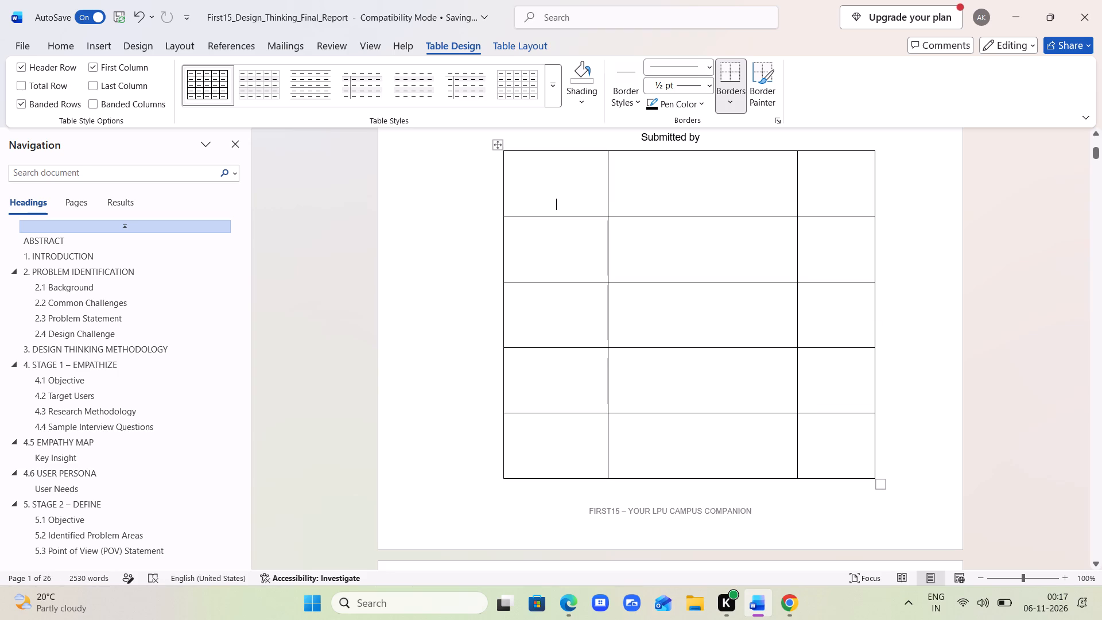
Set the submission table's preferred width to 5 in its table properties and open the choice of measurement unit.
left_click(612, 153)
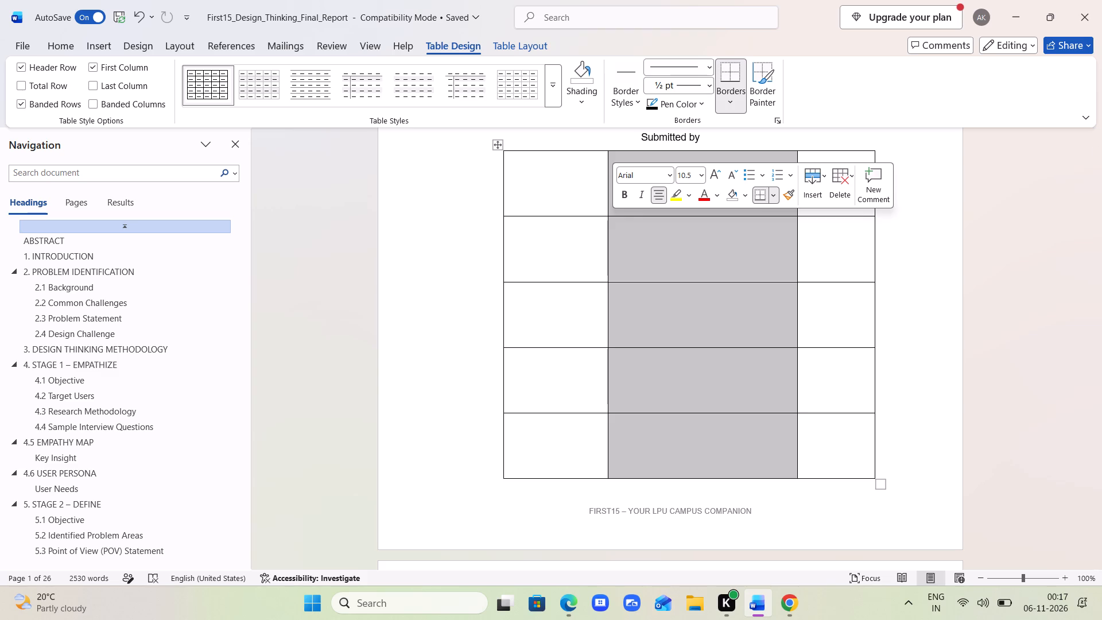
left_click(545, 185)
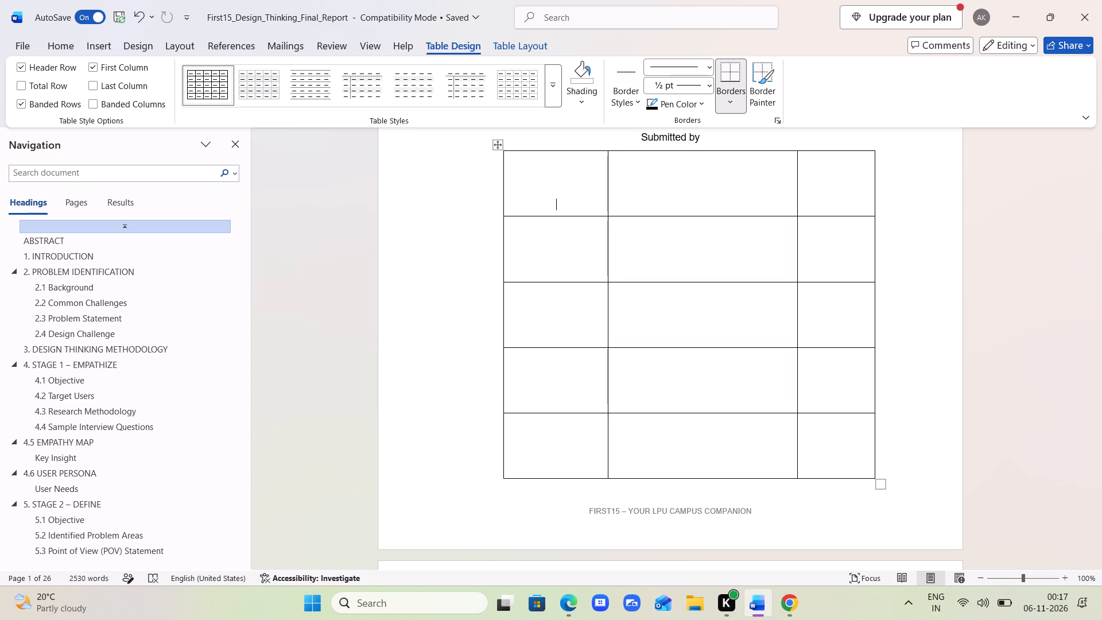
left_click(522, 44)
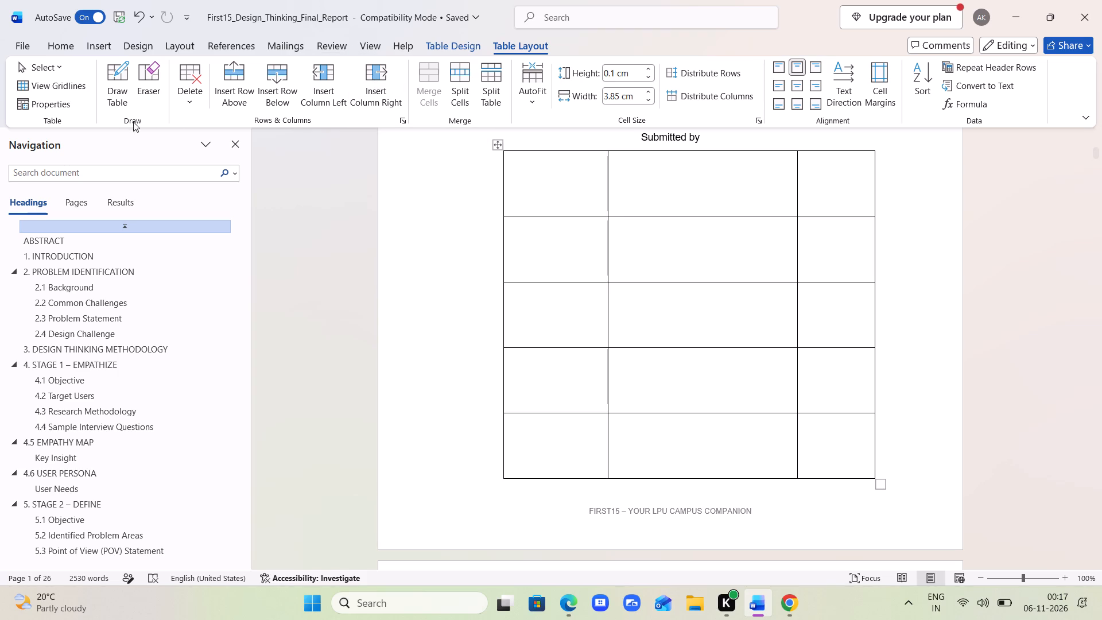
left_click(63, 102)
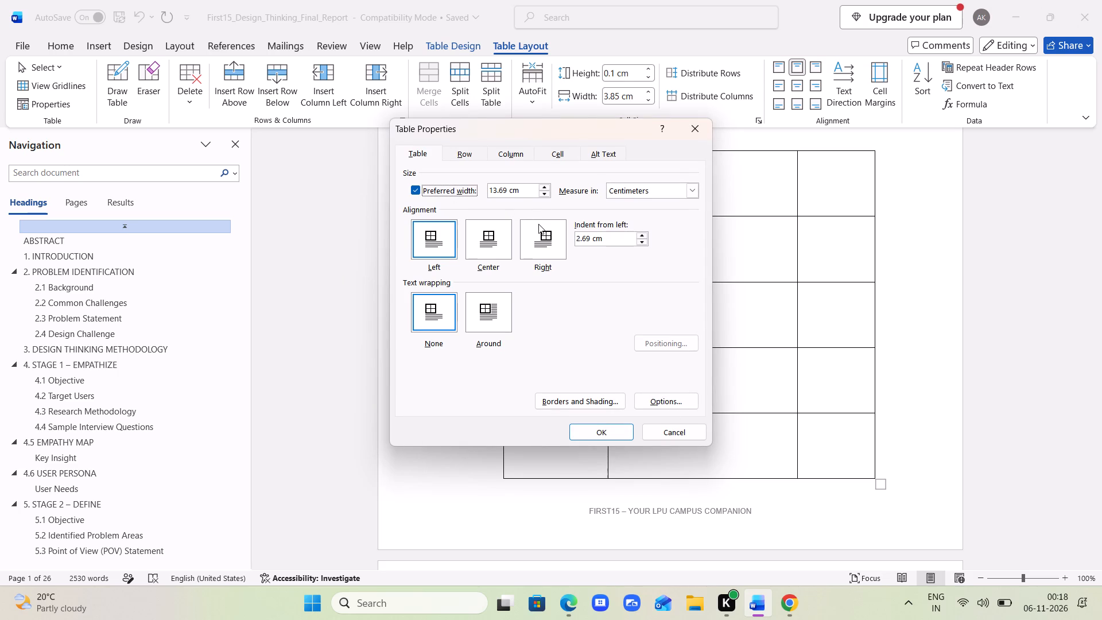
left_click(444, 192)
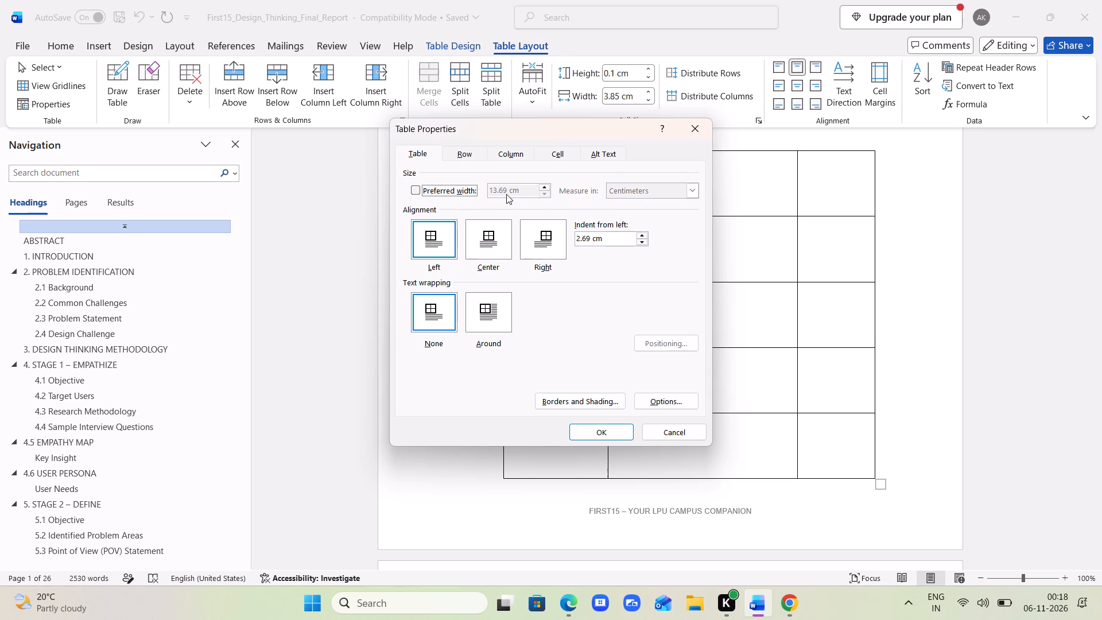
left_click(527, 191)
left_click(416, 189)
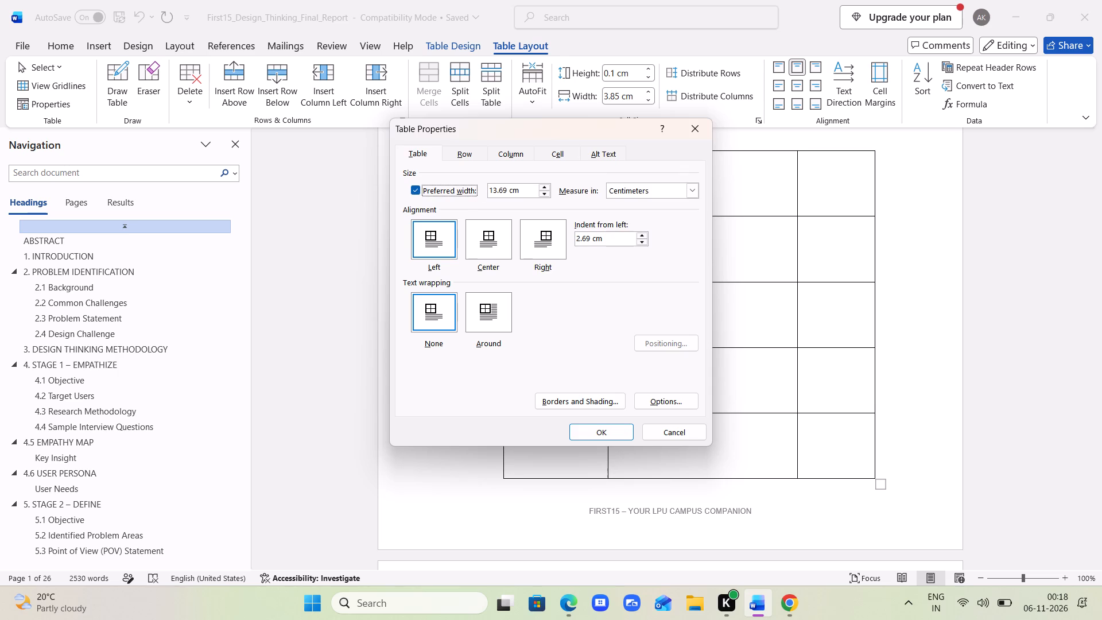
left_click(524, 193)
key("BackSpace")
key("BackSpace")
key("BackSpace")
key("BackSpace")
key("BackSpace")
key("BackSpace")
key("BackSpace")
key("BackSpace")
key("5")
left_click(691, 193)
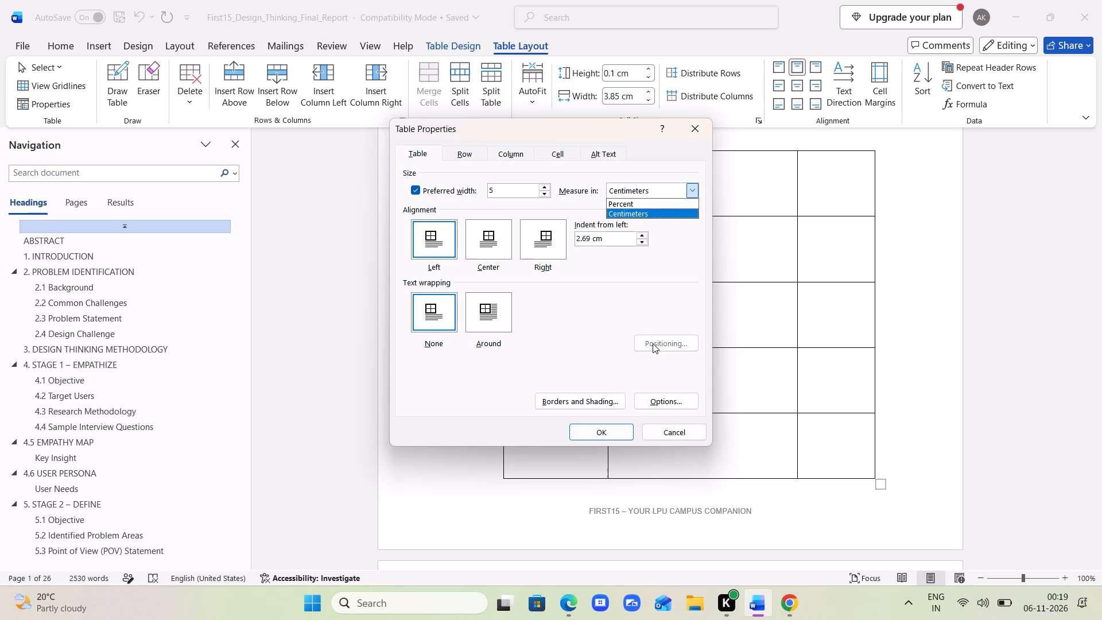
Clear the table's preferred width value, keeping the measurement unit in centimeters.
left_click(509, 191)
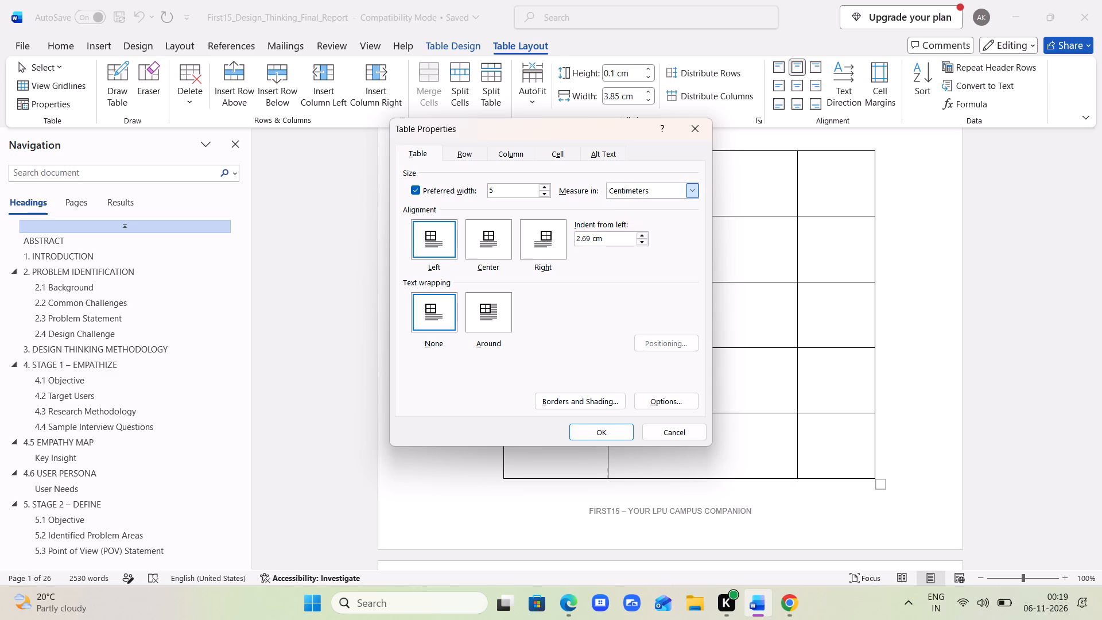
key("BackSpace")
key("BackSpace")
key("BackSpace")
key("BackSpace")
Set the table's preferred width to 15 cm and center-align the table on the page.
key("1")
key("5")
left_click(499, 237)
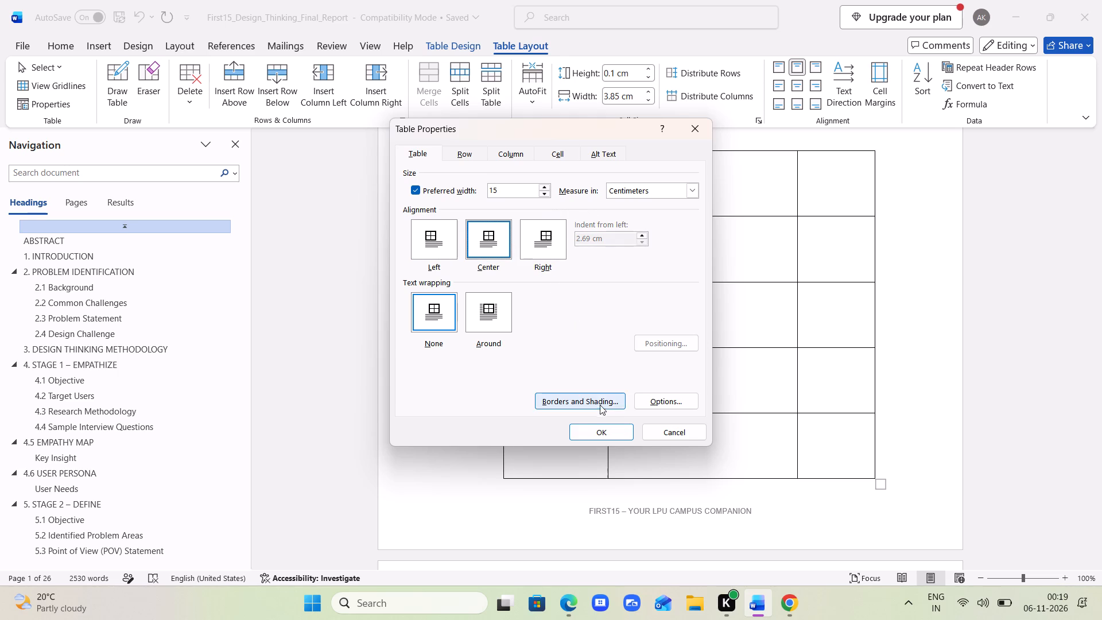
left_click(600, 427)
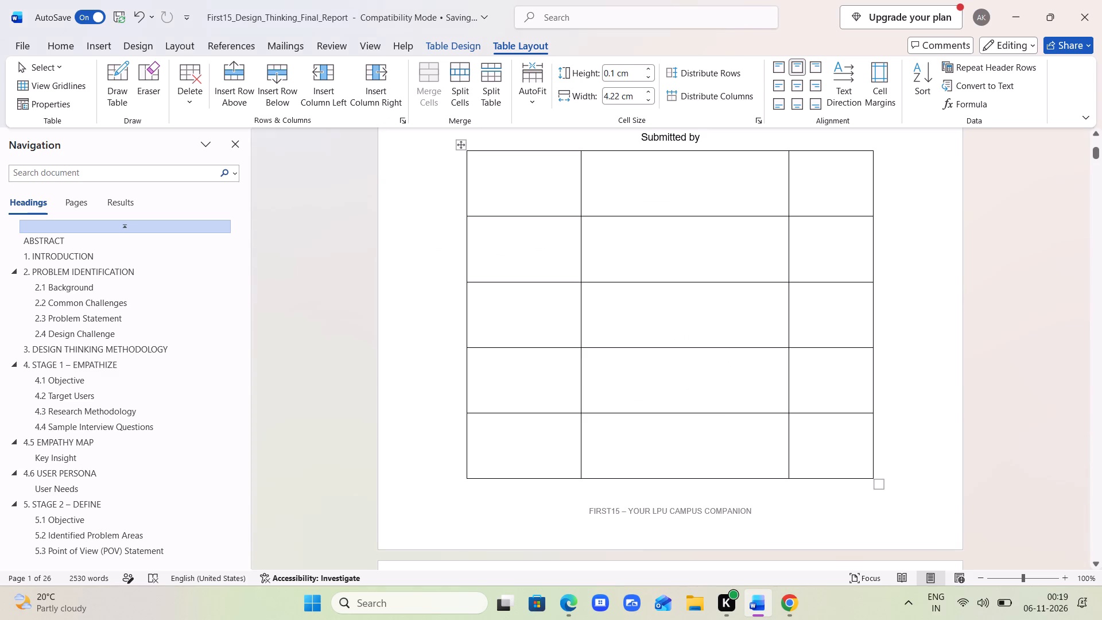
Resize the whole table under "Submitted by" to about 13 cm wide while trying to reduce its overall height.
left_click_drag(875, 485, 878, 336)
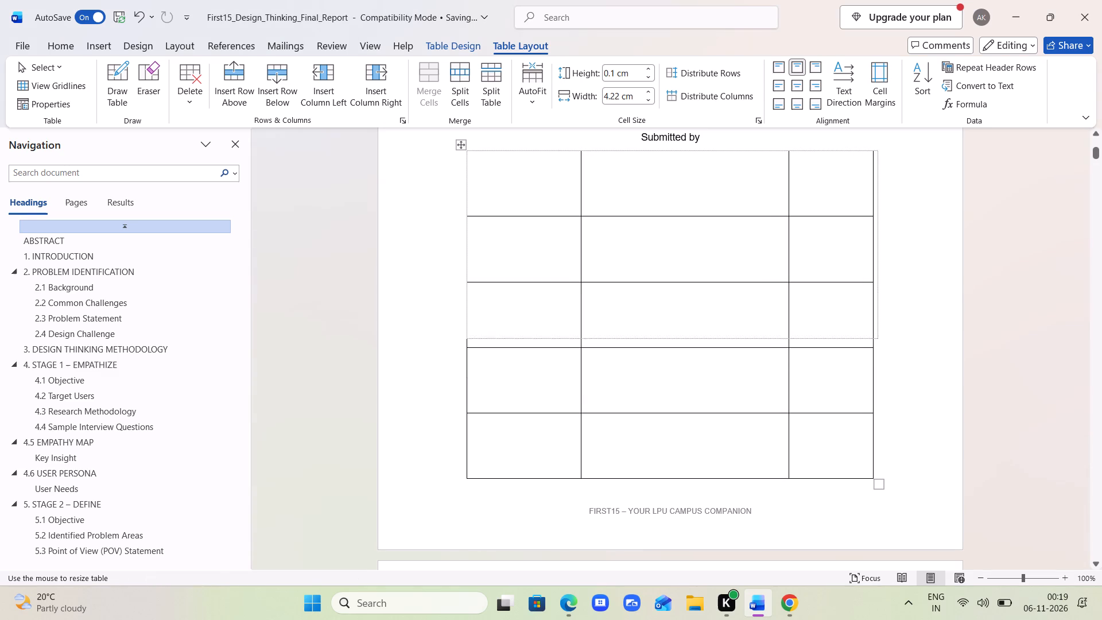
left_click_drag(878, 336, 878, 335)
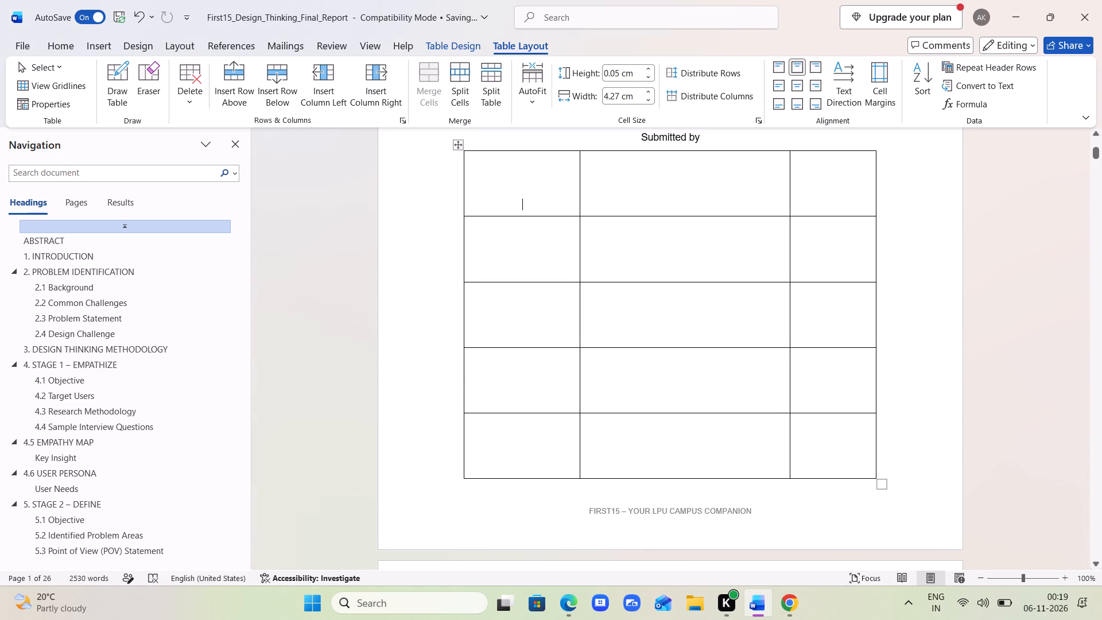
left_click_drag(739, 478, 759, 330)
left_click_drag(886, 487, 862, 461)
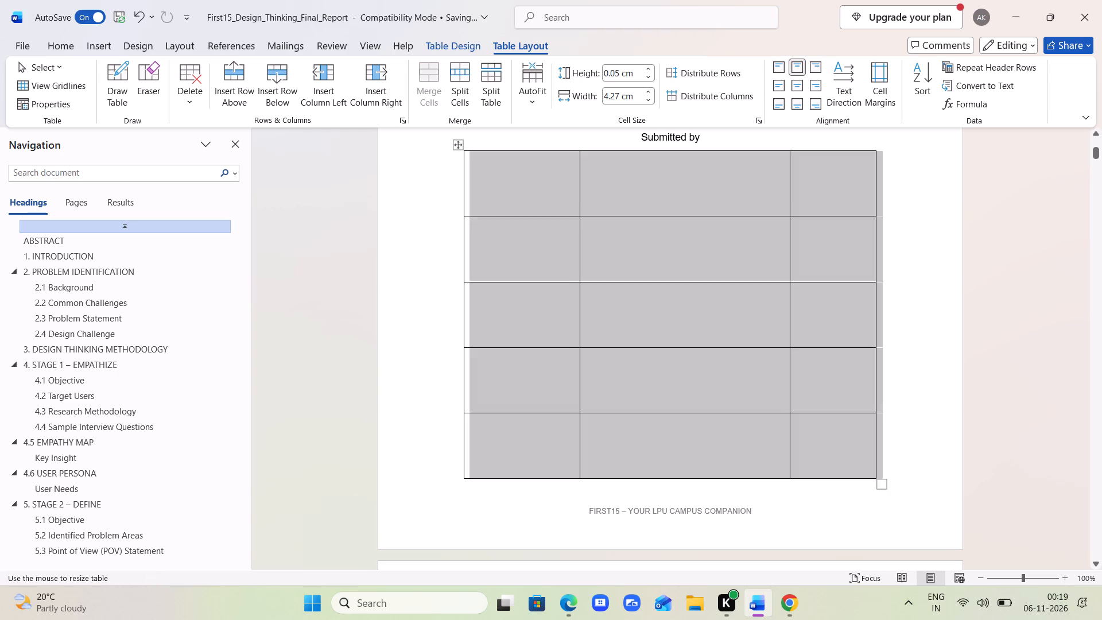
left_click_drag(862, 461, 840, 348)
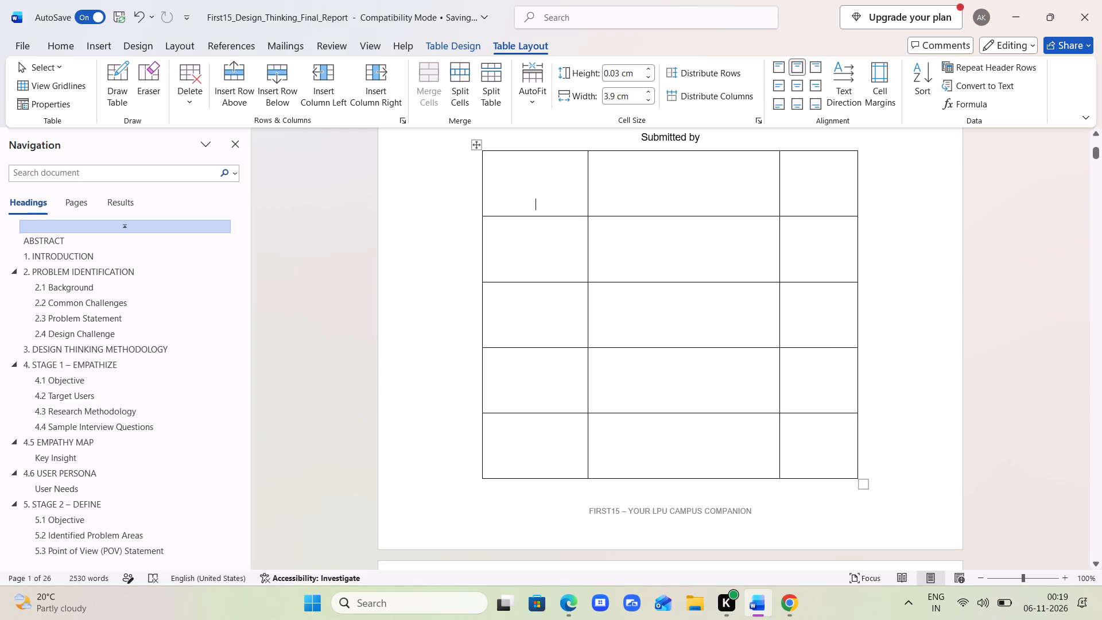
left_click_drag(863, 487, 860, 421)
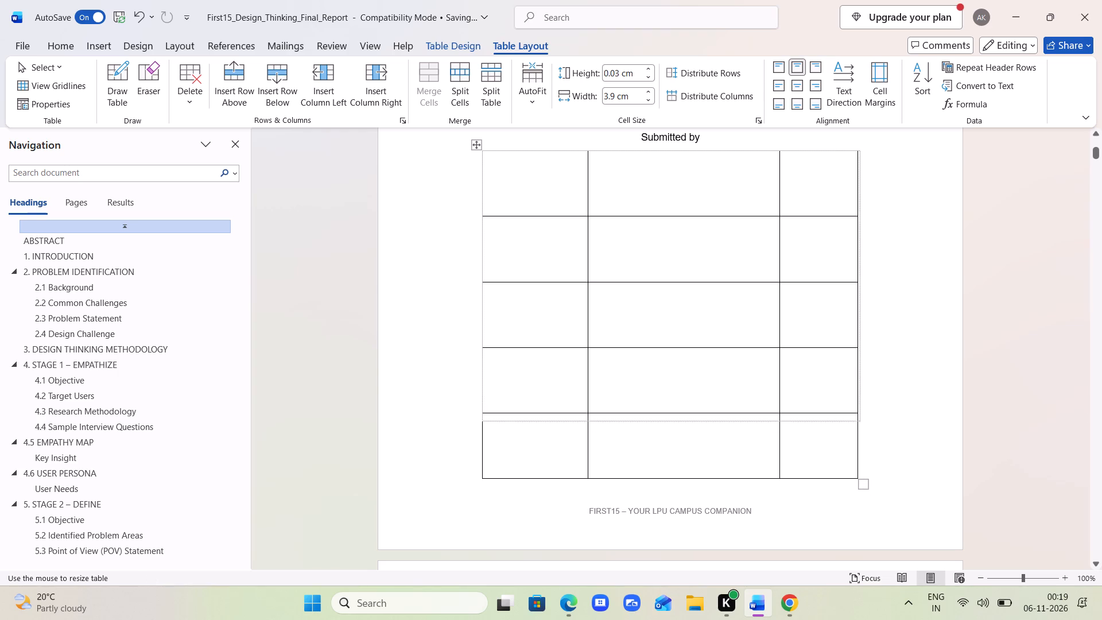
left_click_drag(860, 421, 834, 355)
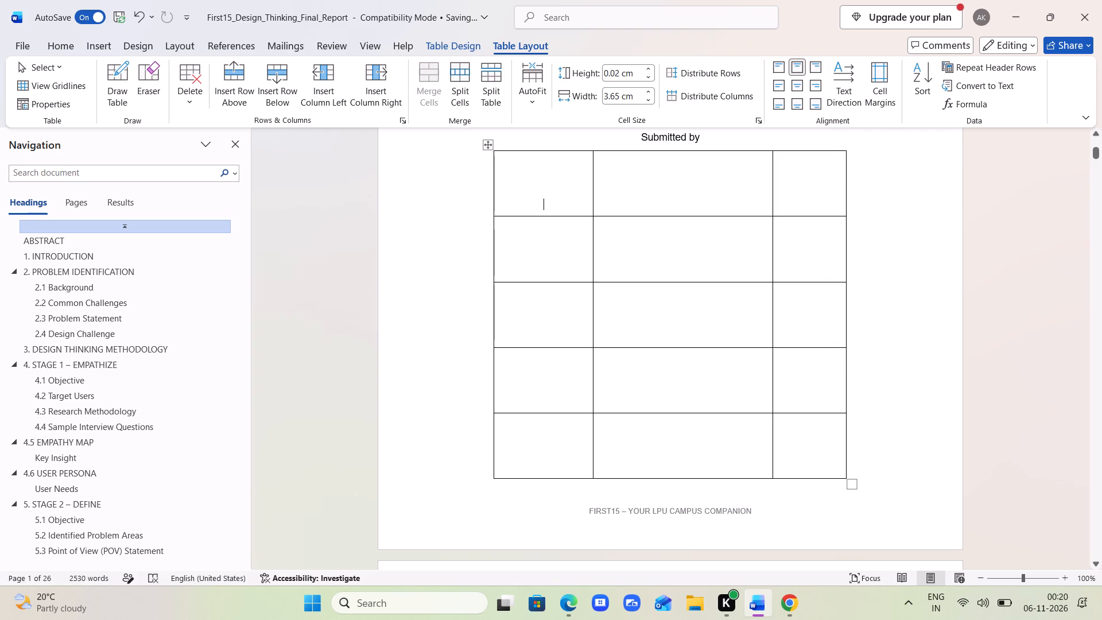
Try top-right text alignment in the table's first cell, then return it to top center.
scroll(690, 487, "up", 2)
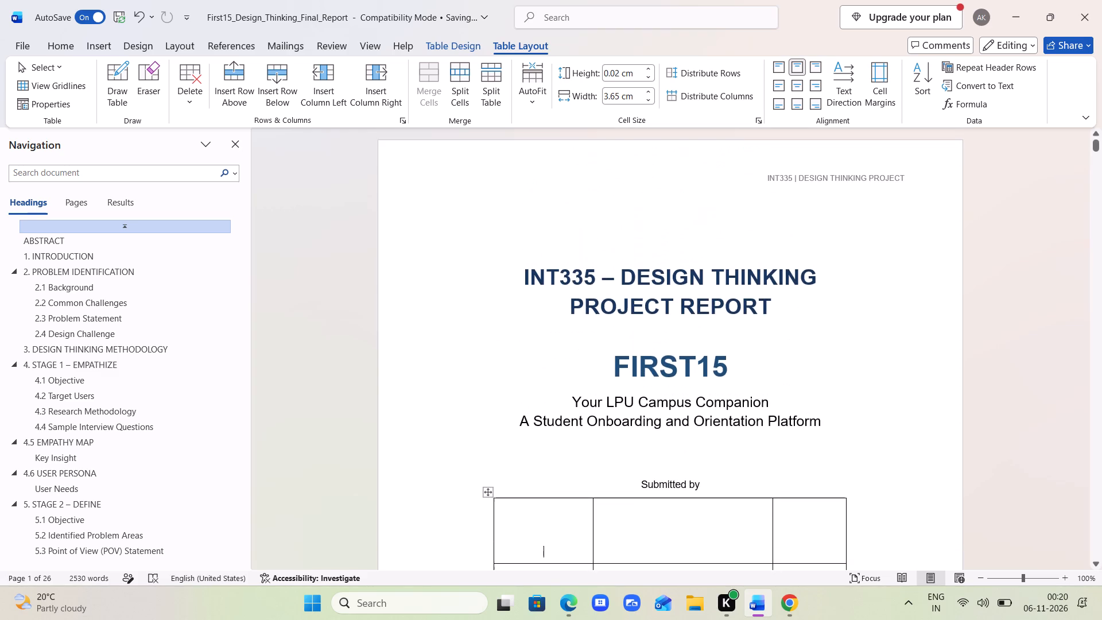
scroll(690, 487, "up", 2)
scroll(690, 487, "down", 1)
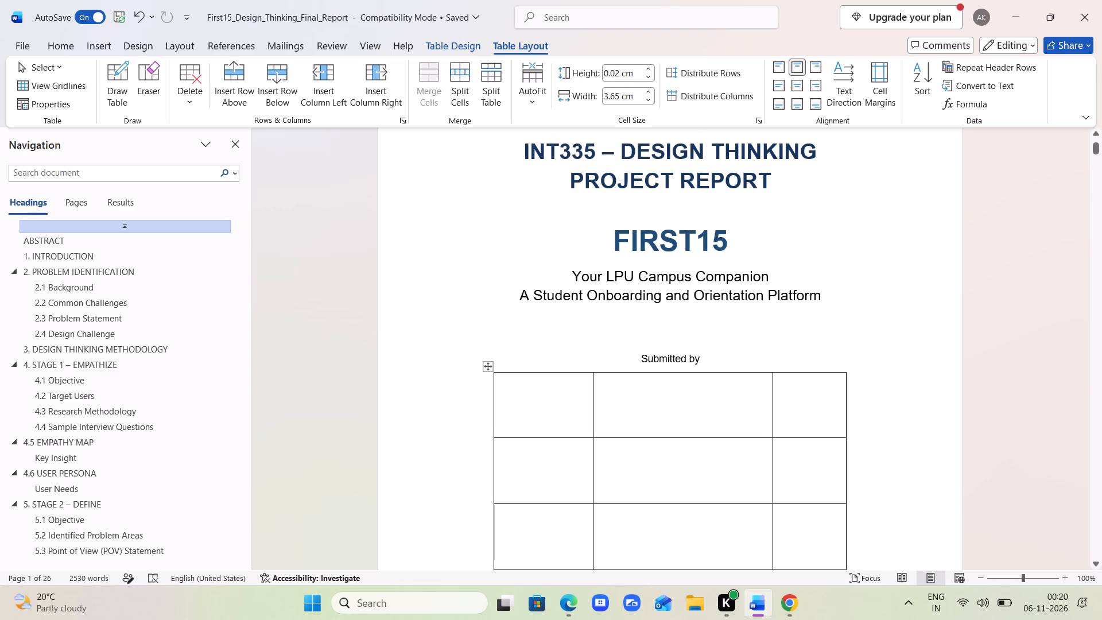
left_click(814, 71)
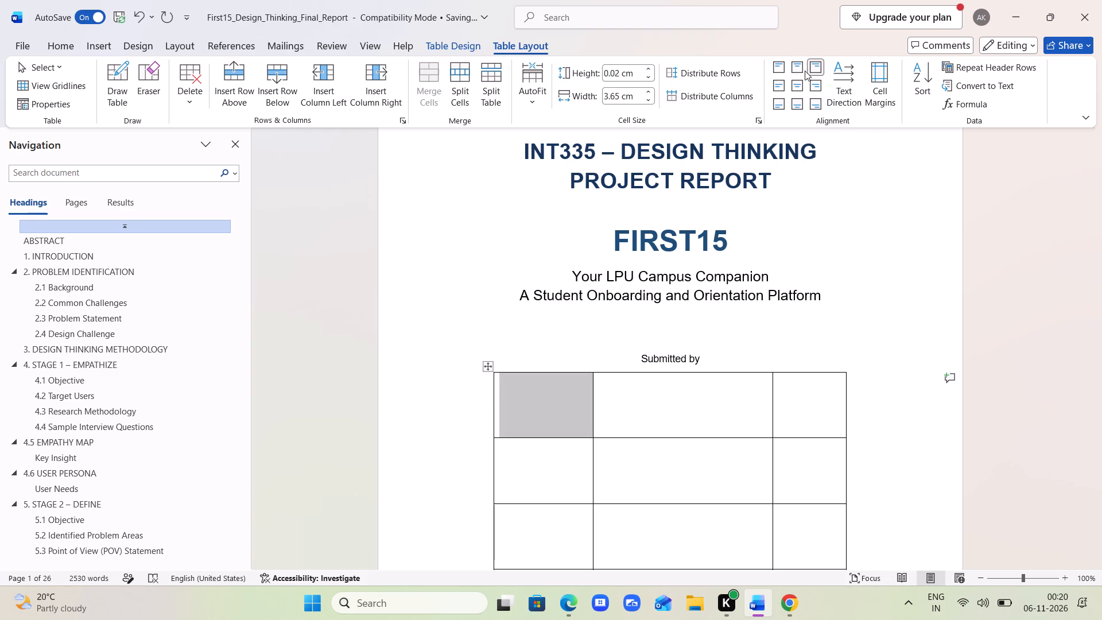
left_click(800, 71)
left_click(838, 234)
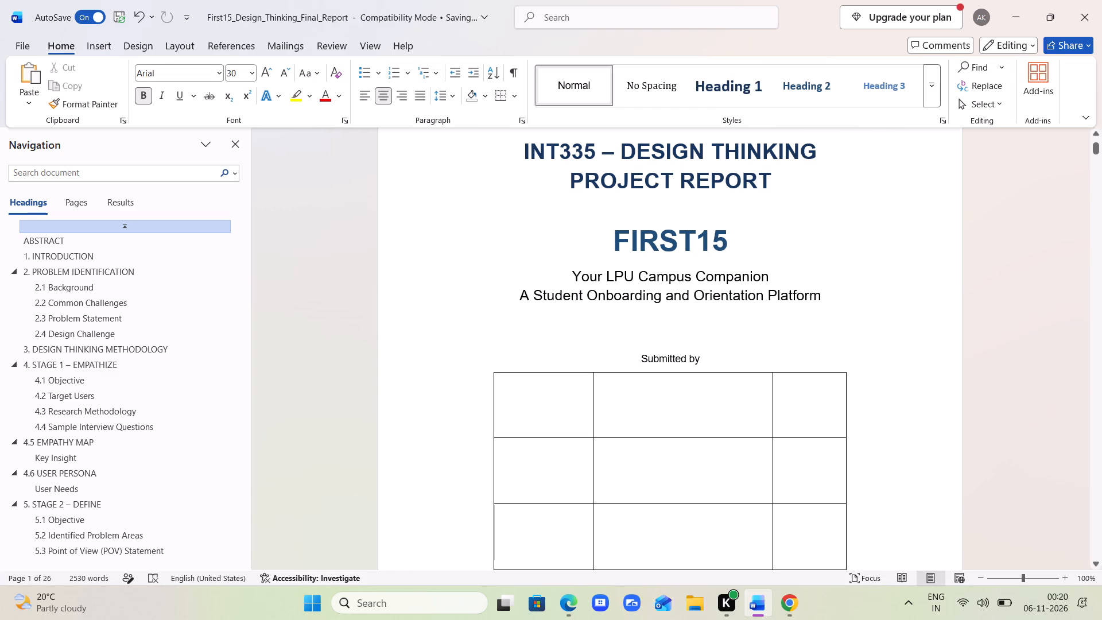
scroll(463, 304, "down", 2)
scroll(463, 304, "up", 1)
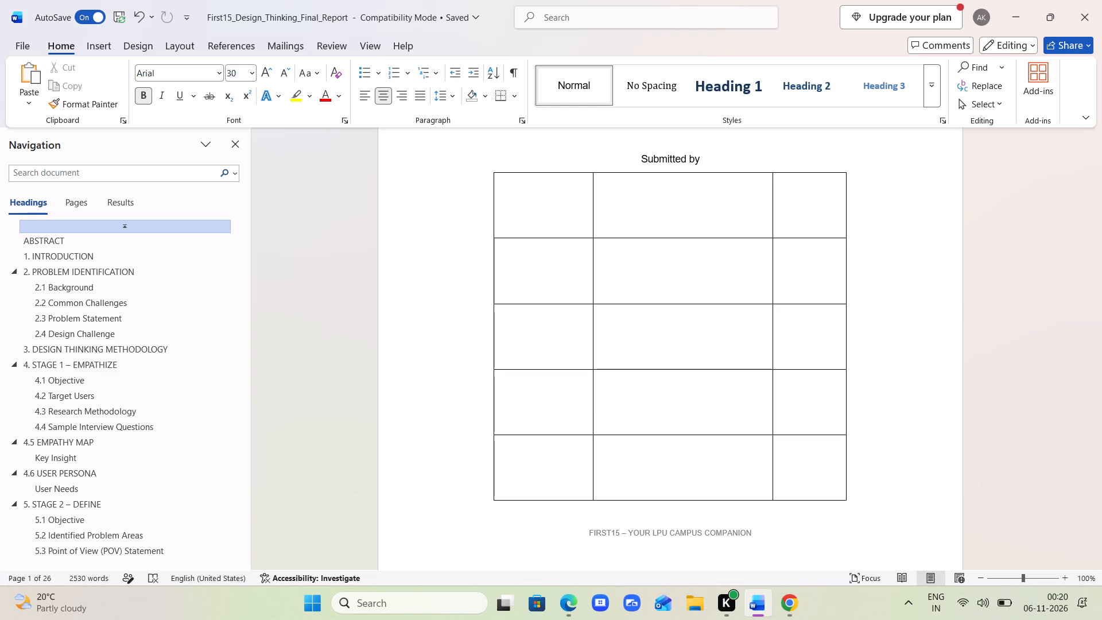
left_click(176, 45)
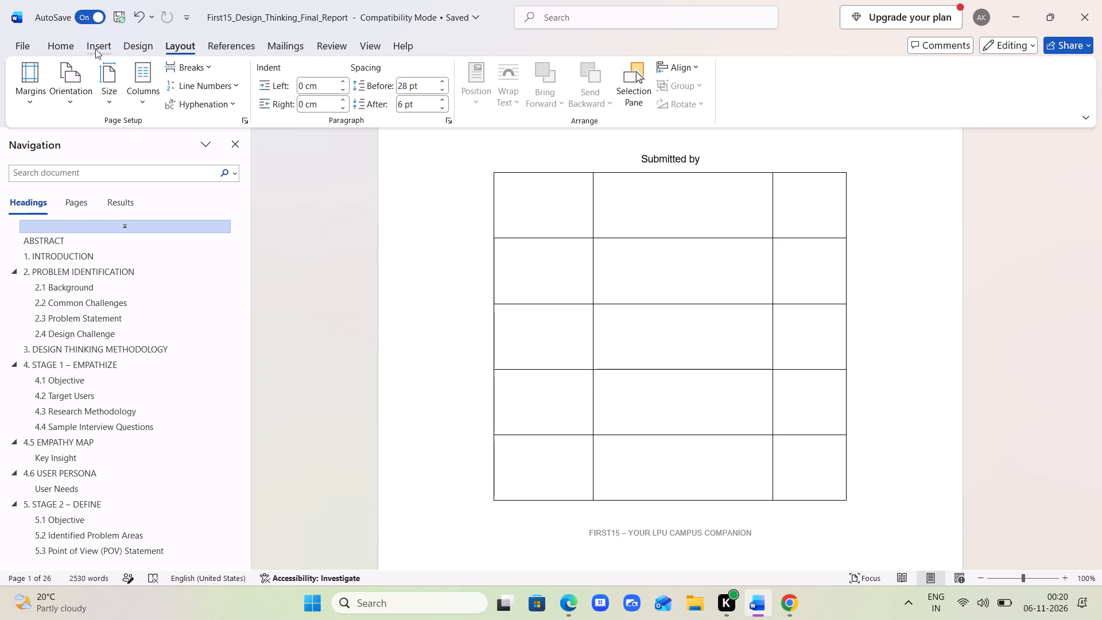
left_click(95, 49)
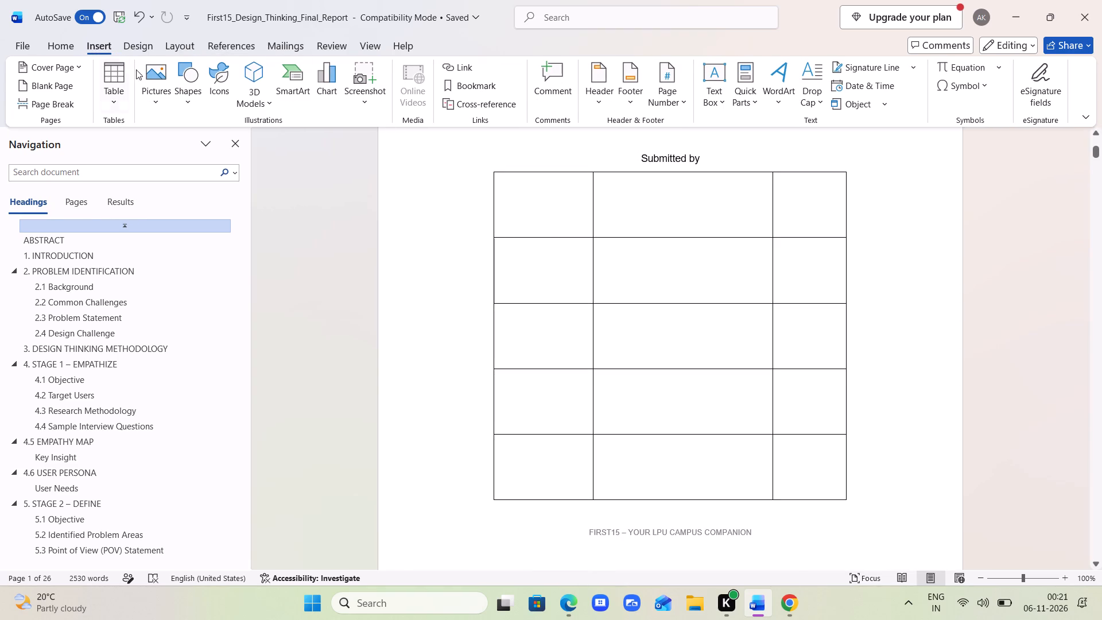
Open Table Properties for the table under "Submitted by".
left_click(537, 207)
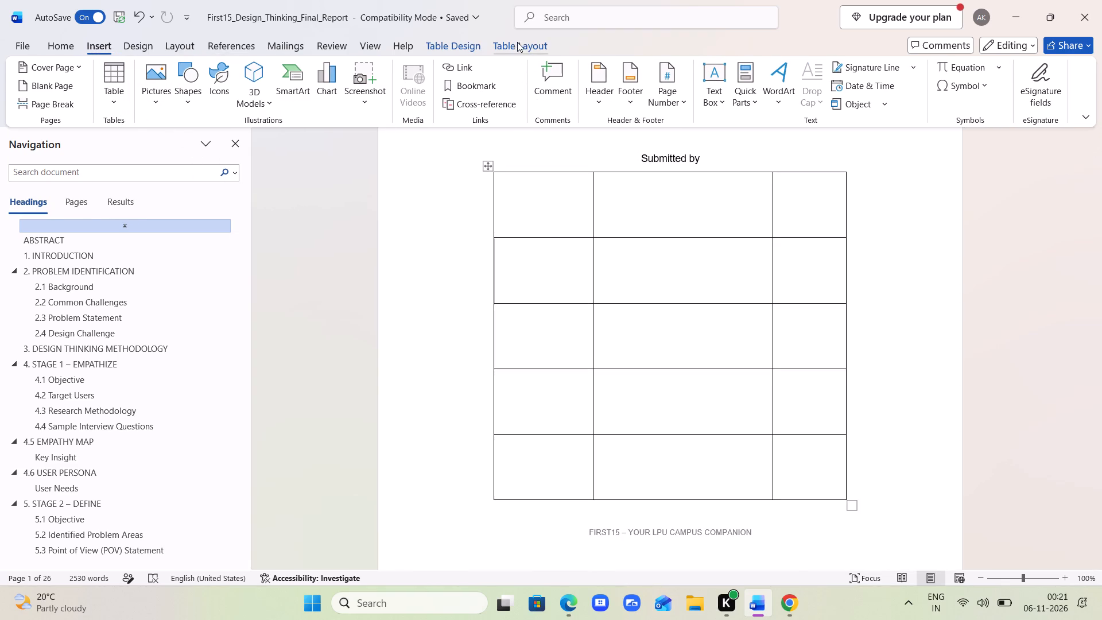
left_click(461, 53)
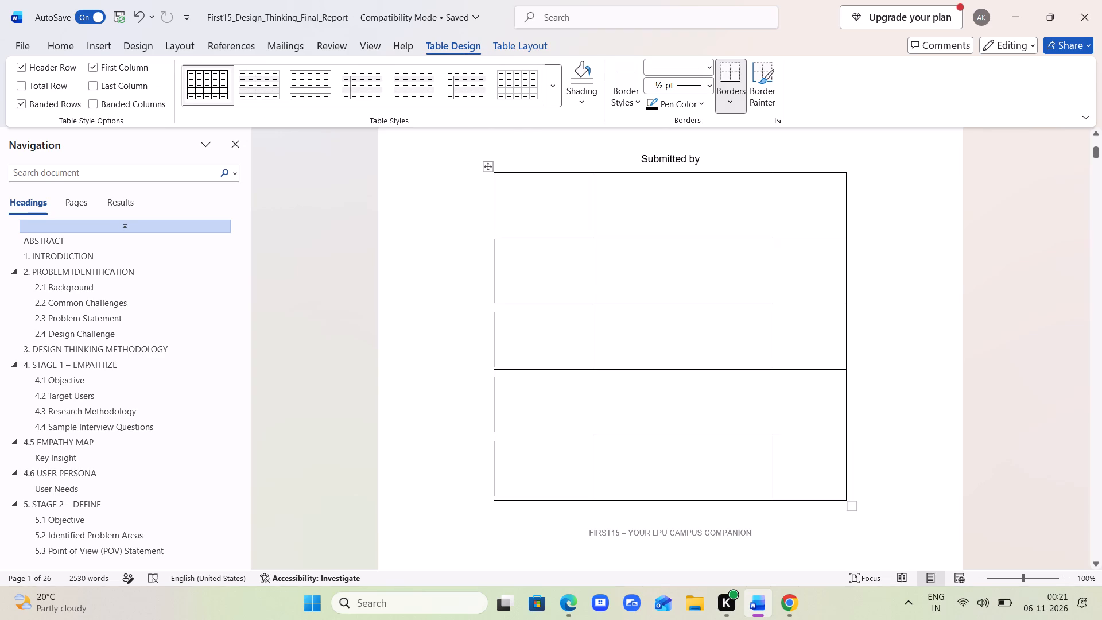
left_click(520, 38)
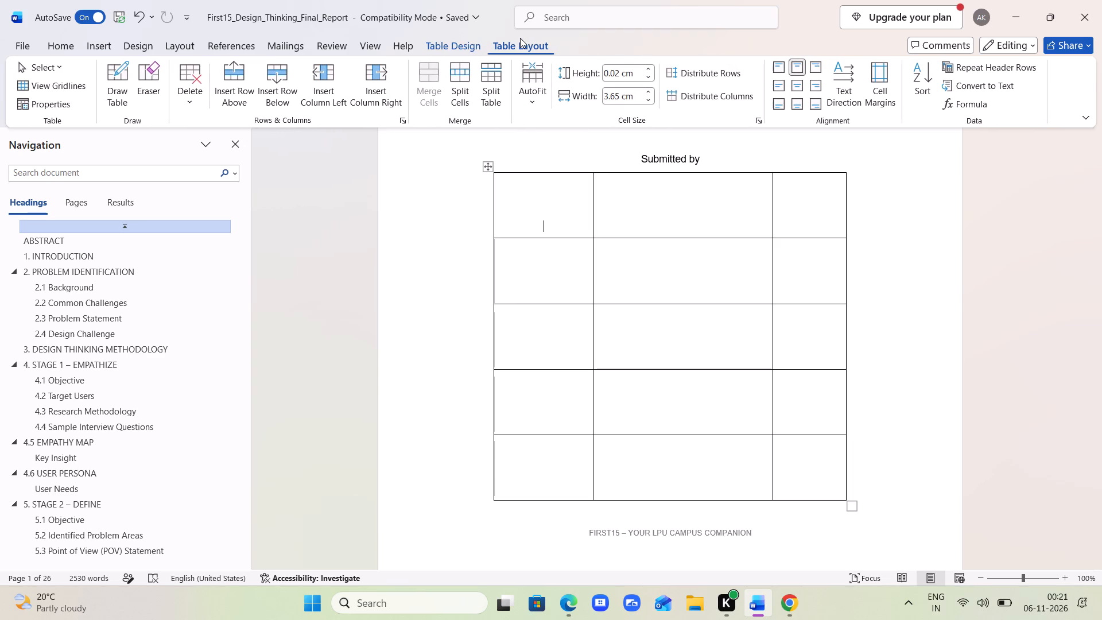
left_click(61, 106)
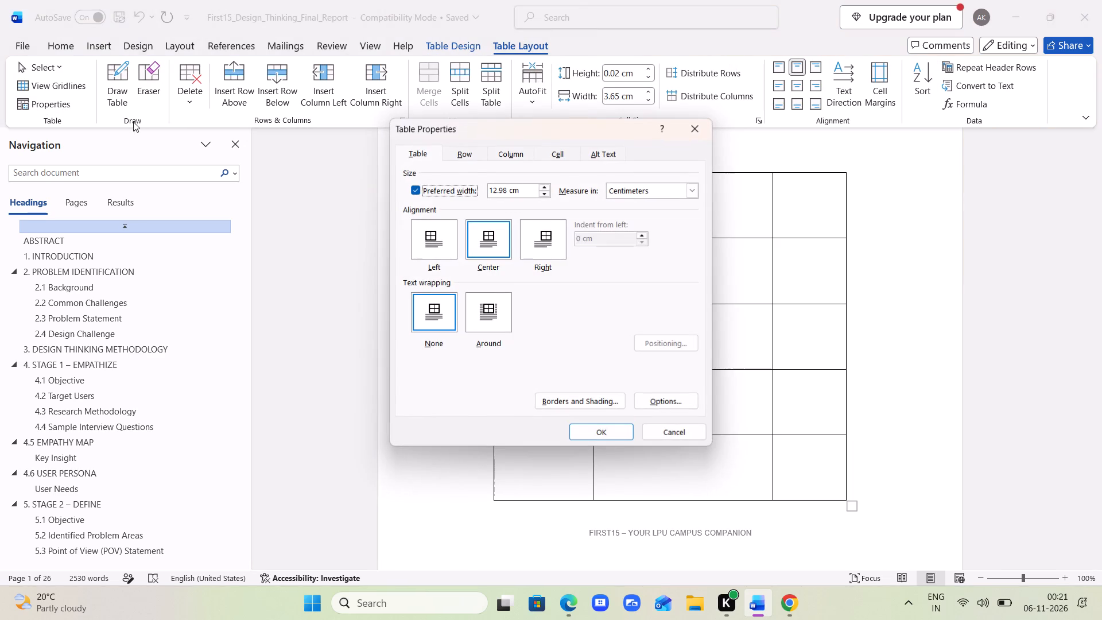
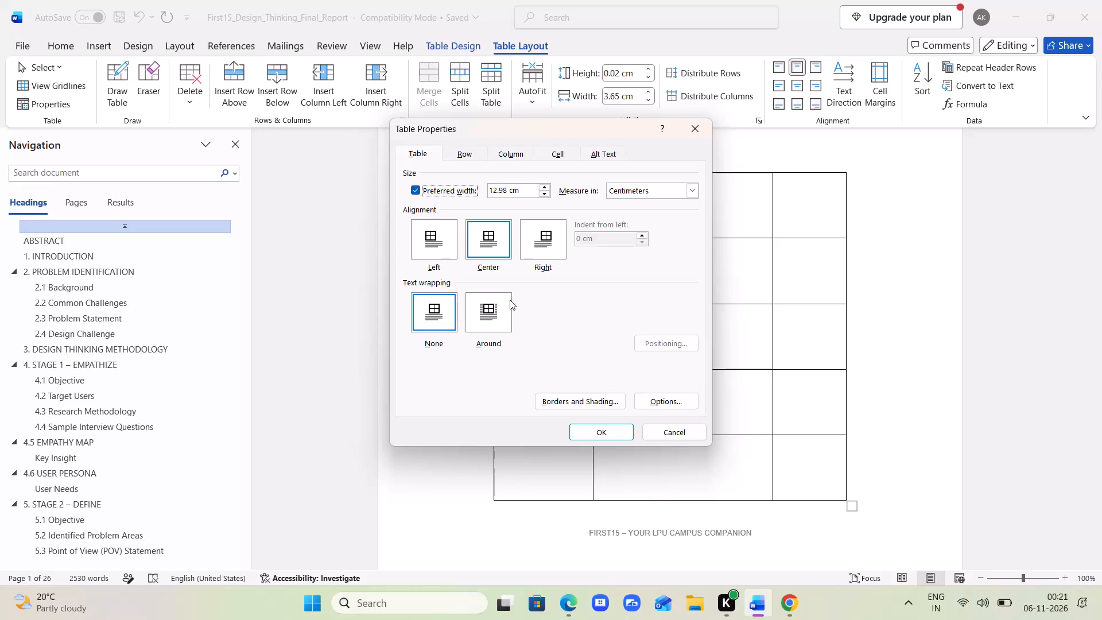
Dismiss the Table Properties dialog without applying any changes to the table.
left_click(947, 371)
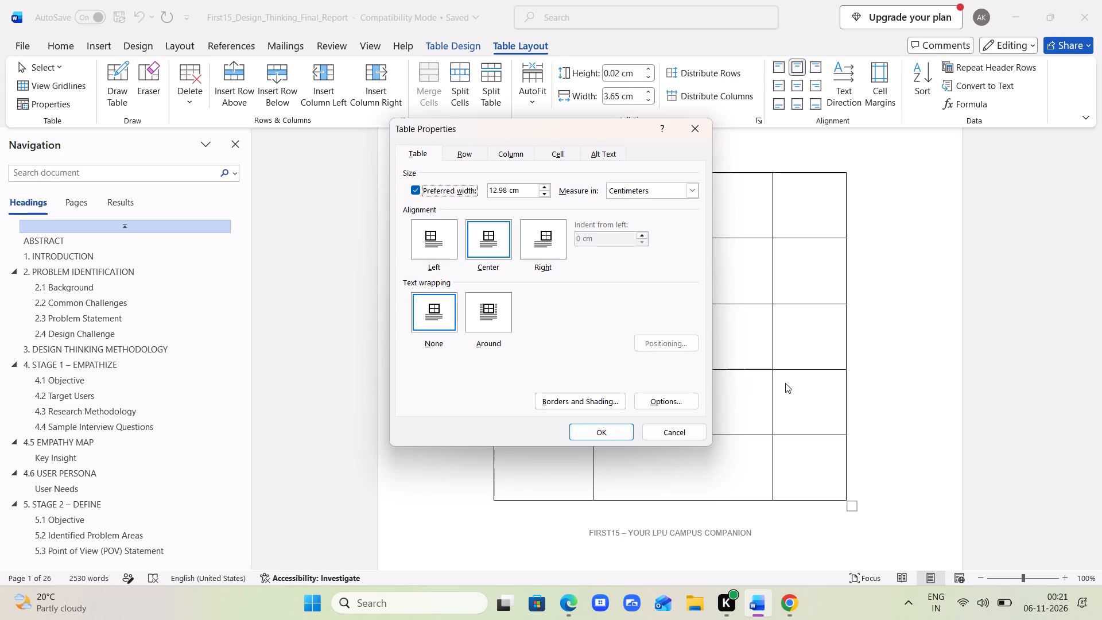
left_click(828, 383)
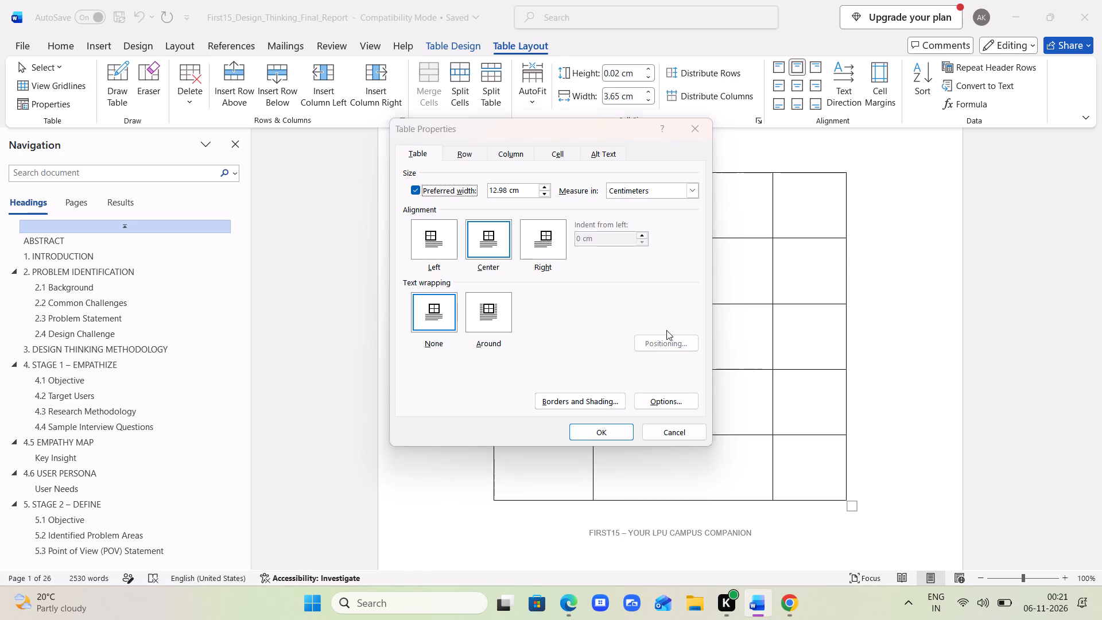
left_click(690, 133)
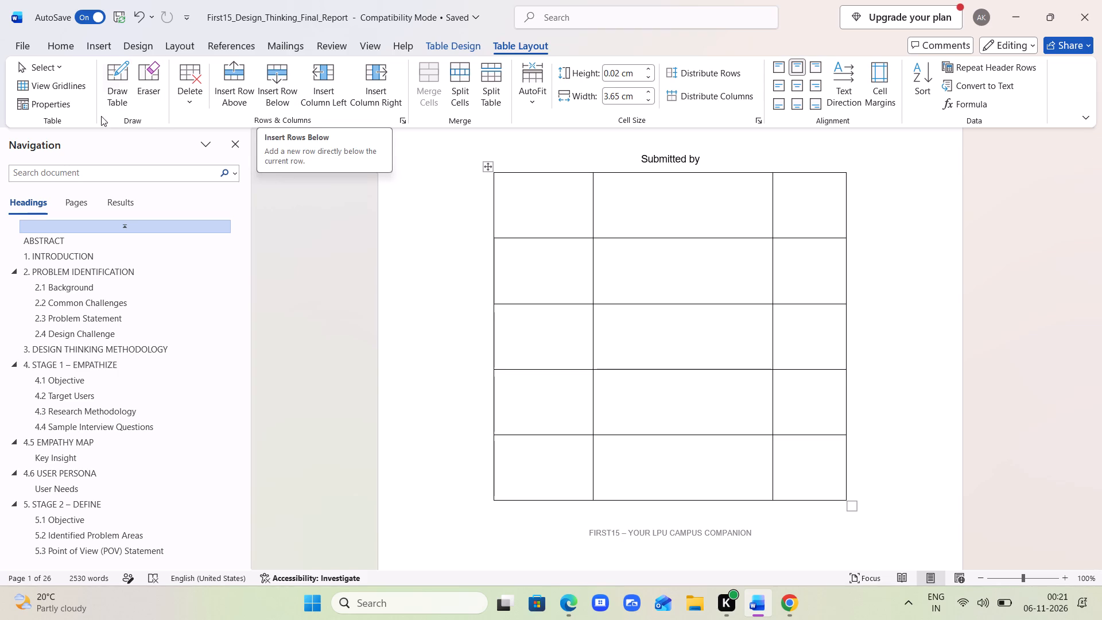
Open the row height settings in Table Properties for the first row of the table under "Submitted by".
left_click(66, 110)
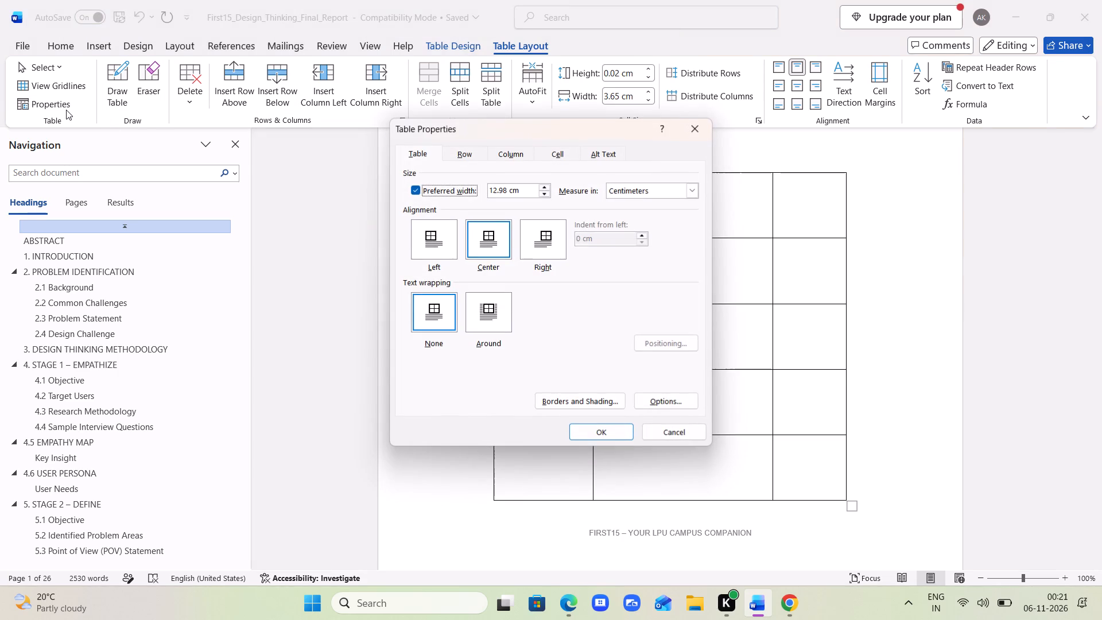
left_click(465, 156)
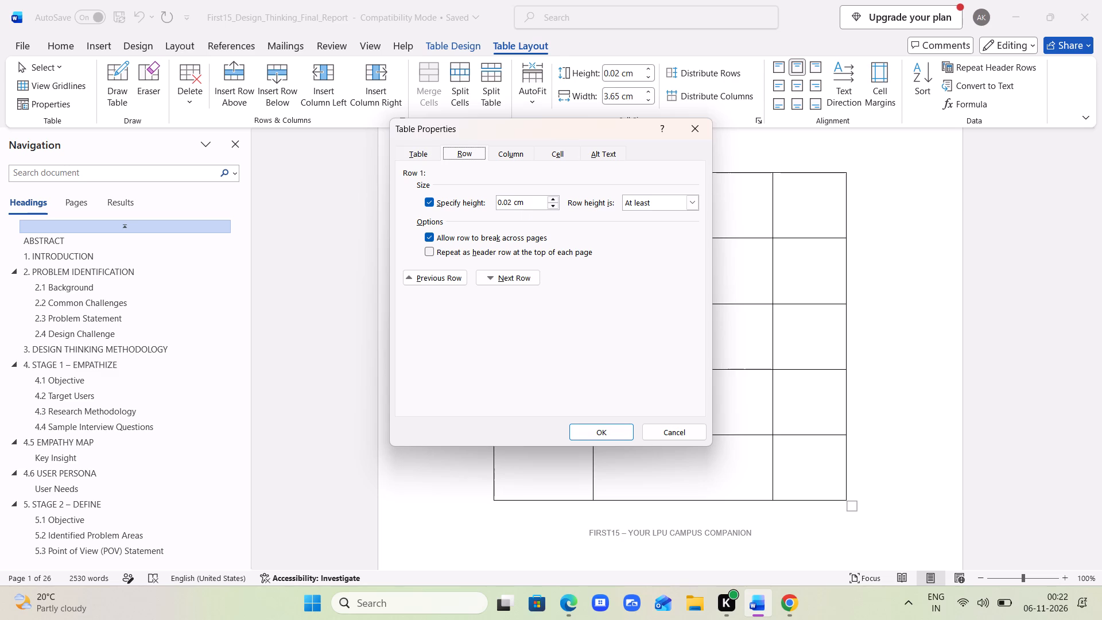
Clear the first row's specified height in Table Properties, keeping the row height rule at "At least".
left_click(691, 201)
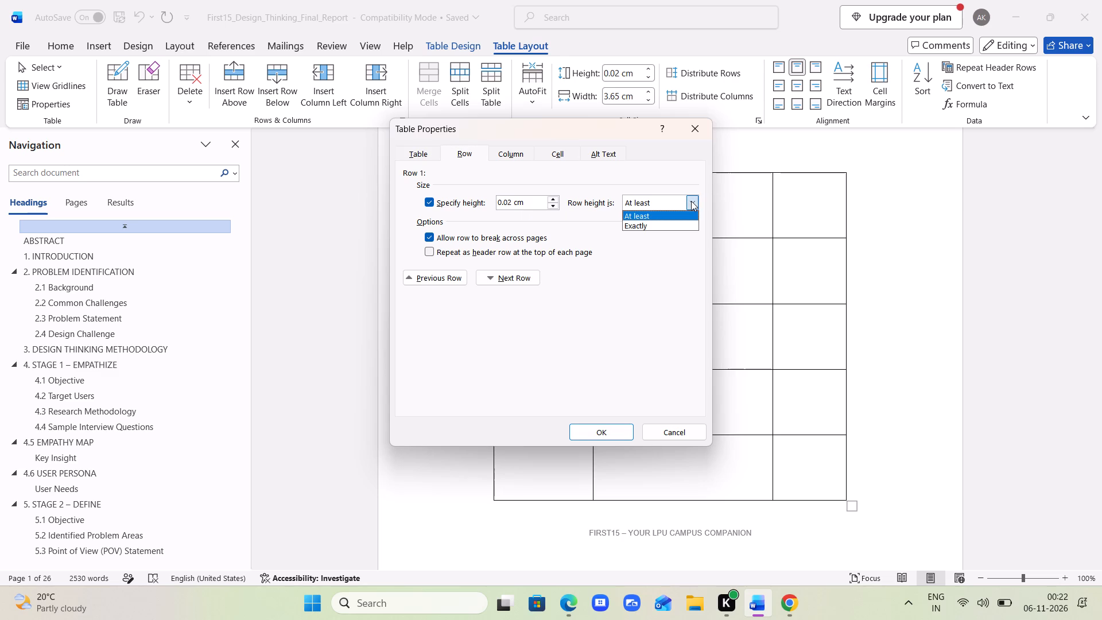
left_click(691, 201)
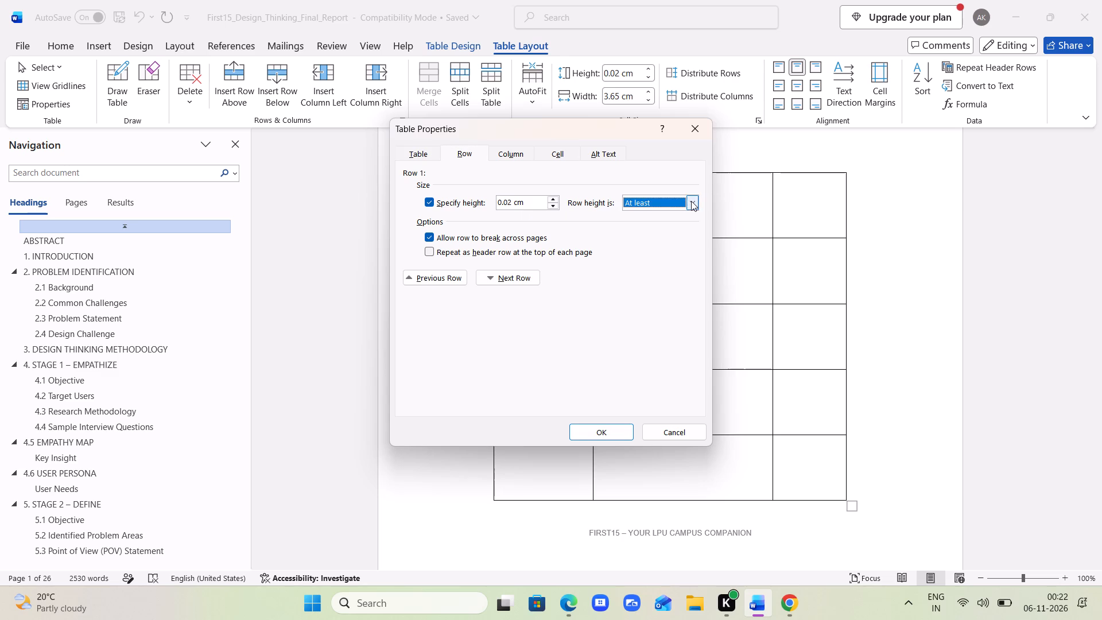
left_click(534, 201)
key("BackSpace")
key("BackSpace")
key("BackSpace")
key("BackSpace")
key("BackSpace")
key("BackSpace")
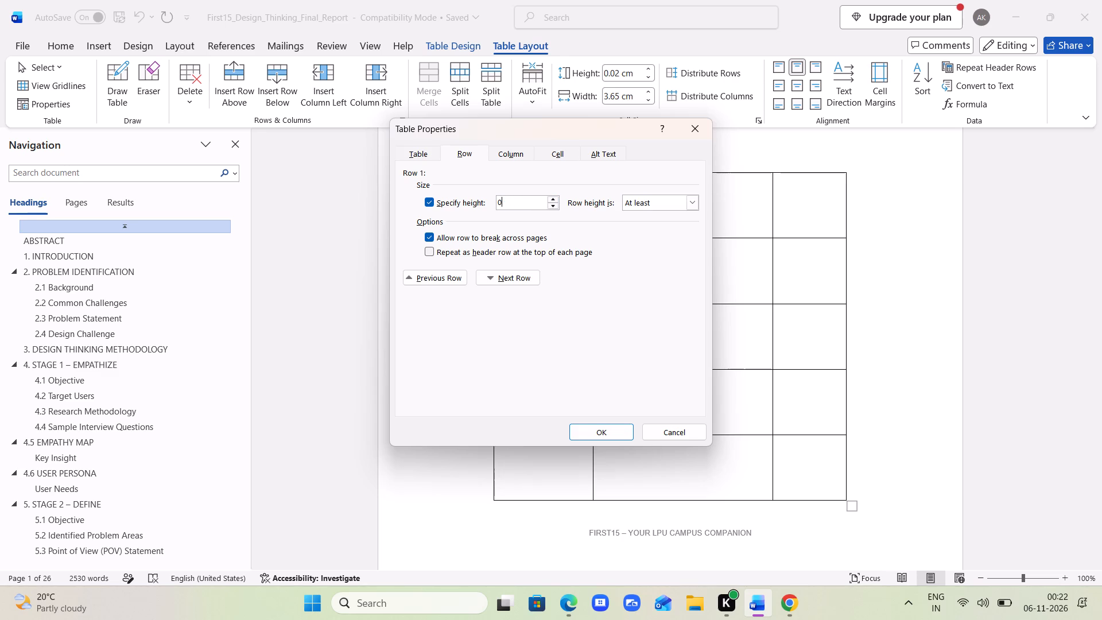
Set the first row's height to exactly 1 cm in Table Properties.
key("BackSpace")
key("BackSpace")
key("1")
left_click(693, 203)
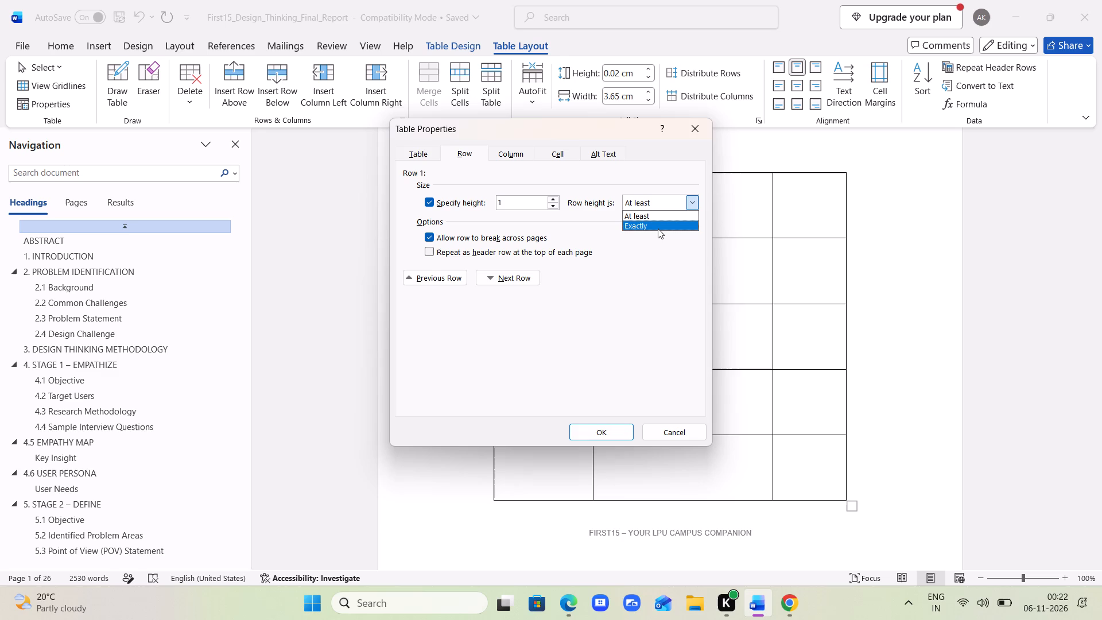
left_click(658, 228)
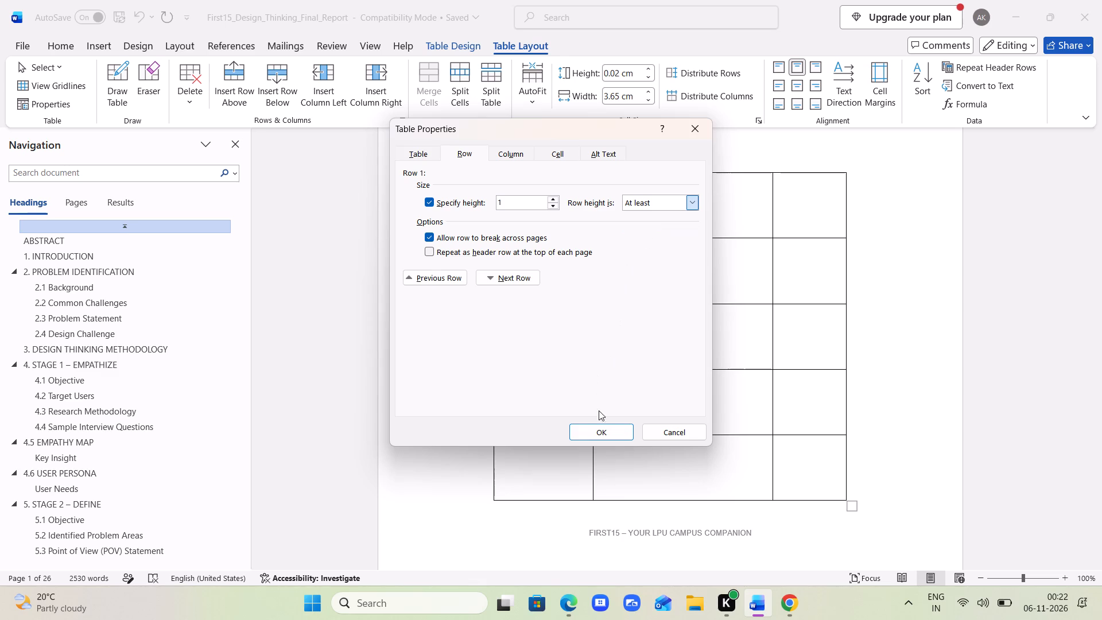
left_click(605, 427)
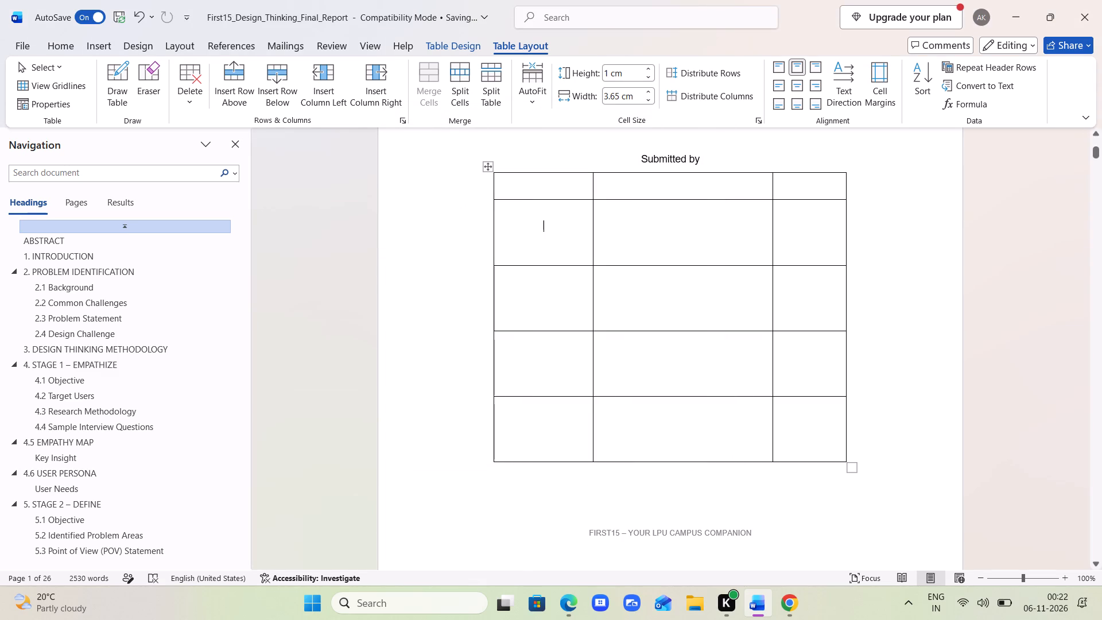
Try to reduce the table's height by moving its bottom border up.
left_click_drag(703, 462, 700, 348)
Set the fourth row's specified height to 5 cm in Table Properties, keeping the row height rule at "At least".
left_click(912, 385)
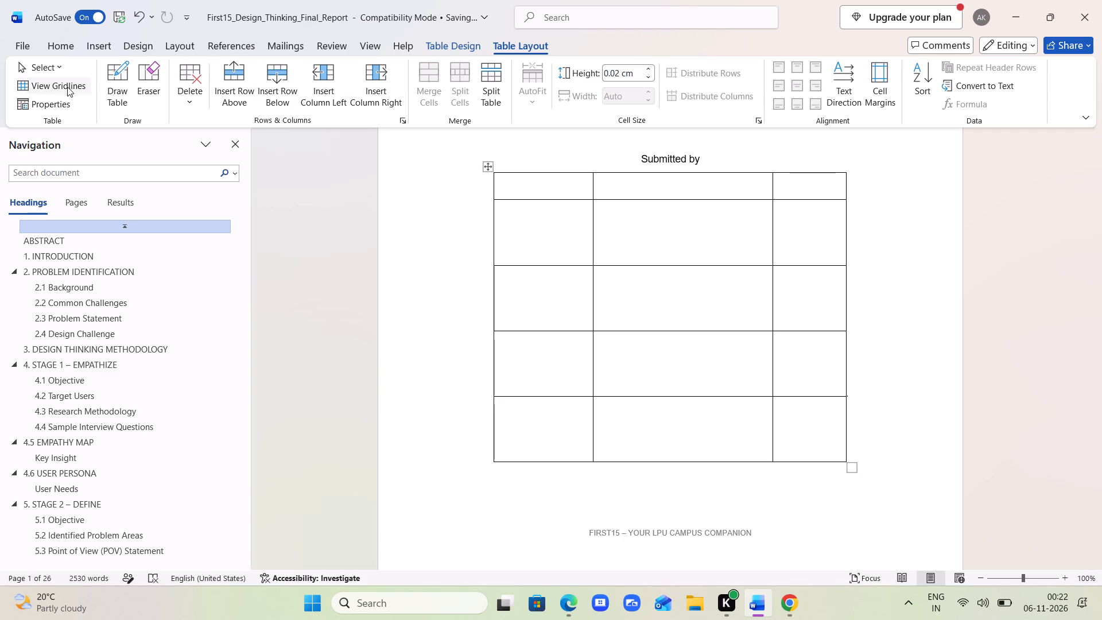
left_click(61, 103)
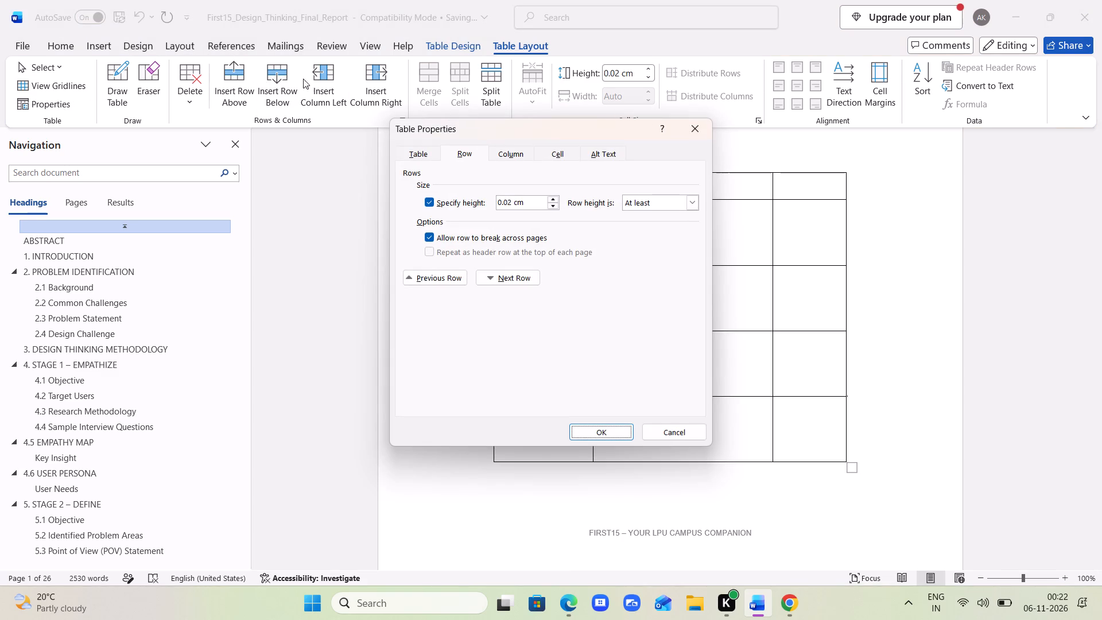
left_click(531, 204)
key("BackSpace")
key("BackSpace")
key("BackSpace")
key("BackSpace")
key("BackSpace")
key("BackSpace")
key("BackSpace")
key("BackSpace")
key("BackSpace")
key("BackSpace")
key("BackSpace")
key("BackSpace")
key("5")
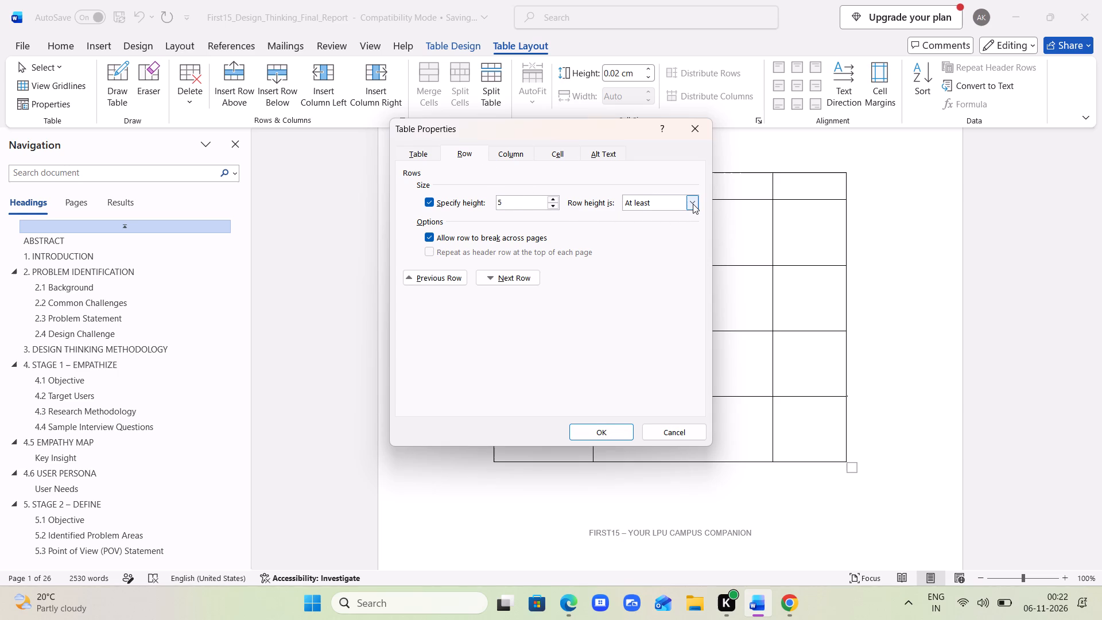
left_click(616, 428)
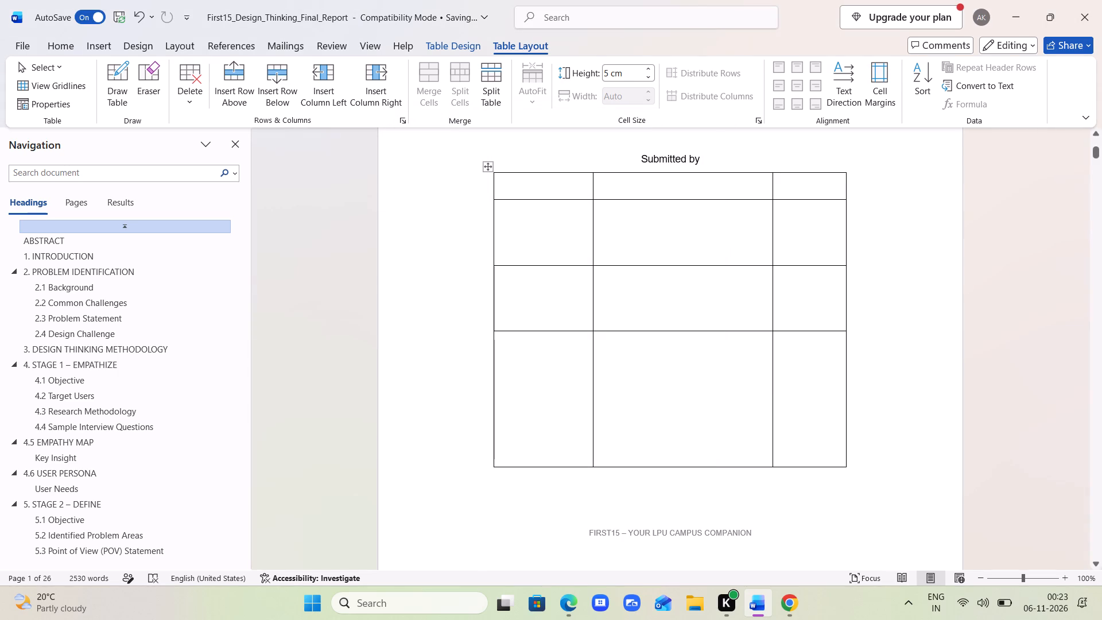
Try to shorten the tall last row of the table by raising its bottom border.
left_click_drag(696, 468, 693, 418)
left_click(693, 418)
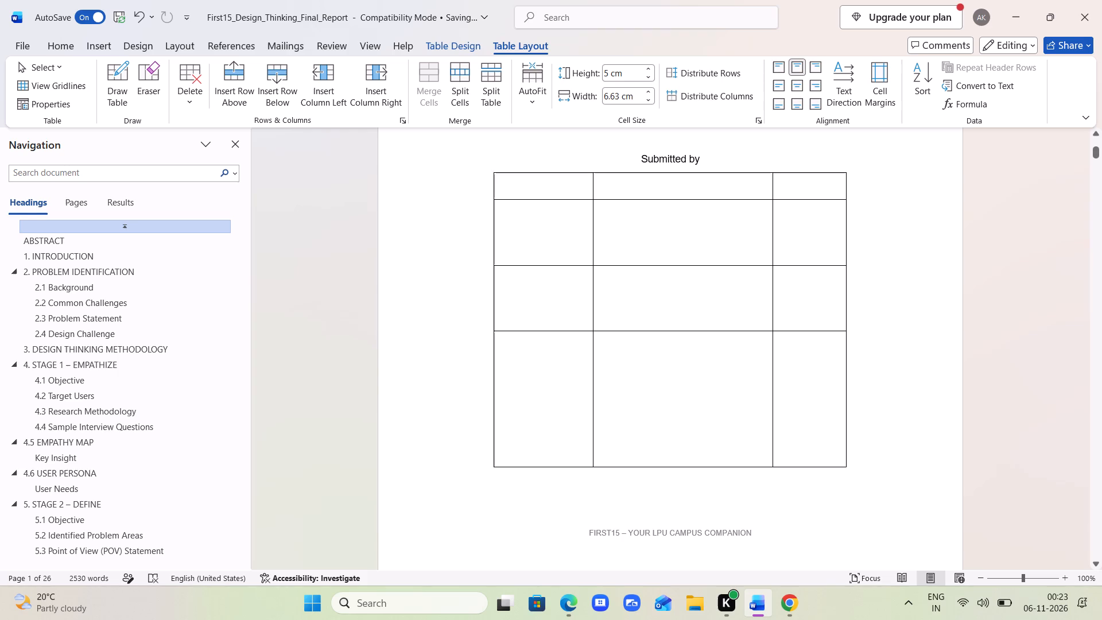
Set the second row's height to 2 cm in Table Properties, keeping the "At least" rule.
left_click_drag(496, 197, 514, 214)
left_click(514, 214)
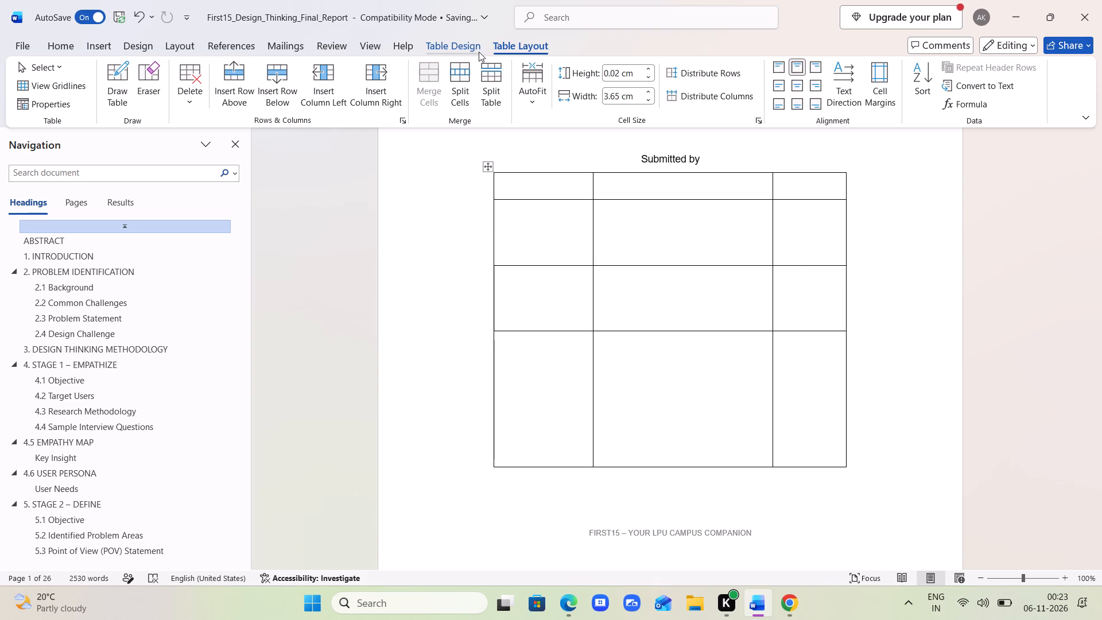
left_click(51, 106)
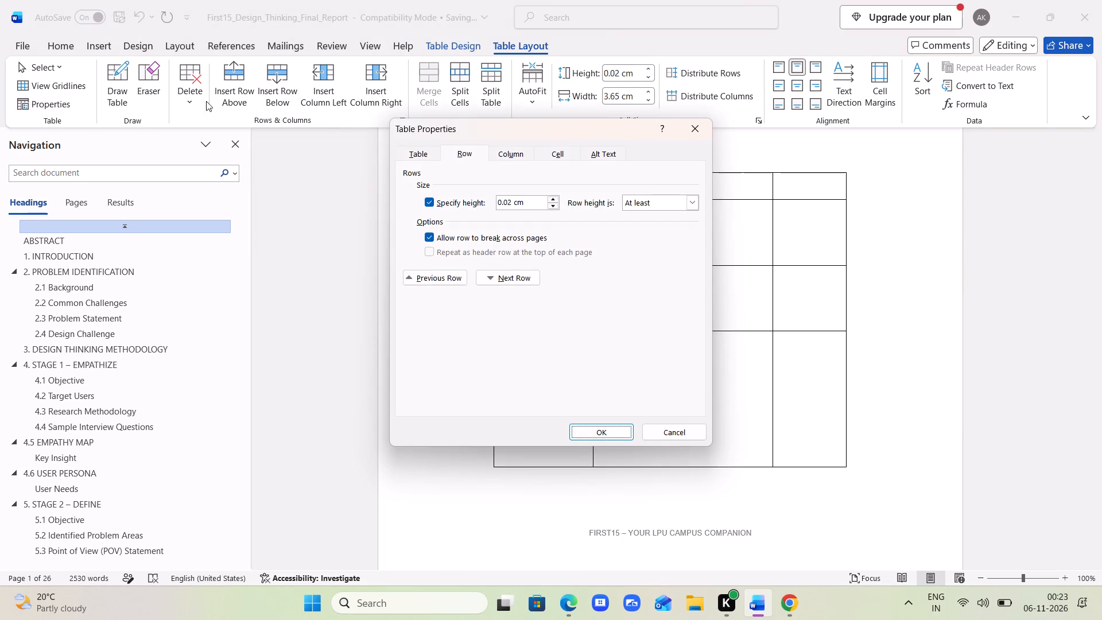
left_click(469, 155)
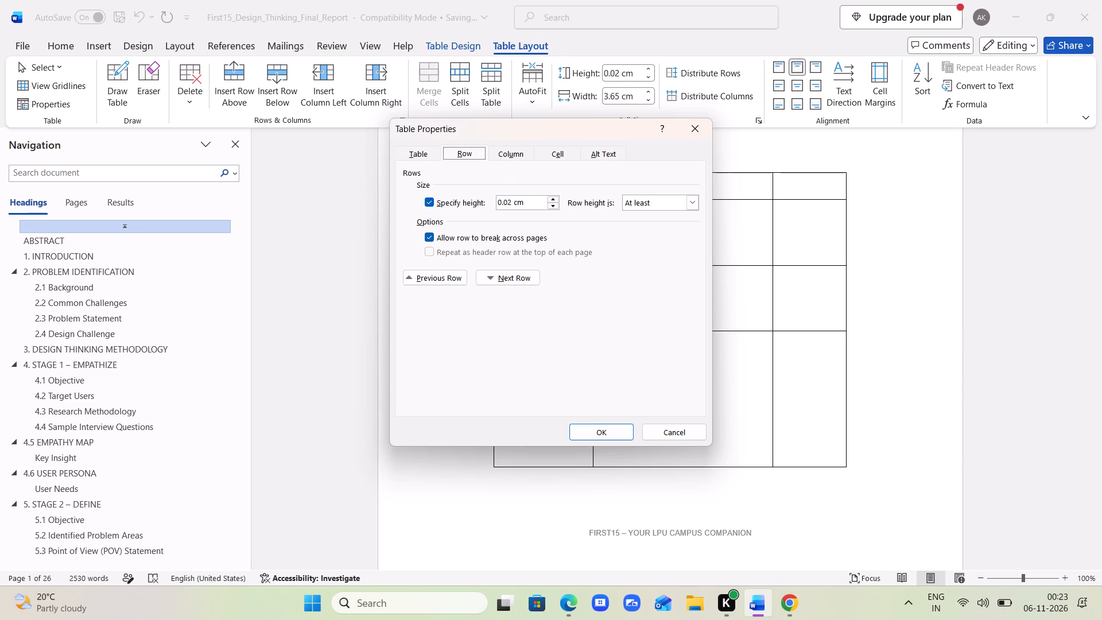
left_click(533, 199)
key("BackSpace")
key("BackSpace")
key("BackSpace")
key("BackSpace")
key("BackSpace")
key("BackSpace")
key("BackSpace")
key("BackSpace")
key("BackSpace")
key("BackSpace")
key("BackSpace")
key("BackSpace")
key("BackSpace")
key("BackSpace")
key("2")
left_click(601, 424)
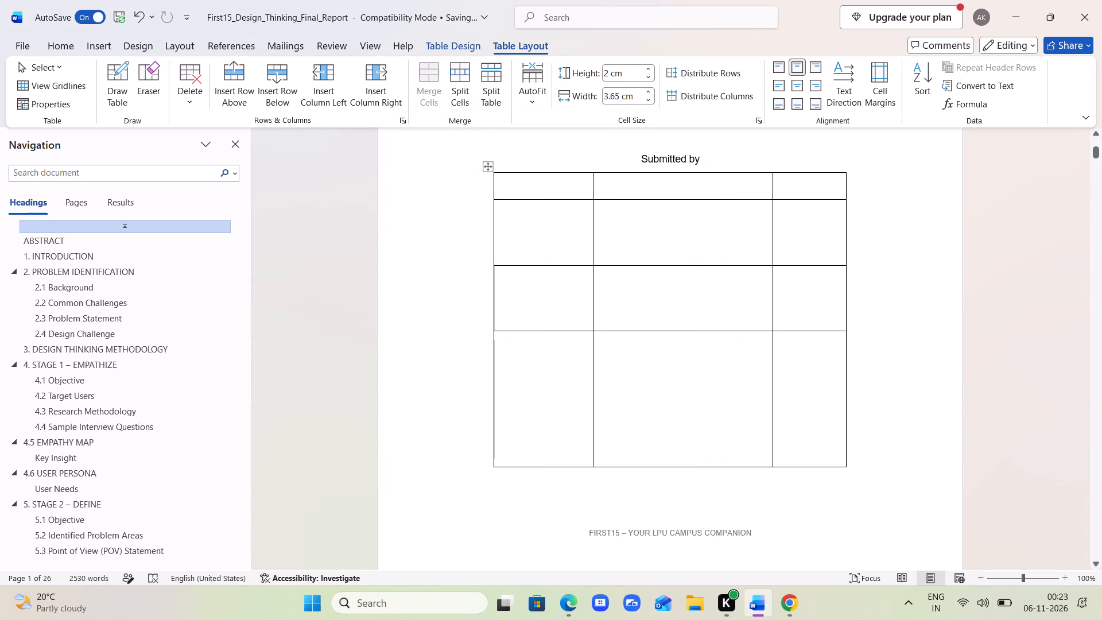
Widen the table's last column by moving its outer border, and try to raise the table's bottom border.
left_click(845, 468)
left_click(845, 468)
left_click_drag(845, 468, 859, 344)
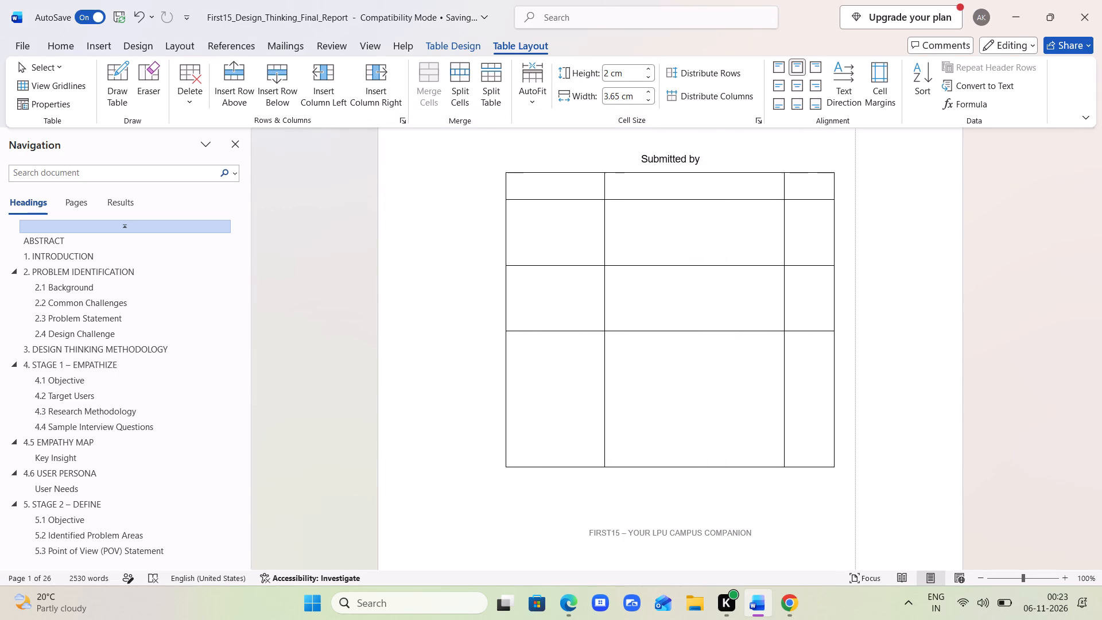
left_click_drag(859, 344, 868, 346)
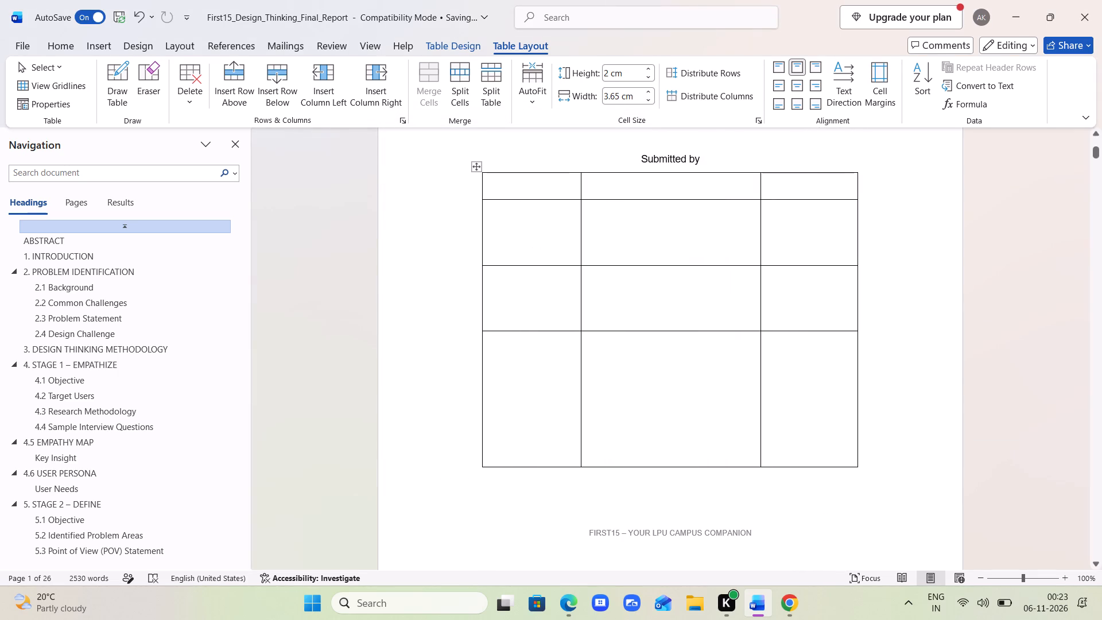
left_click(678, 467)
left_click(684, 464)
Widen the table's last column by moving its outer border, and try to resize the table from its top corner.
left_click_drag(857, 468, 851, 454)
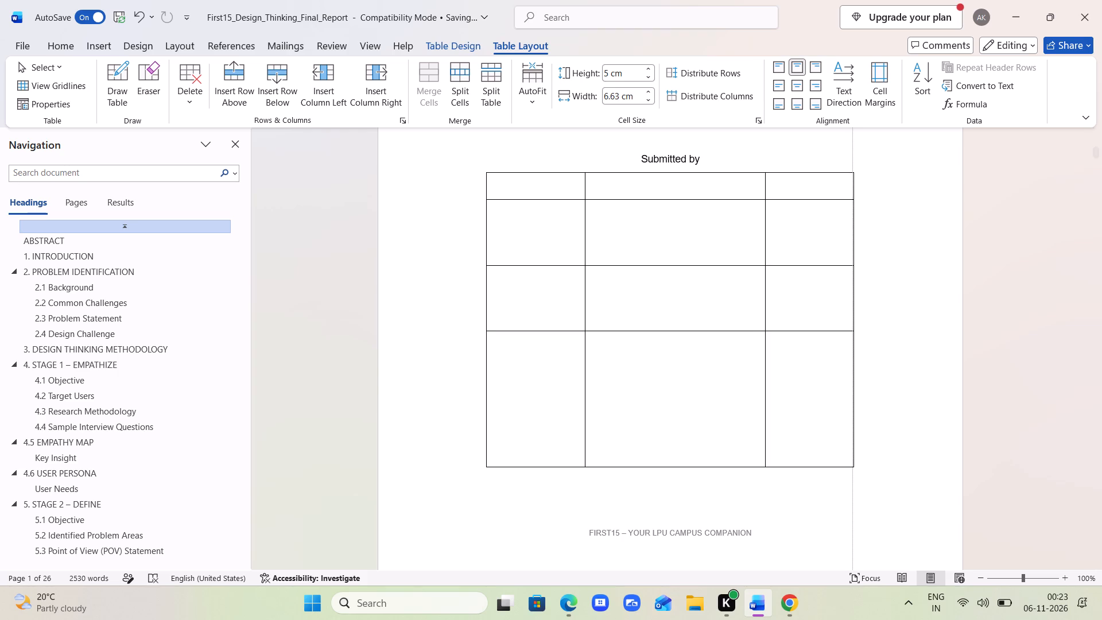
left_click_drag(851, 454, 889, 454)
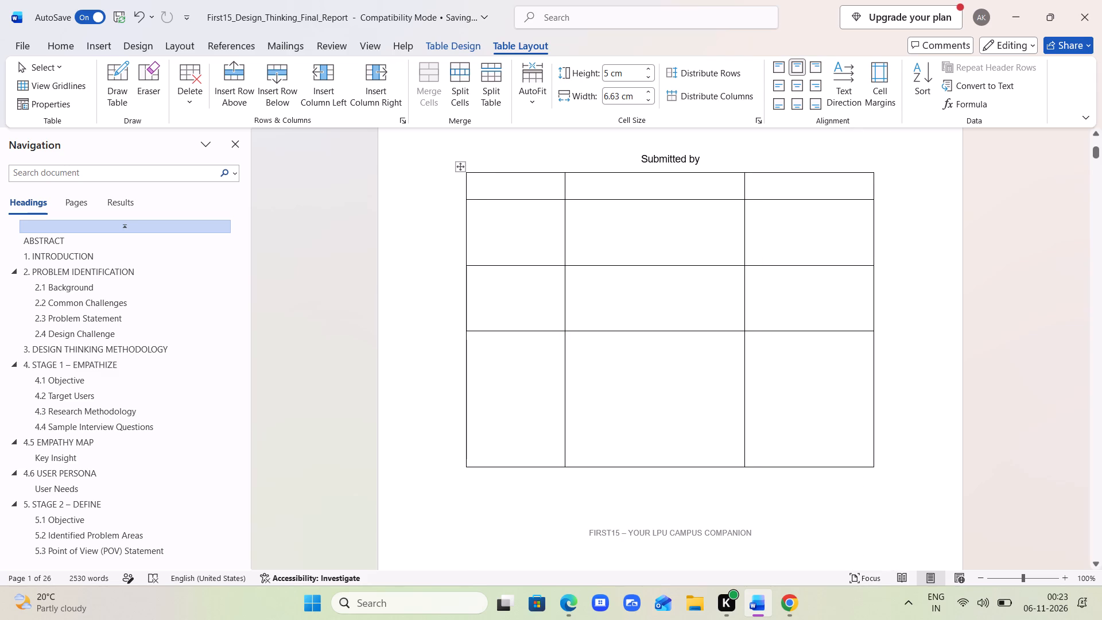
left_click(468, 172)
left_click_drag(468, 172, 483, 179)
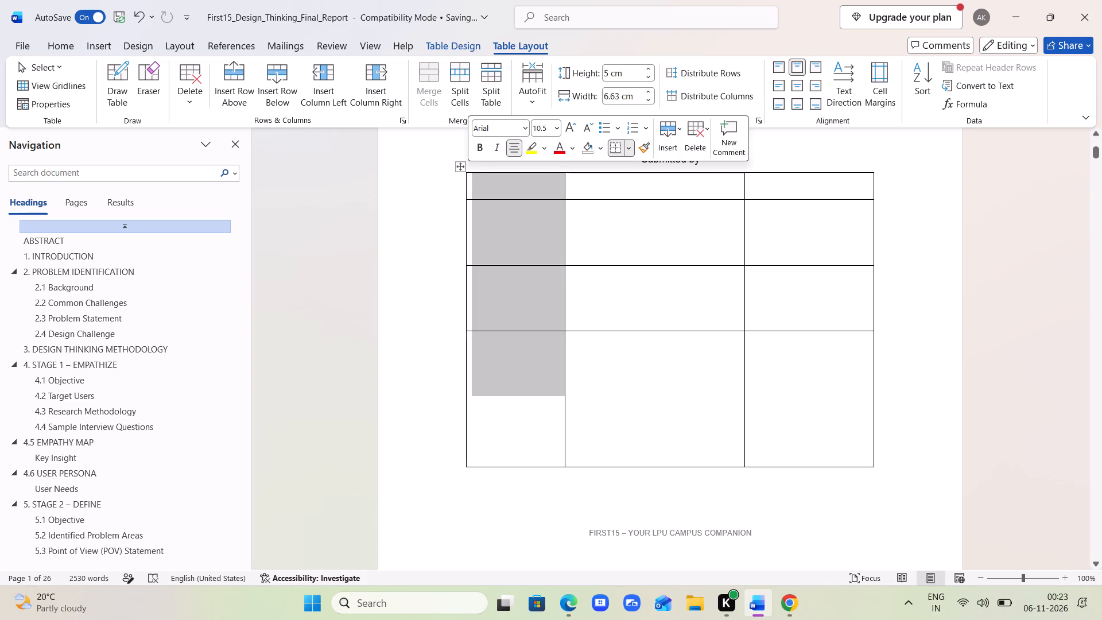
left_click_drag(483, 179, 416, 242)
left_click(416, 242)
Delete the entire empty table below "Submitted by" on the cover page.
left_click_drag(918, 510, 888, 474)
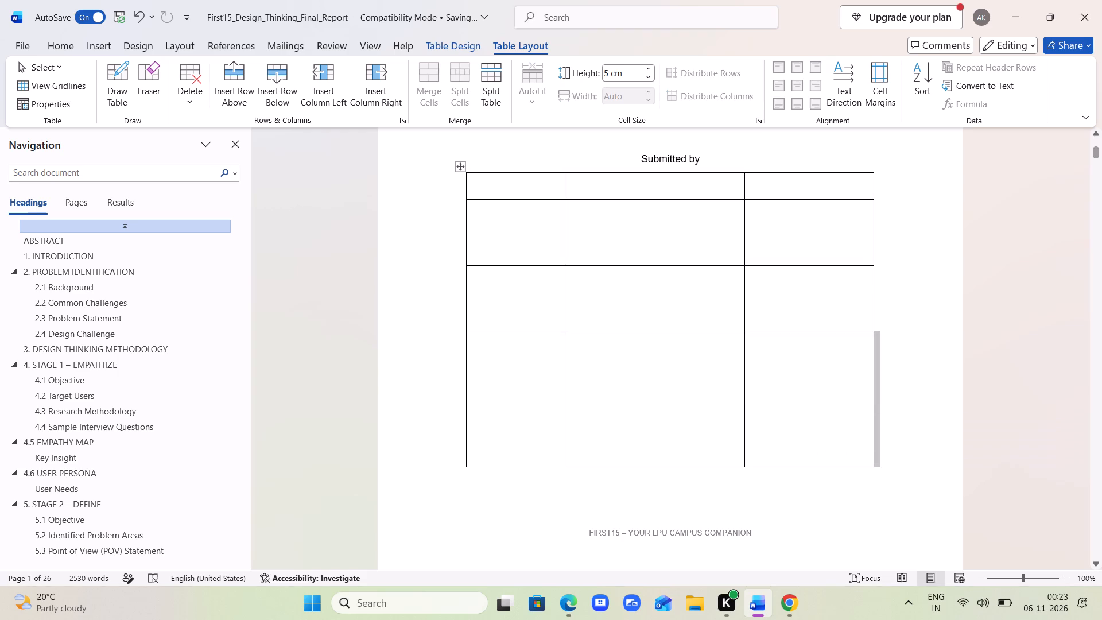
left_click(184, 86)
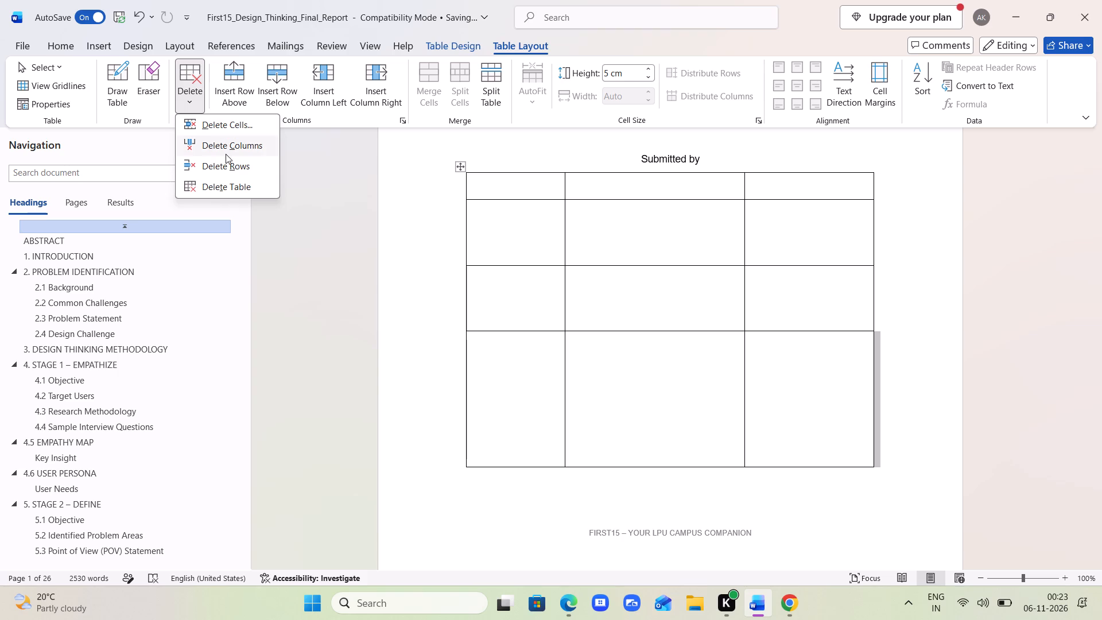
left_click(235, 182)
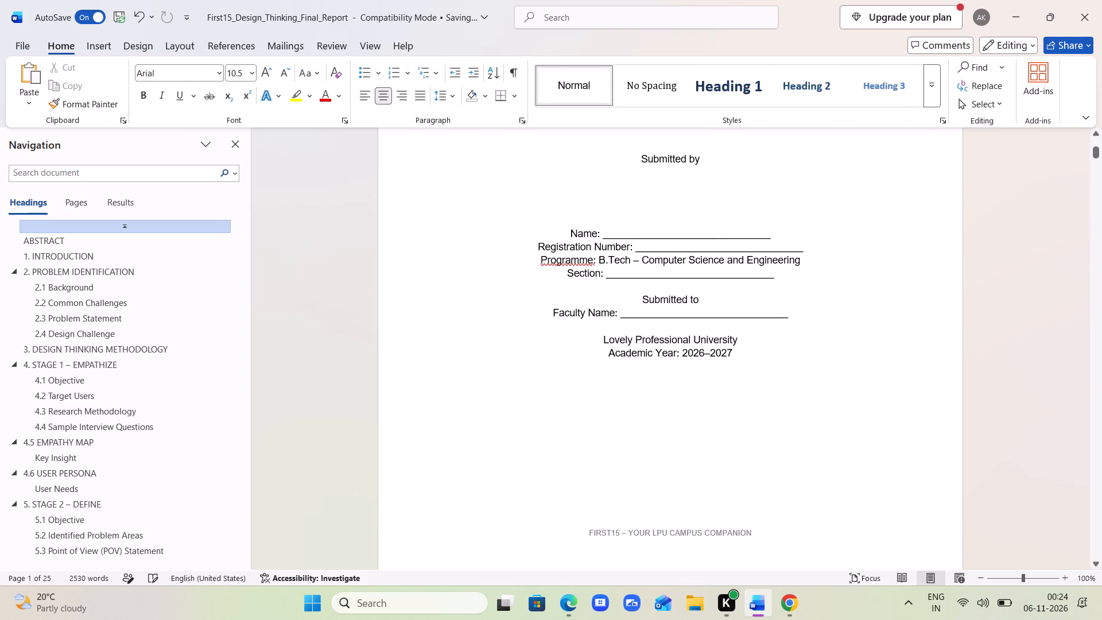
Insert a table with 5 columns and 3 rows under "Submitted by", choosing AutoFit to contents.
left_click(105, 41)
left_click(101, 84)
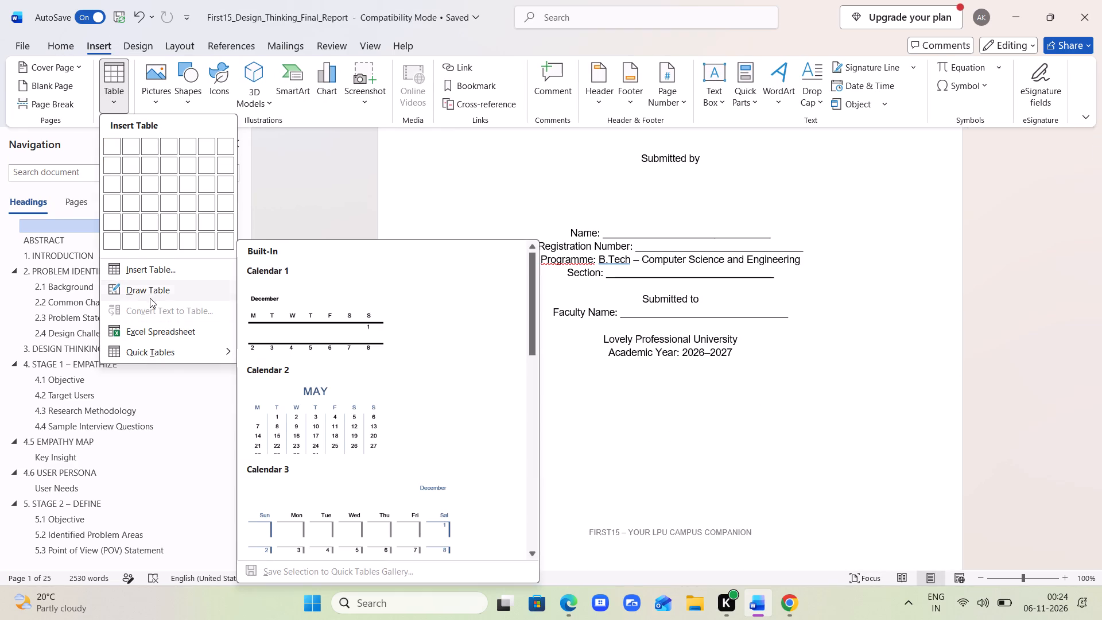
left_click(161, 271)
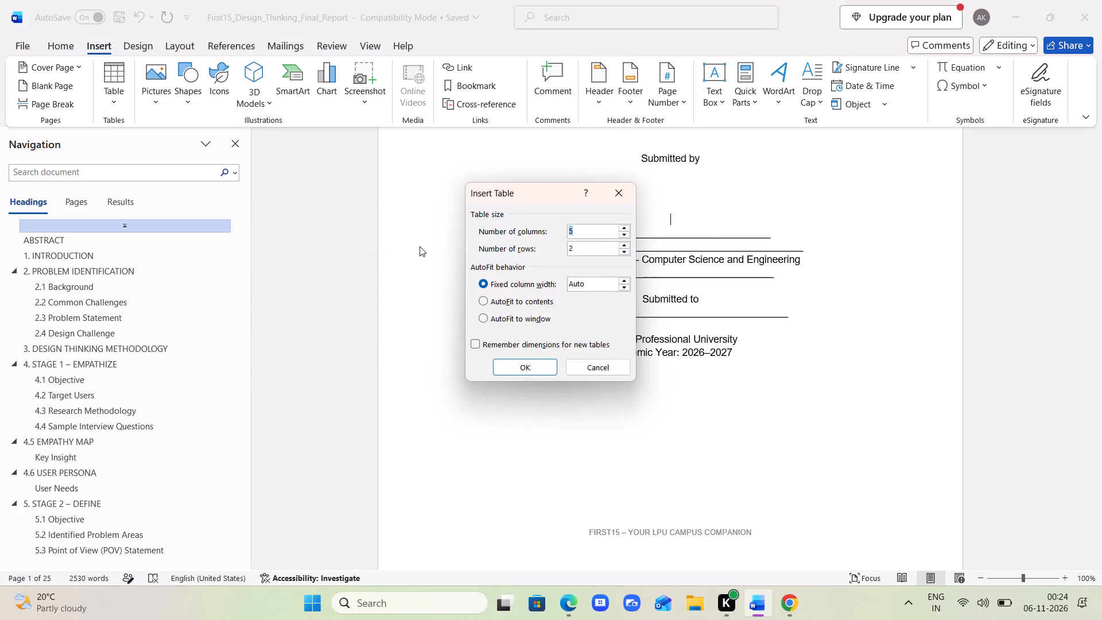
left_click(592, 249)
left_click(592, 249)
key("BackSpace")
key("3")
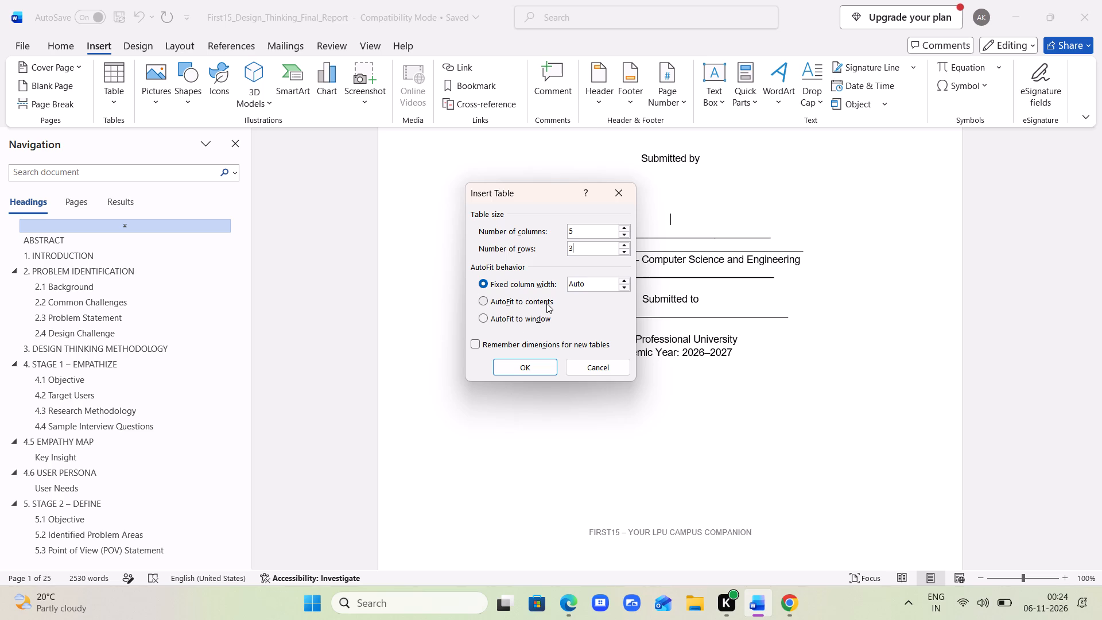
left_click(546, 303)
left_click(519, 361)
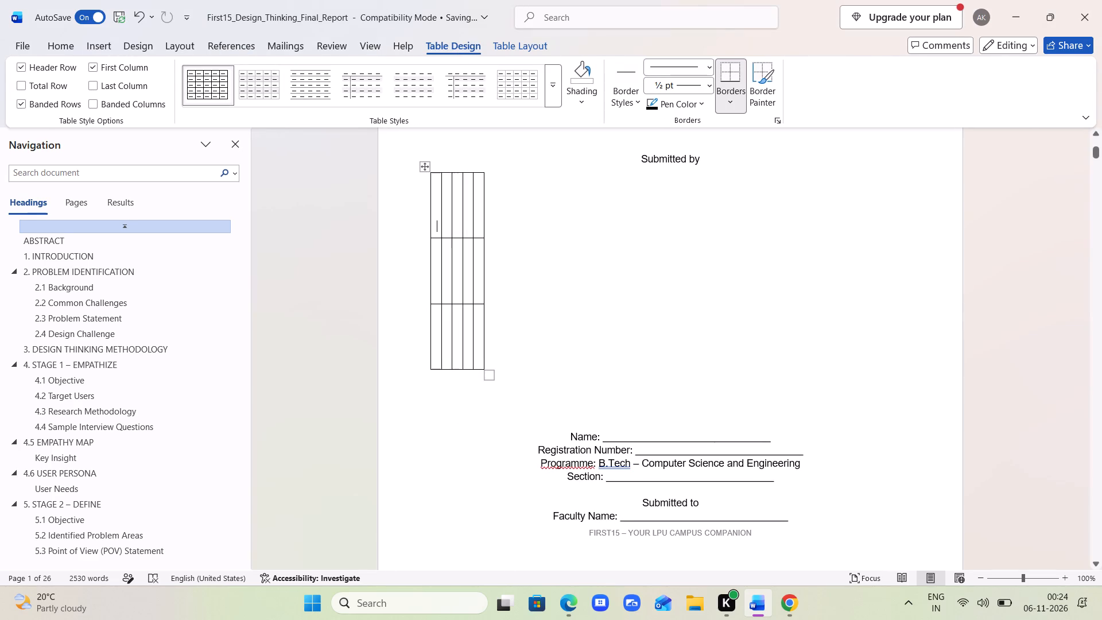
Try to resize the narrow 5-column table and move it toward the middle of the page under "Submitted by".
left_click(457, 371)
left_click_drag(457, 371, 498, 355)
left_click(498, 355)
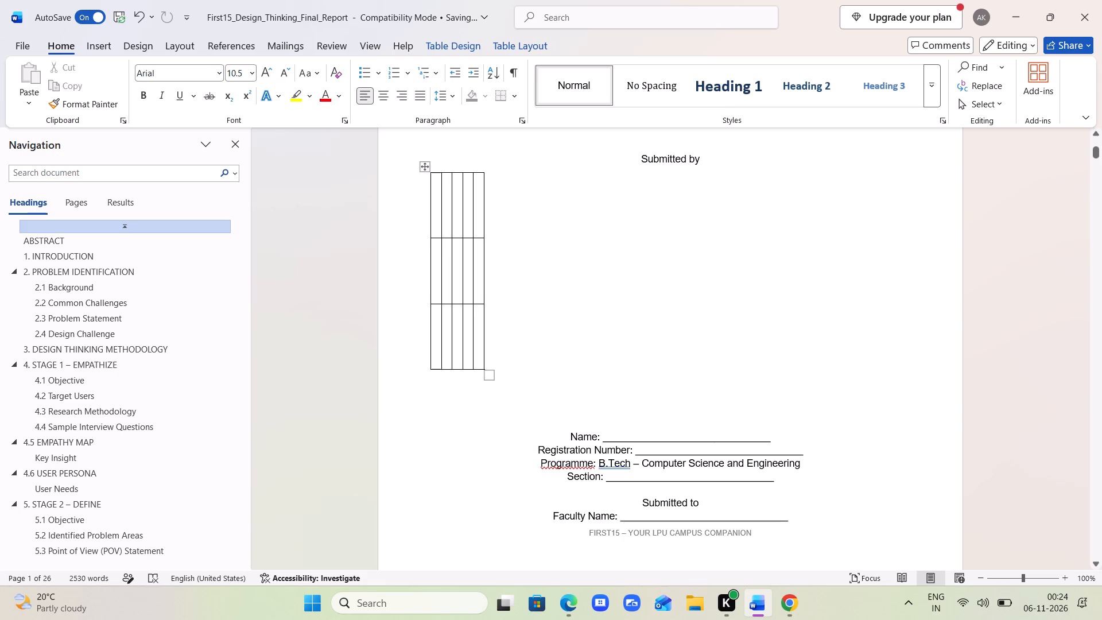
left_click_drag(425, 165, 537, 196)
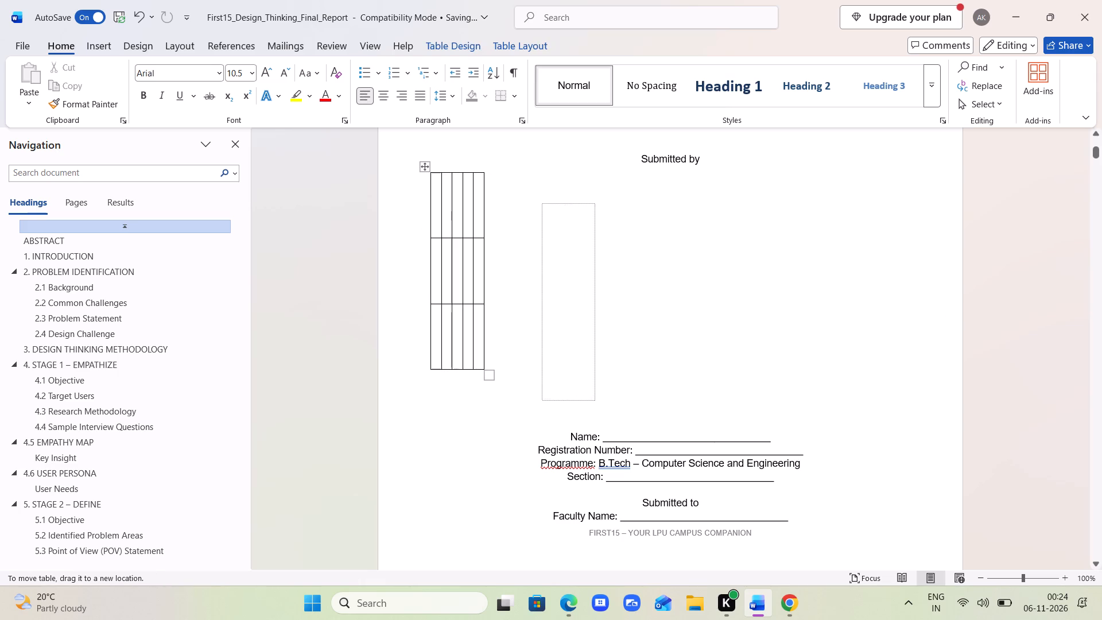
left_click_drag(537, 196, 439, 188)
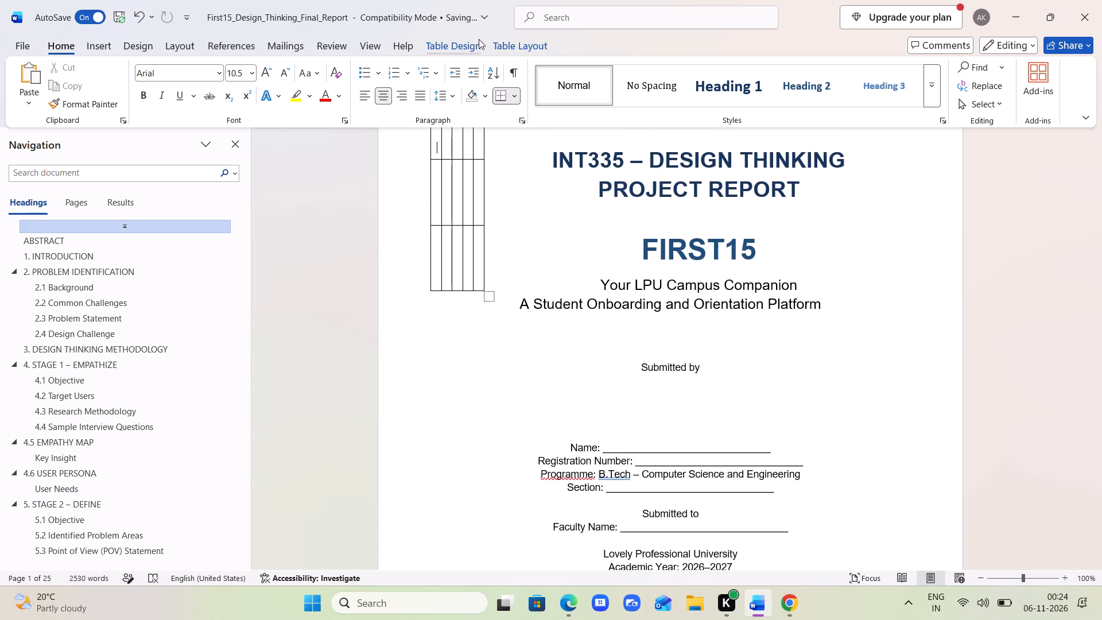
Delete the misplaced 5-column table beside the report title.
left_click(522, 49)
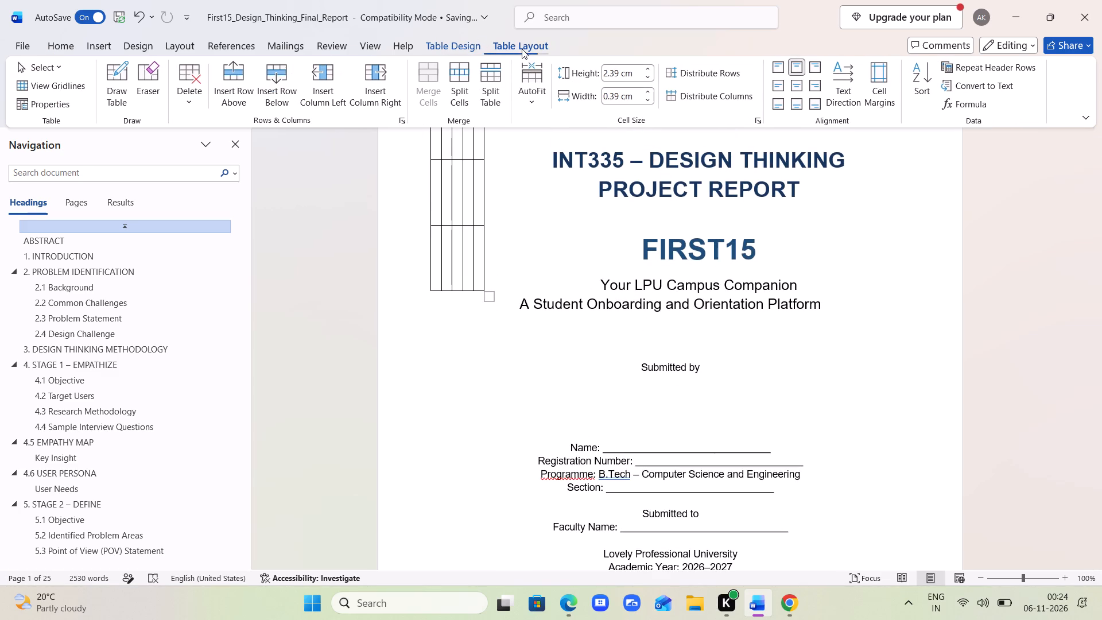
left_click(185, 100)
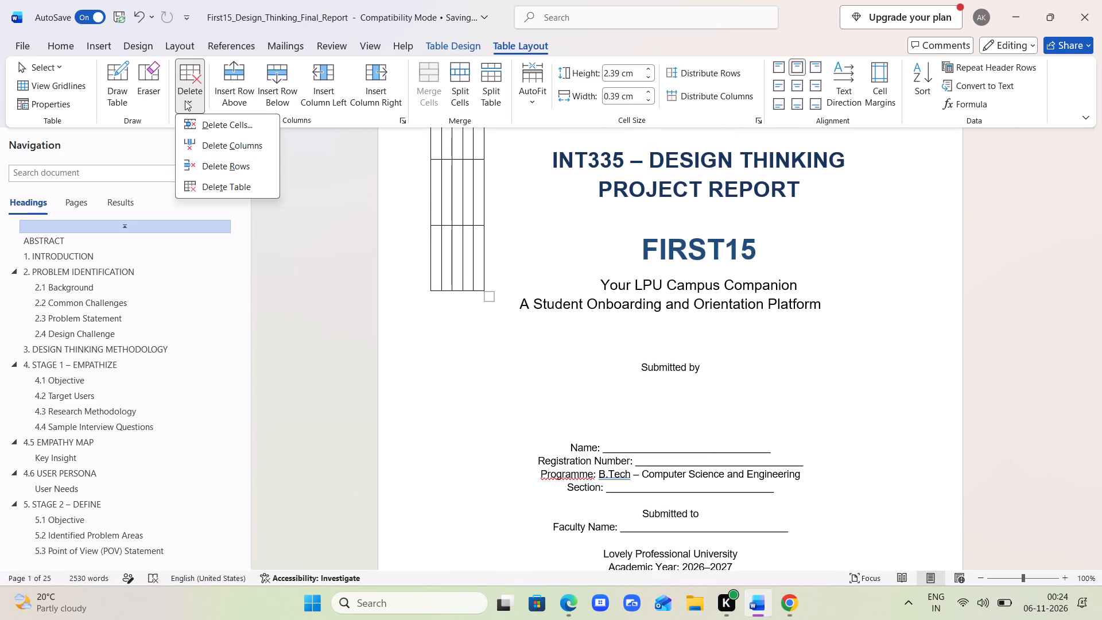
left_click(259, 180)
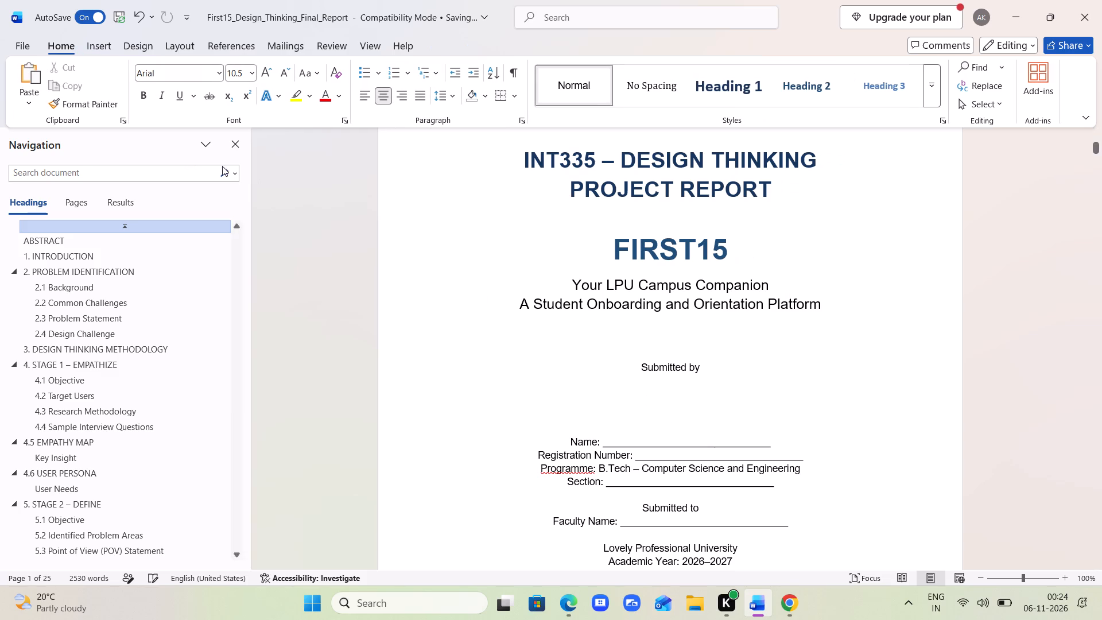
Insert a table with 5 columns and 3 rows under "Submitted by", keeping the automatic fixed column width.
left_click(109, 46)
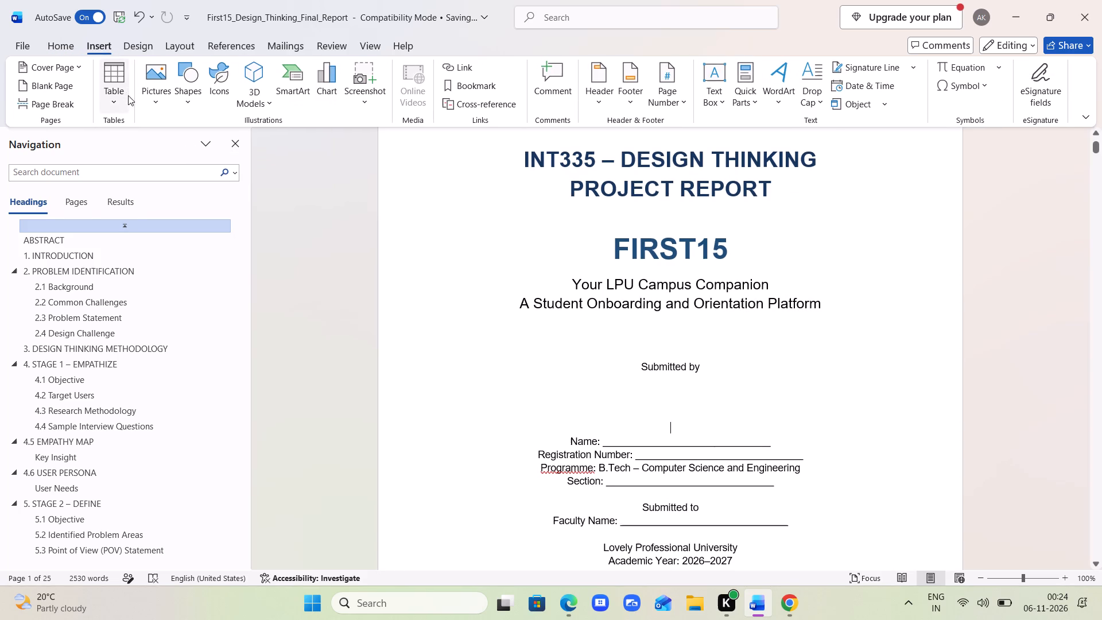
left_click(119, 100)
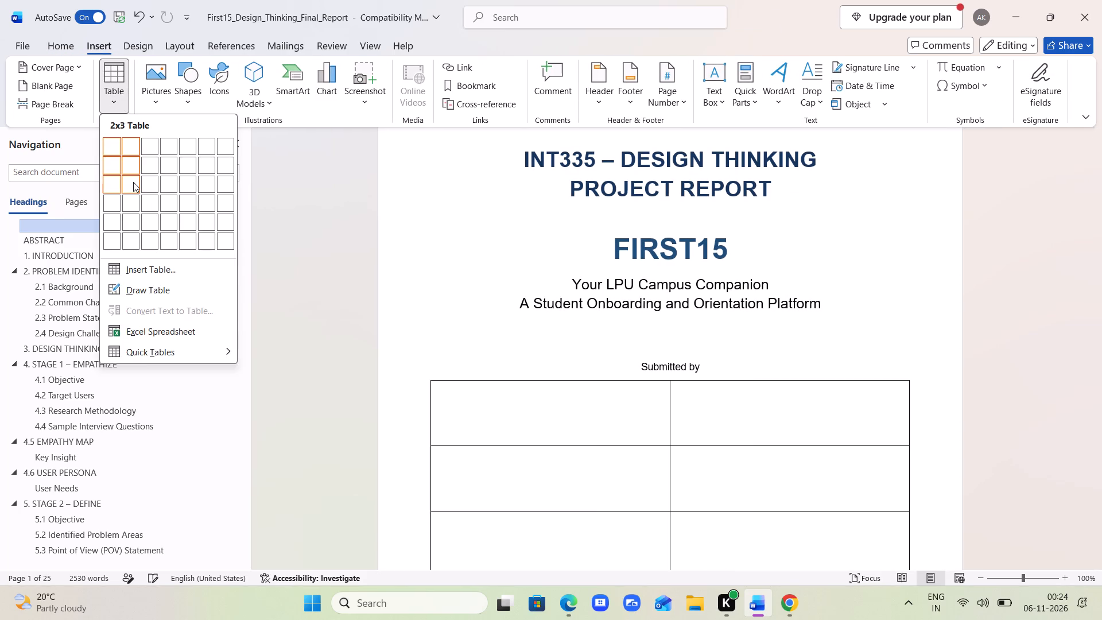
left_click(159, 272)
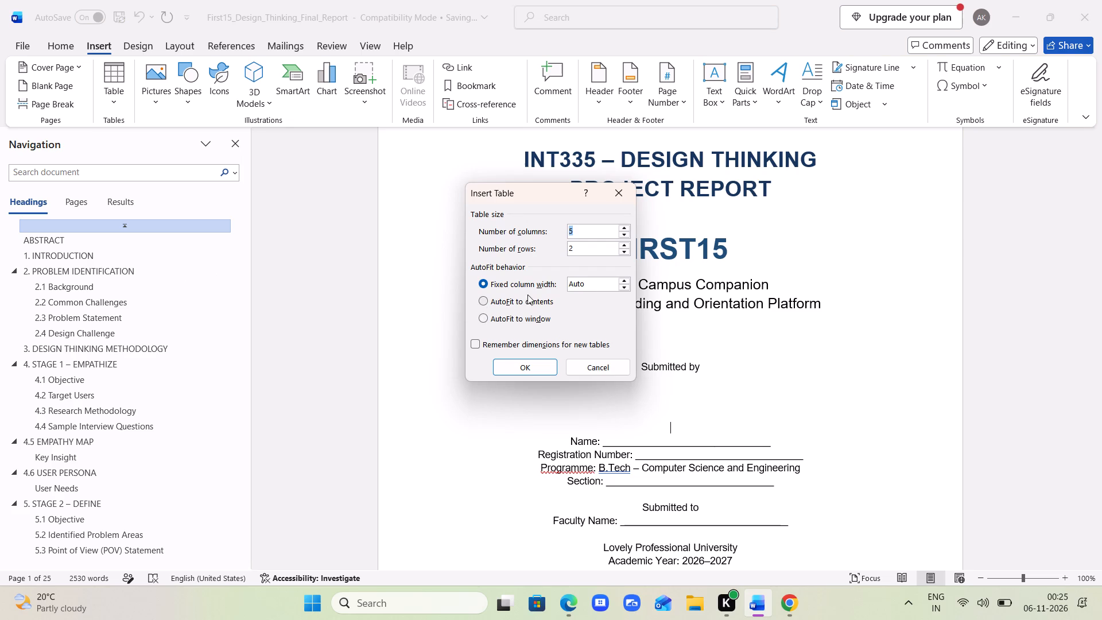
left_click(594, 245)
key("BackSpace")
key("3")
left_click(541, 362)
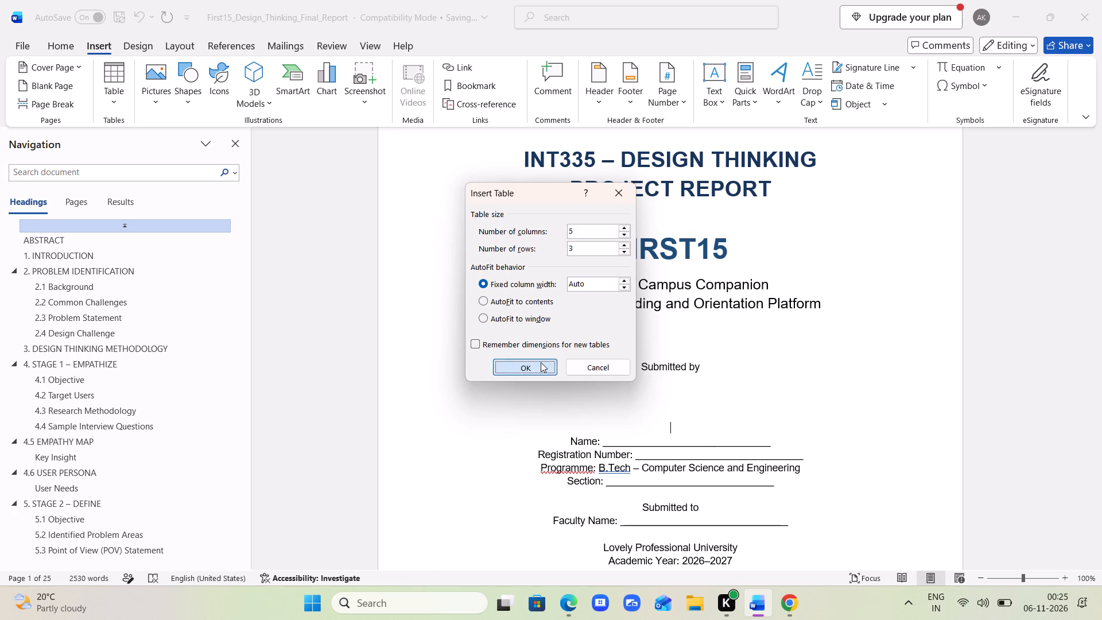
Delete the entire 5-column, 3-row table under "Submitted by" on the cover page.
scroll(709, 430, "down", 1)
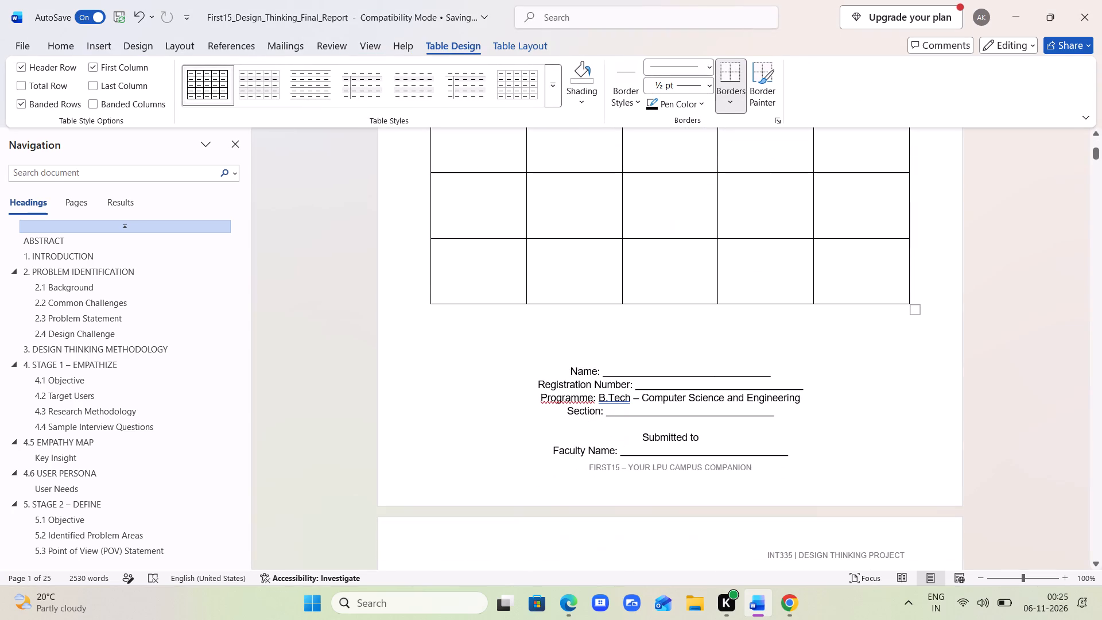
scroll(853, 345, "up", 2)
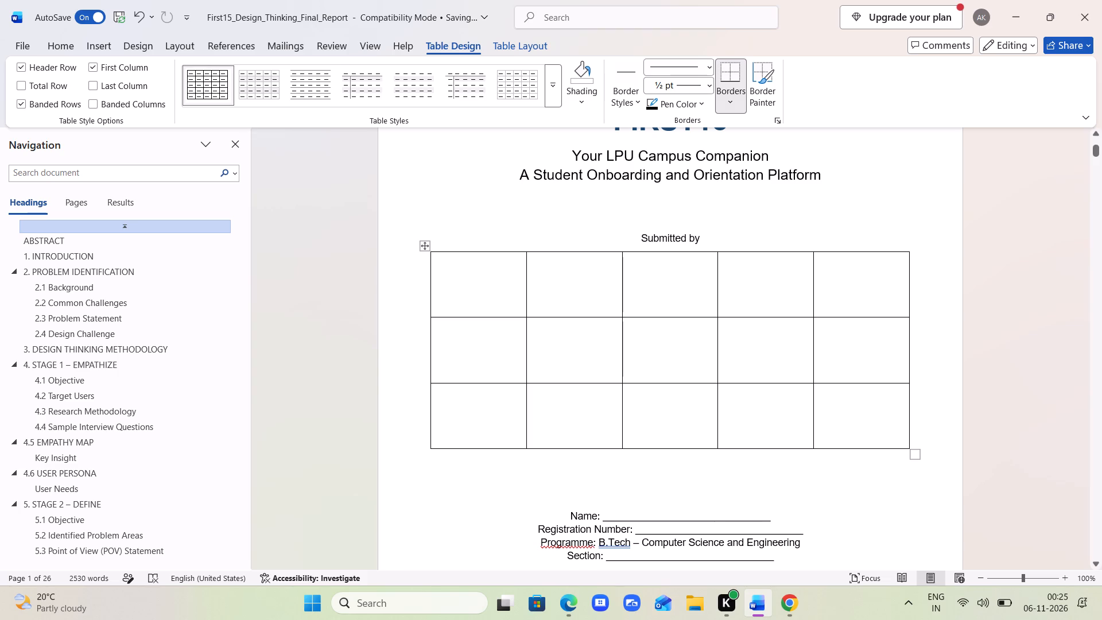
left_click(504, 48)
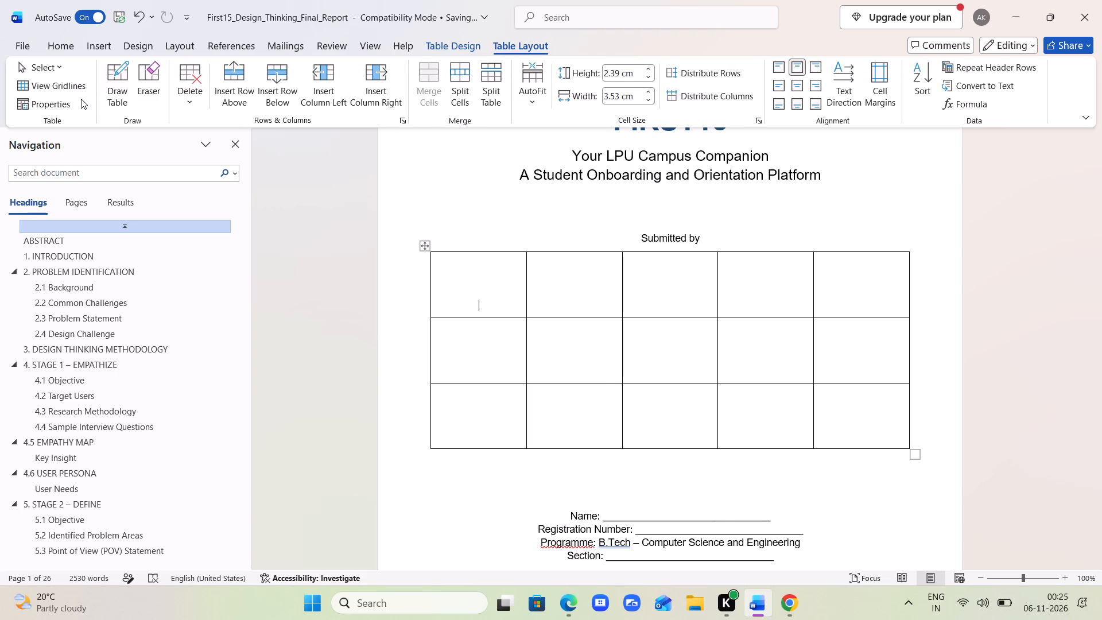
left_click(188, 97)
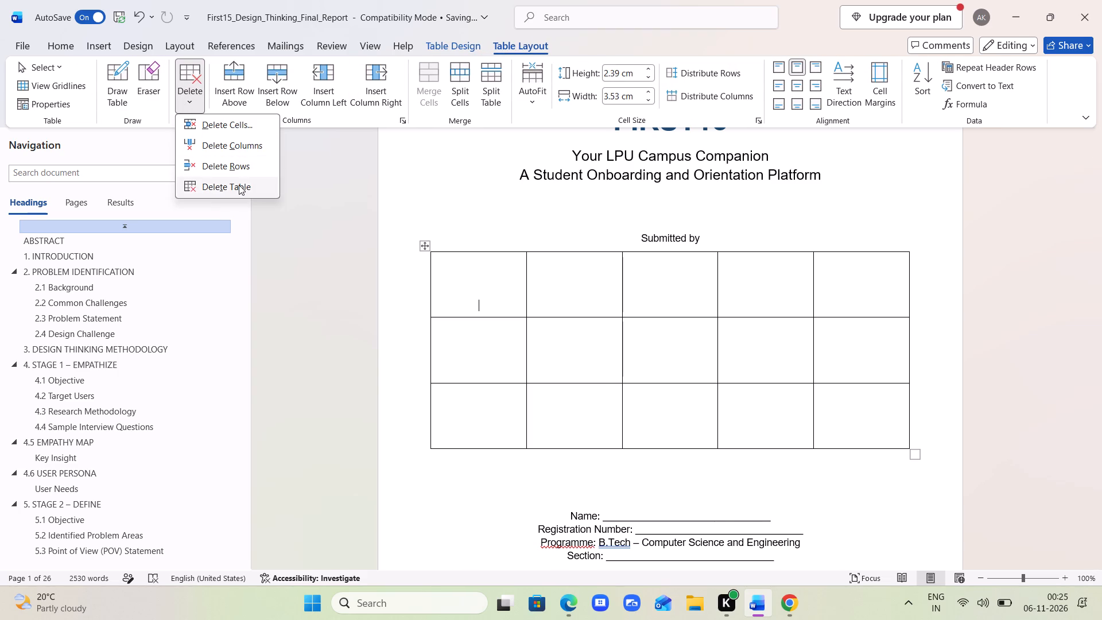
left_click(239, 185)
Insert a table with 3 columns and 5 rows under "Submitted by", keeping the automatic fixed column width.
left_click(95, 42)
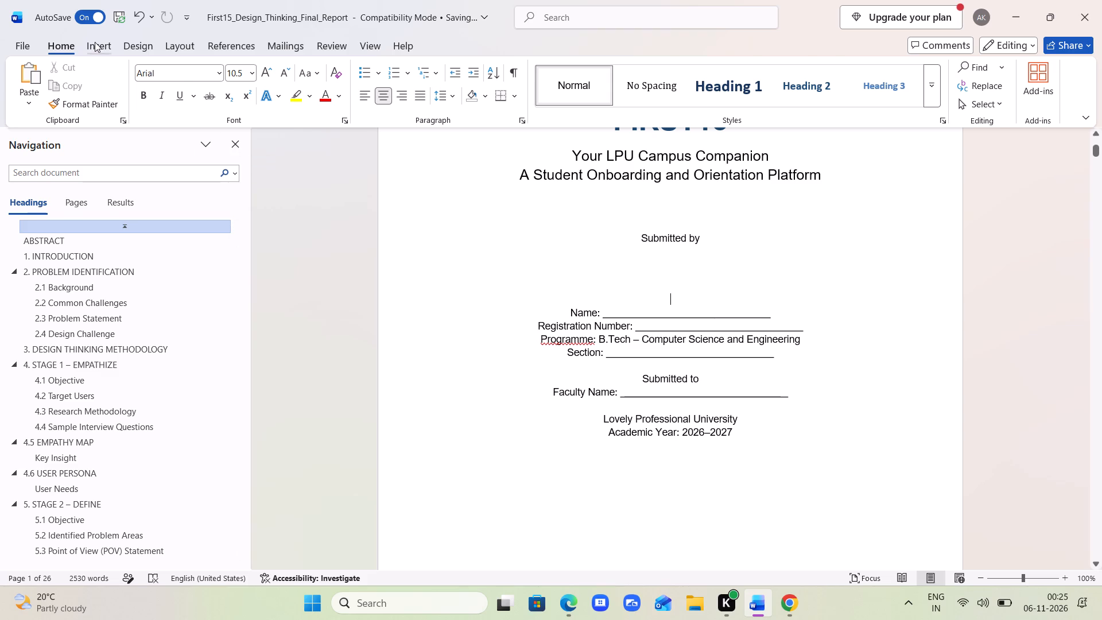
left_click(122, 75)
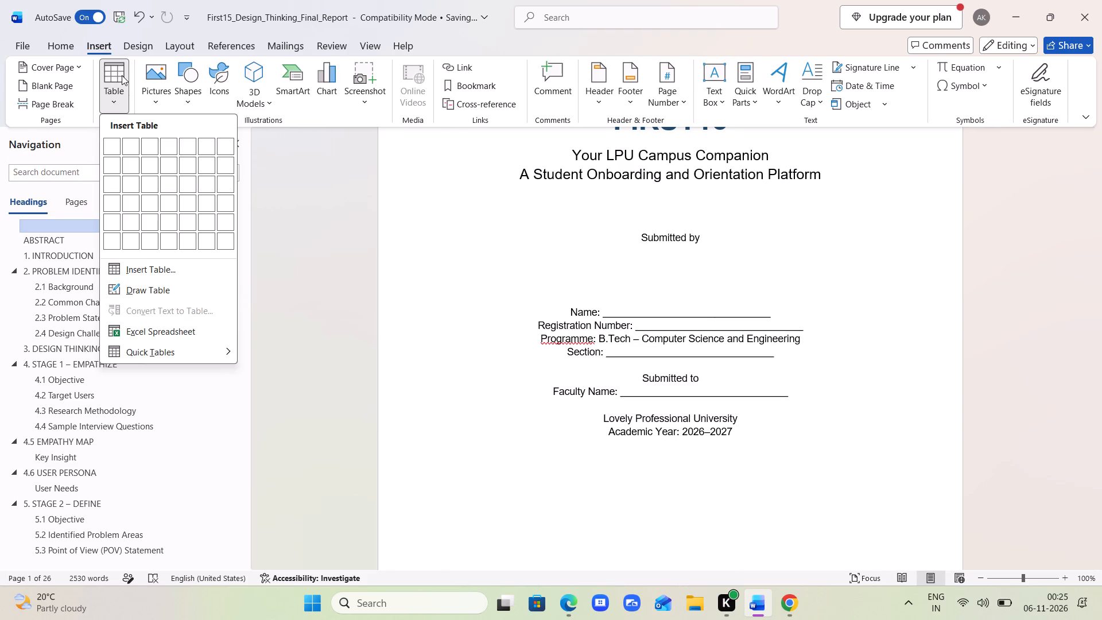
left_click(201, 276)
key("BackSpace")
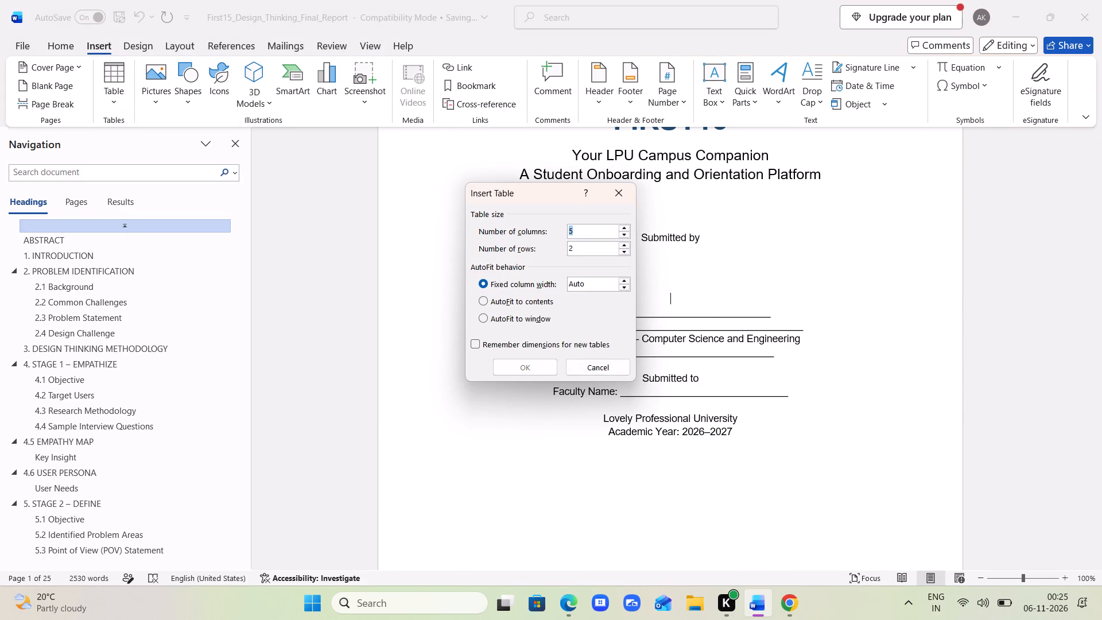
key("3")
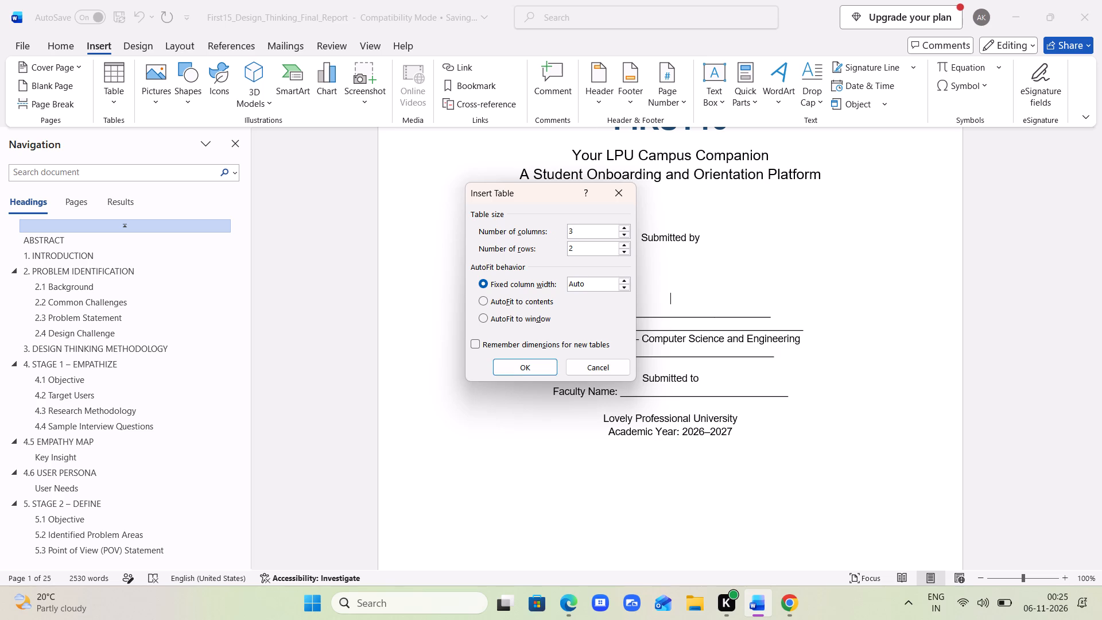
left_click(581, 252)
key("BackSpace")
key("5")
left_click(533, 367)
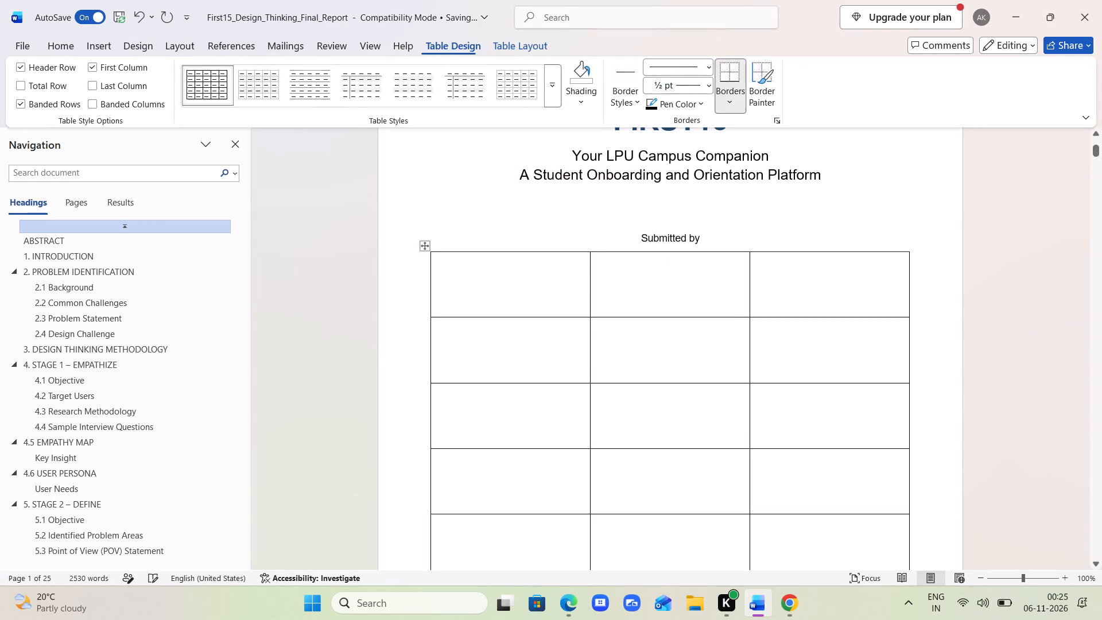
Narrow the whole new table slightly from its lower corner while trying to reduce its overall height.
scroll(645, 392, "down", 1)
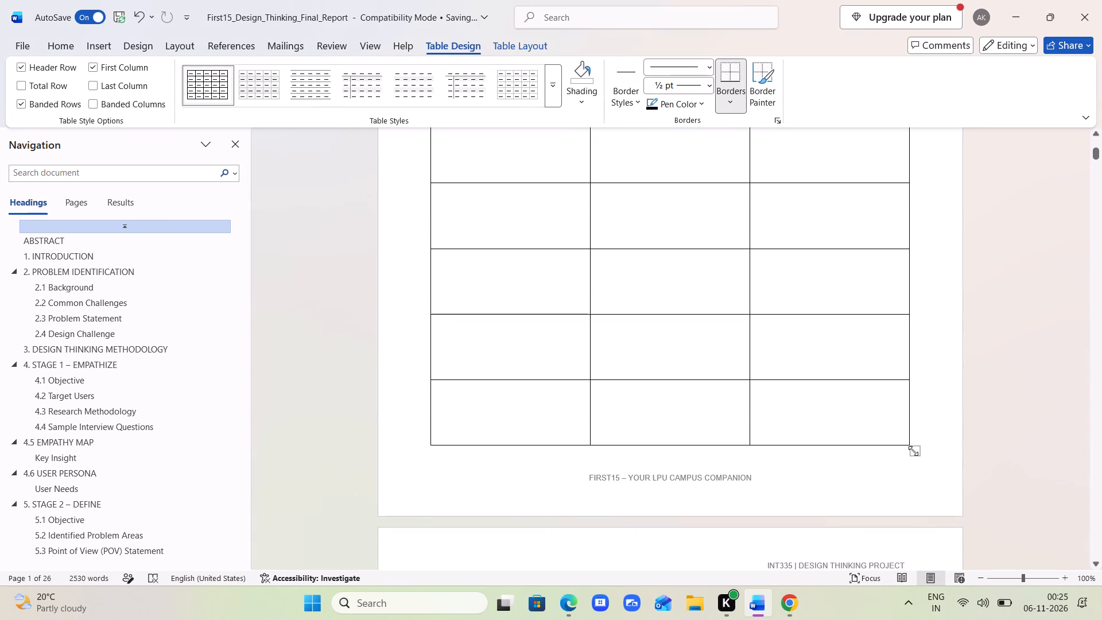
left_click_drag(912, 451, 883, 281)
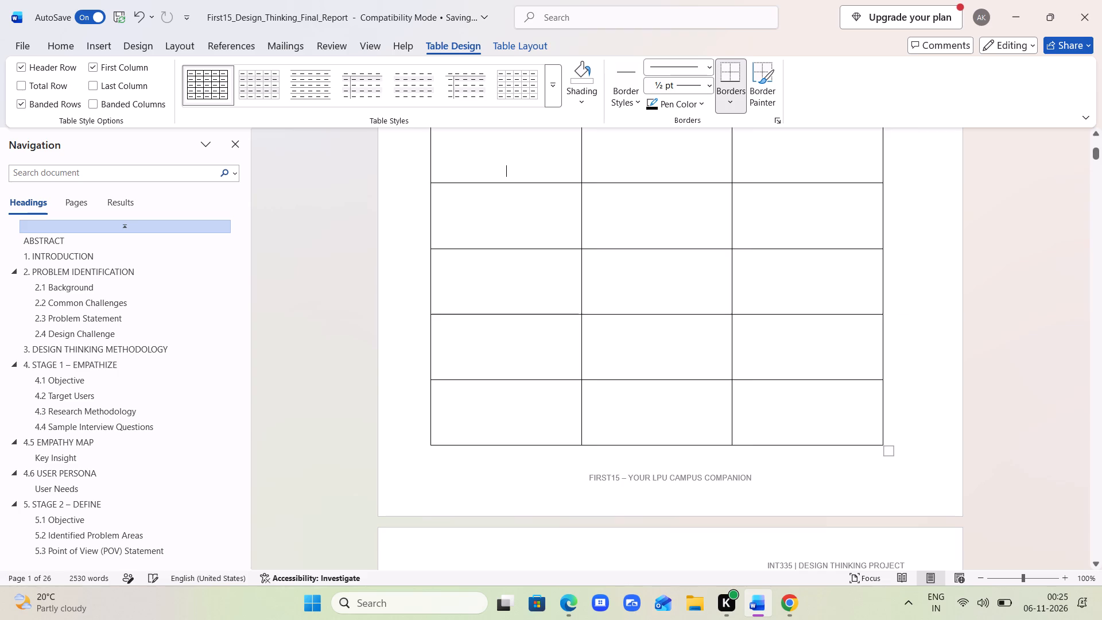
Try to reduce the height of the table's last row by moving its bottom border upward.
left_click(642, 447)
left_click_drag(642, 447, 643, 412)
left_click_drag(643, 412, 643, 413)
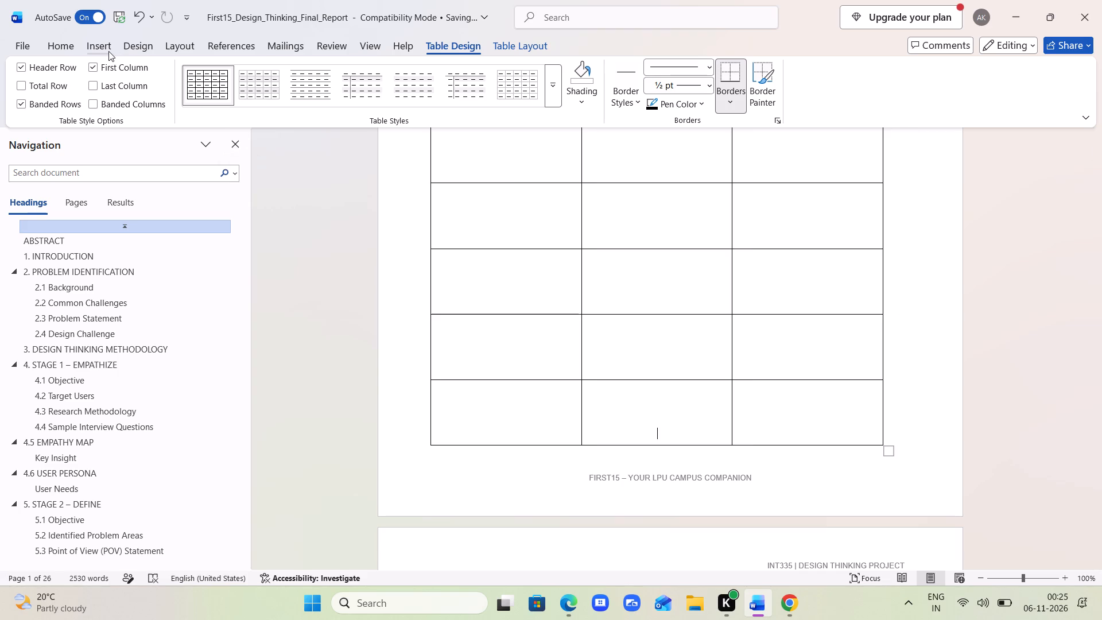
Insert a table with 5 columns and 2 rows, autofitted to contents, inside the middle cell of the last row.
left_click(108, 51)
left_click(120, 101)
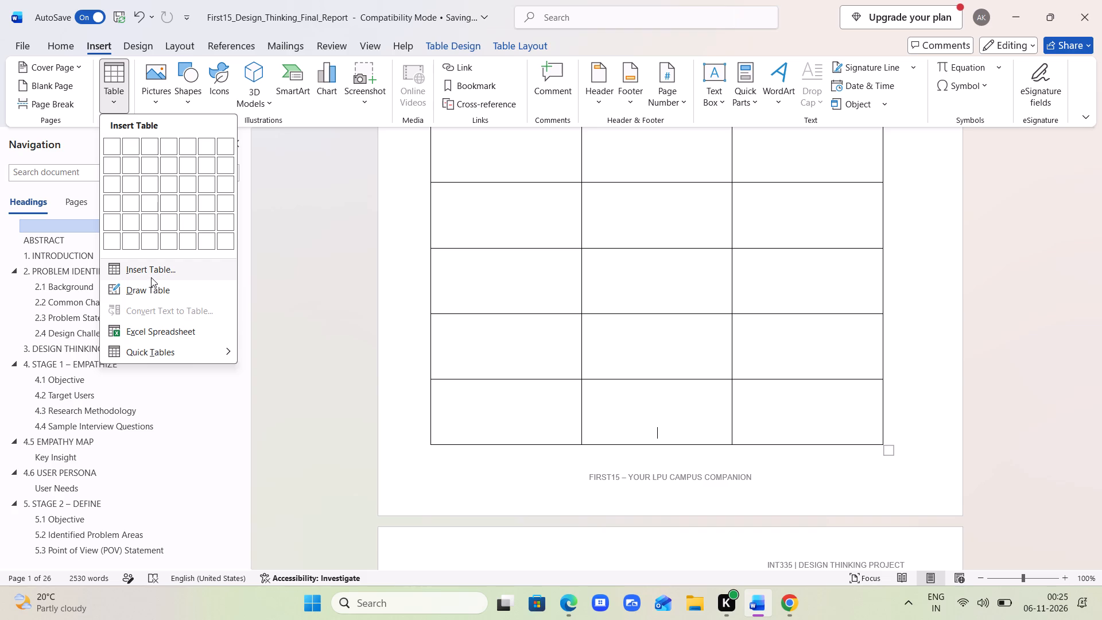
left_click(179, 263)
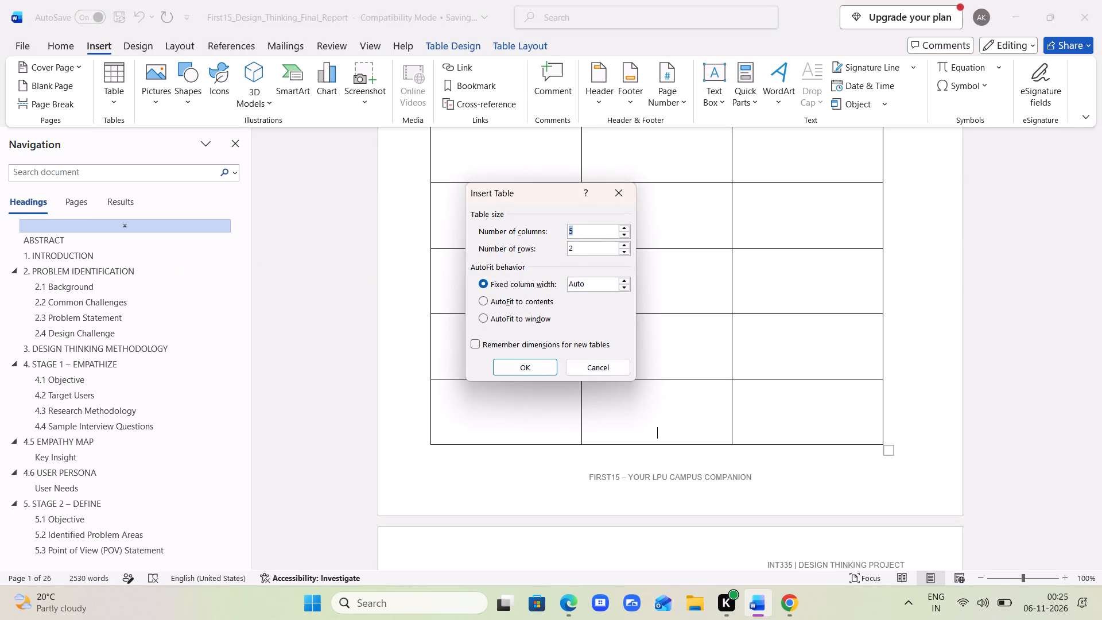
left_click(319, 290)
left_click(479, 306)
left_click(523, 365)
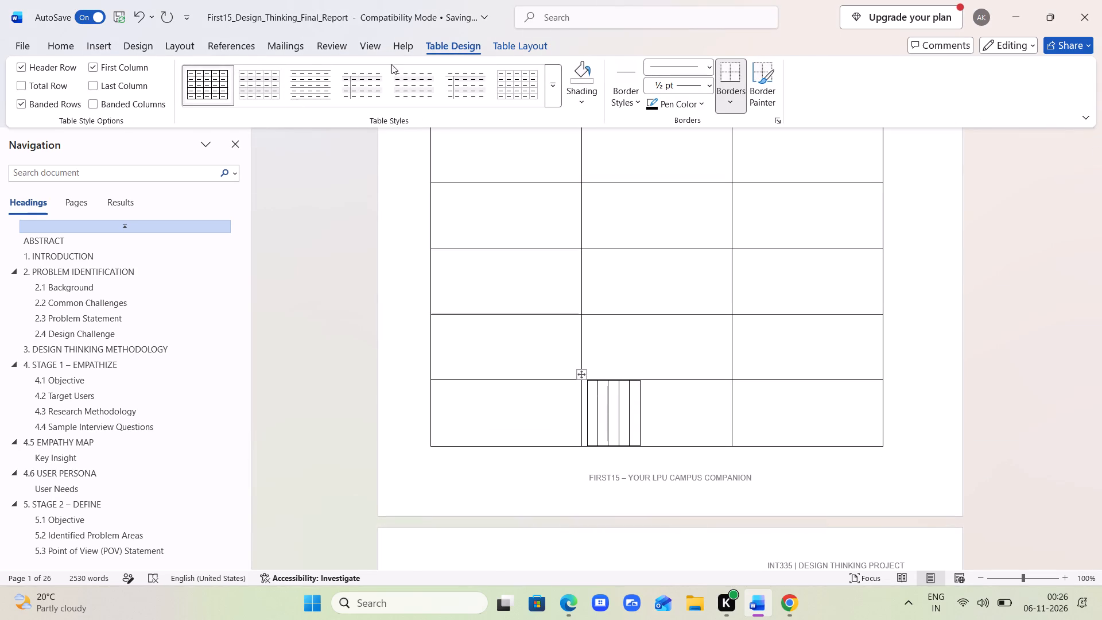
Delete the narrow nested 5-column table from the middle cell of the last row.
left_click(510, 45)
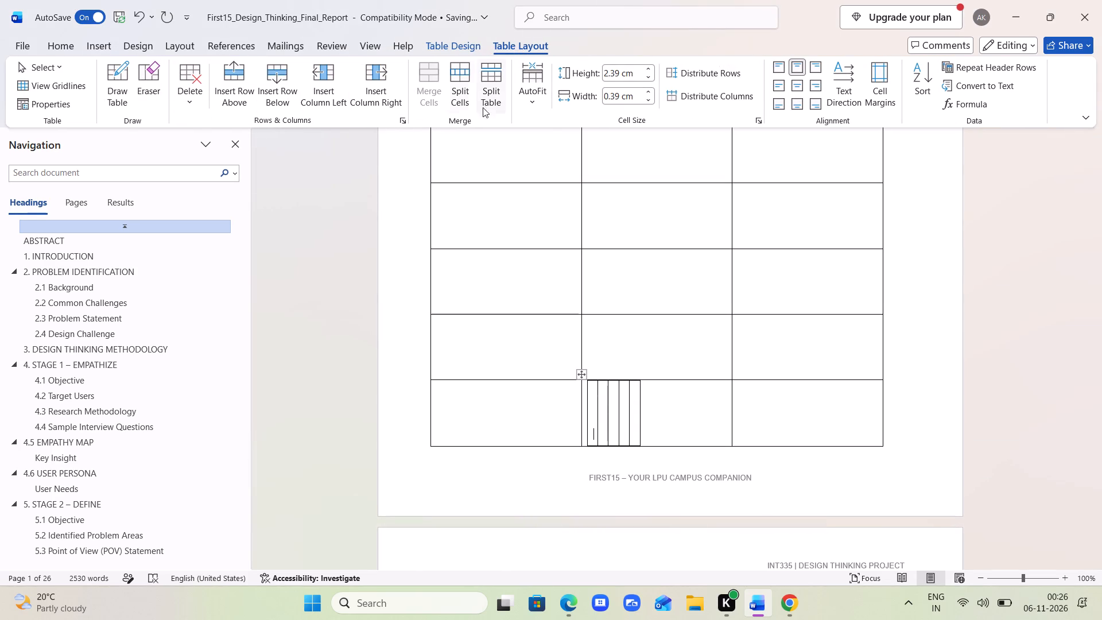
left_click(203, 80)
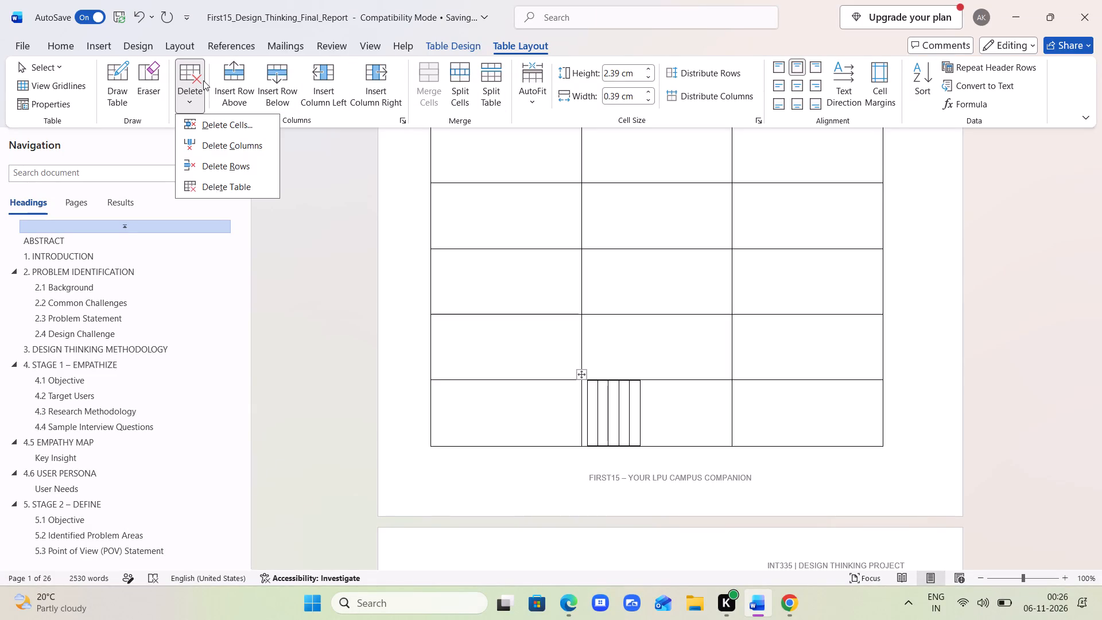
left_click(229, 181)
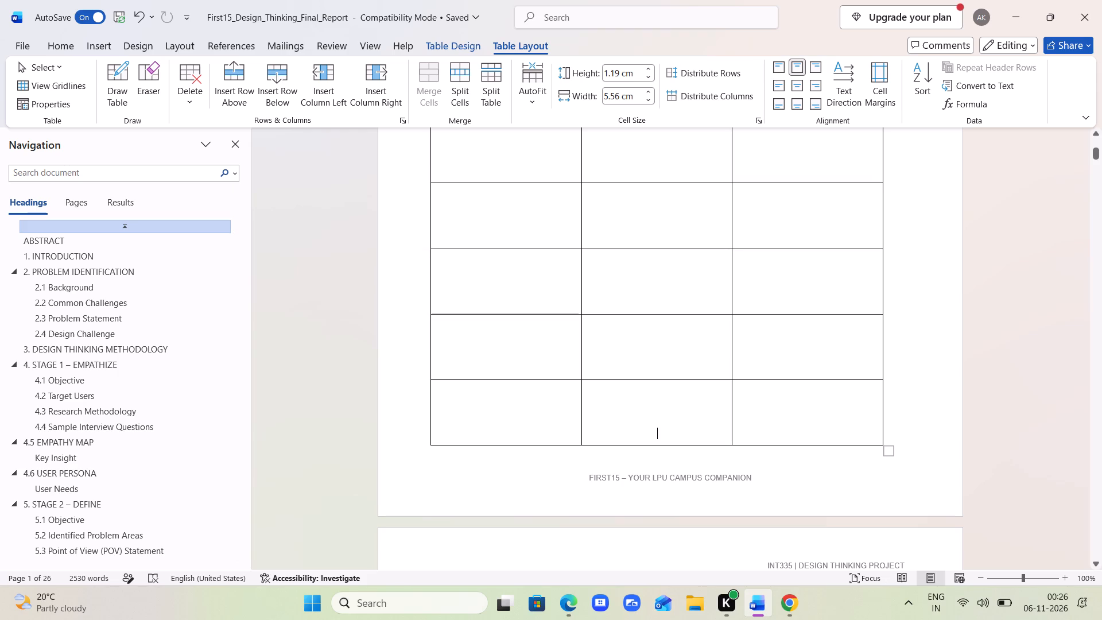
Delete the whole 3-column table under "Submitted by".
left_click(187, 93)
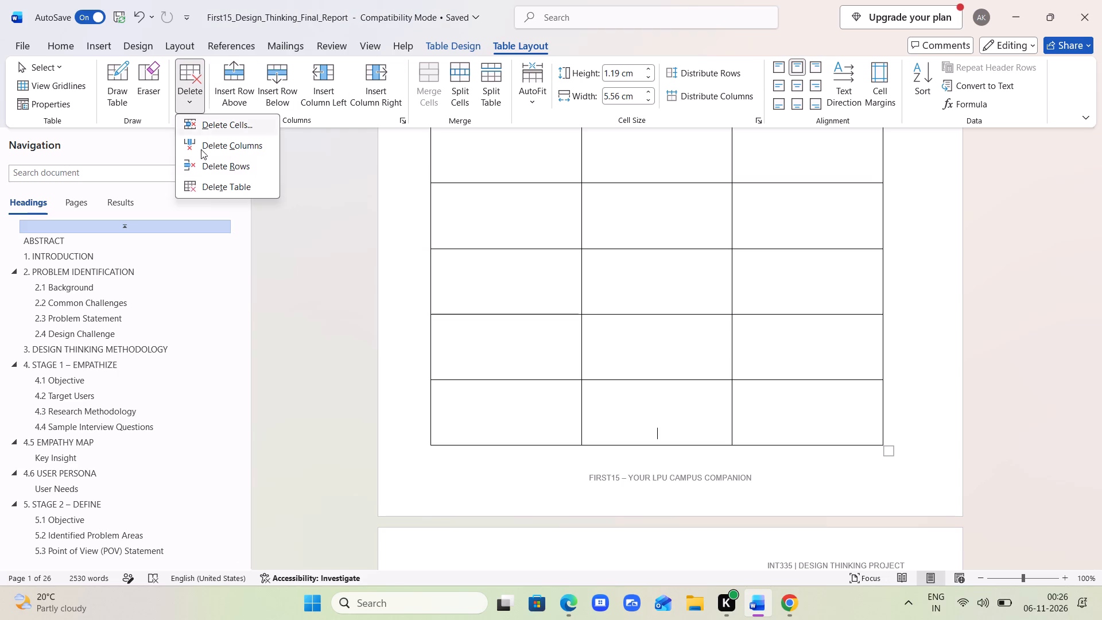
left_click(224, 188)
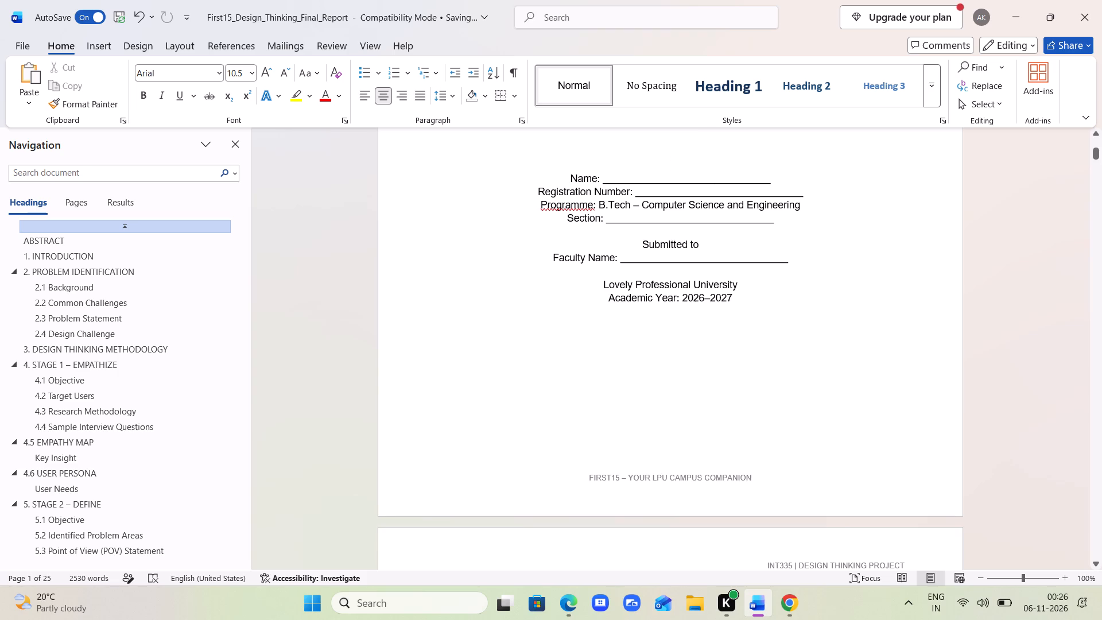
Insert a new 3-column table directly under "Submitted by" on the cover page.
scroll(575, 231, "up", 1)
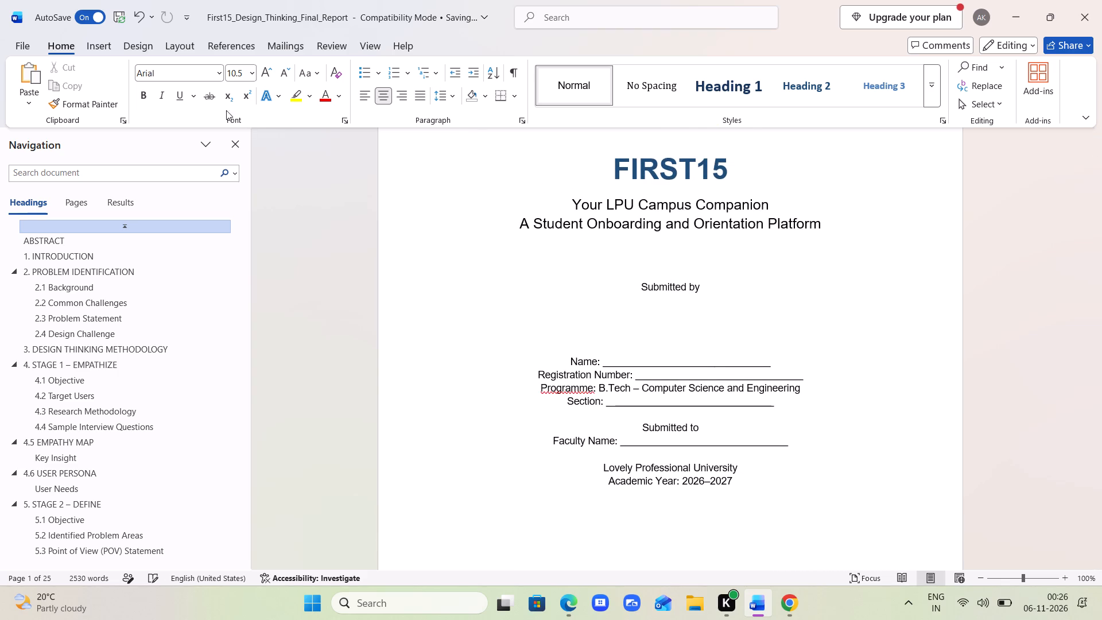
left_click(91, 55)
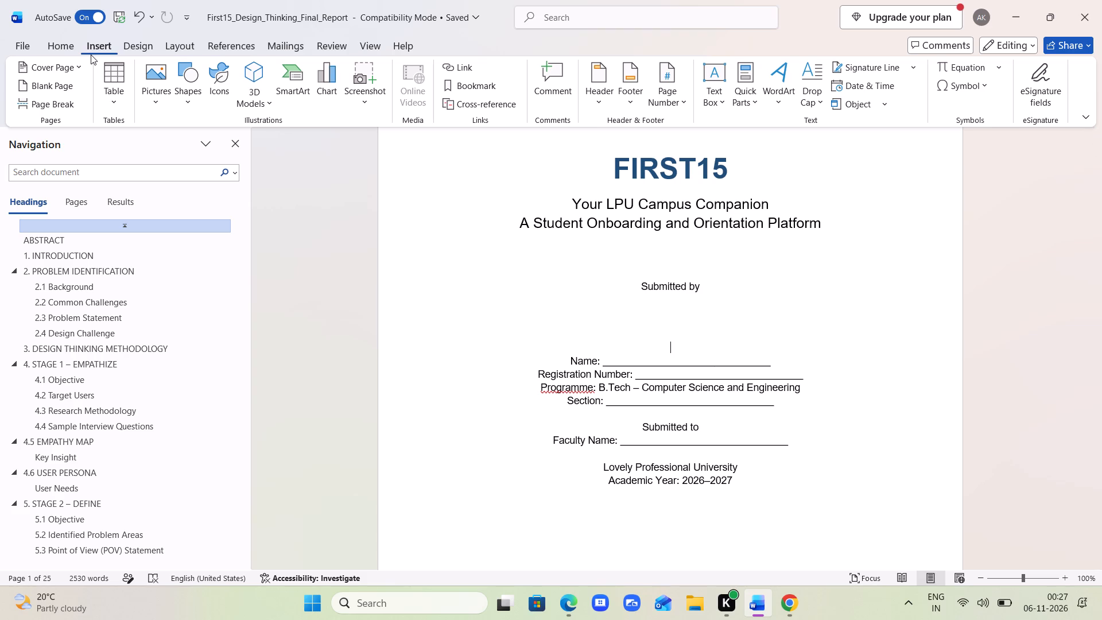
left_click(110, 88)
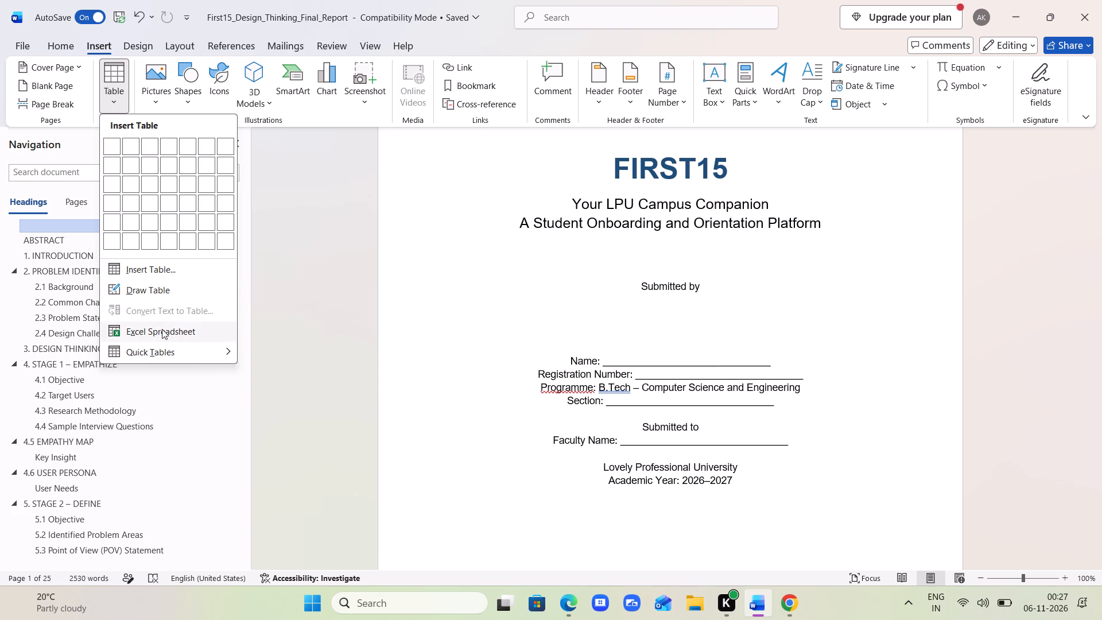
left_click(155, 347)
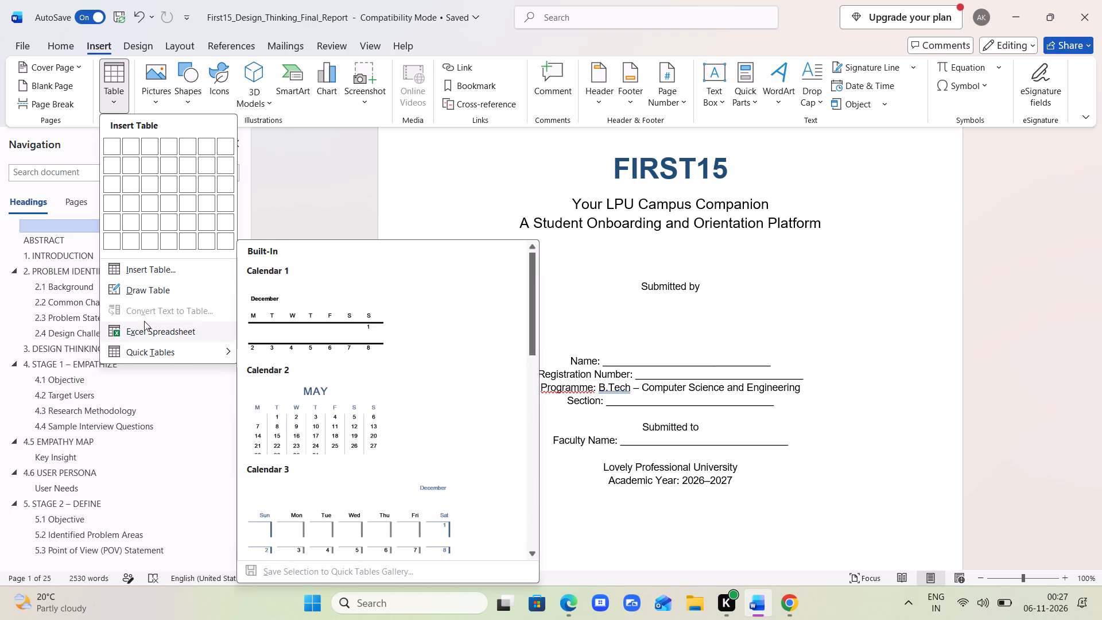
Insert a table with 3 columns and 5 rows directly under "Submitted by" on the cover page.
left_click(133, 292)
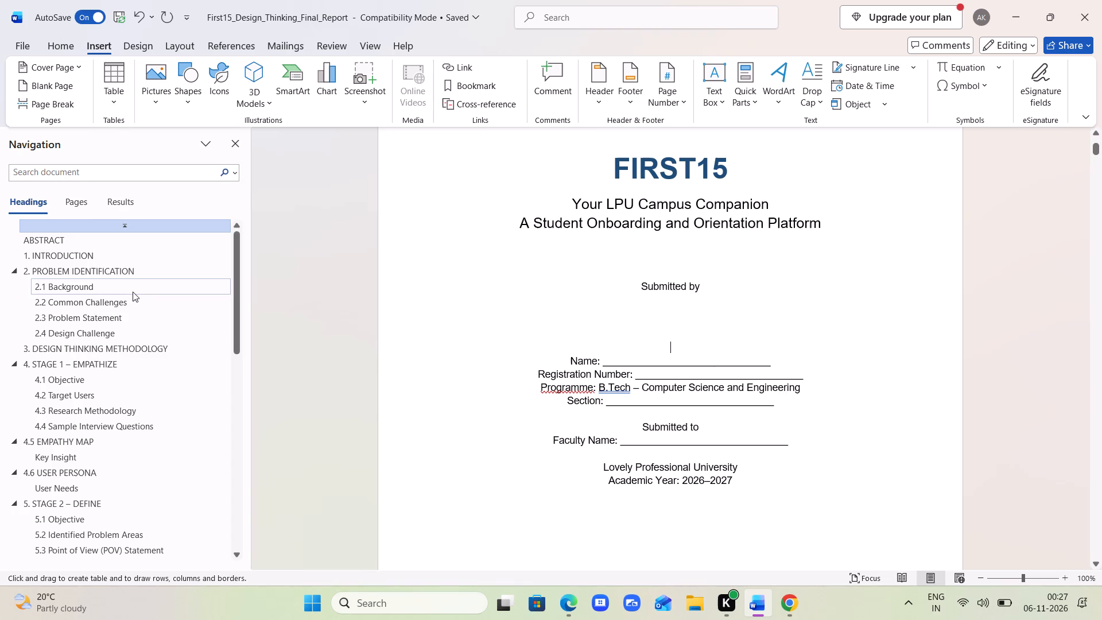
left_click(125, 92)
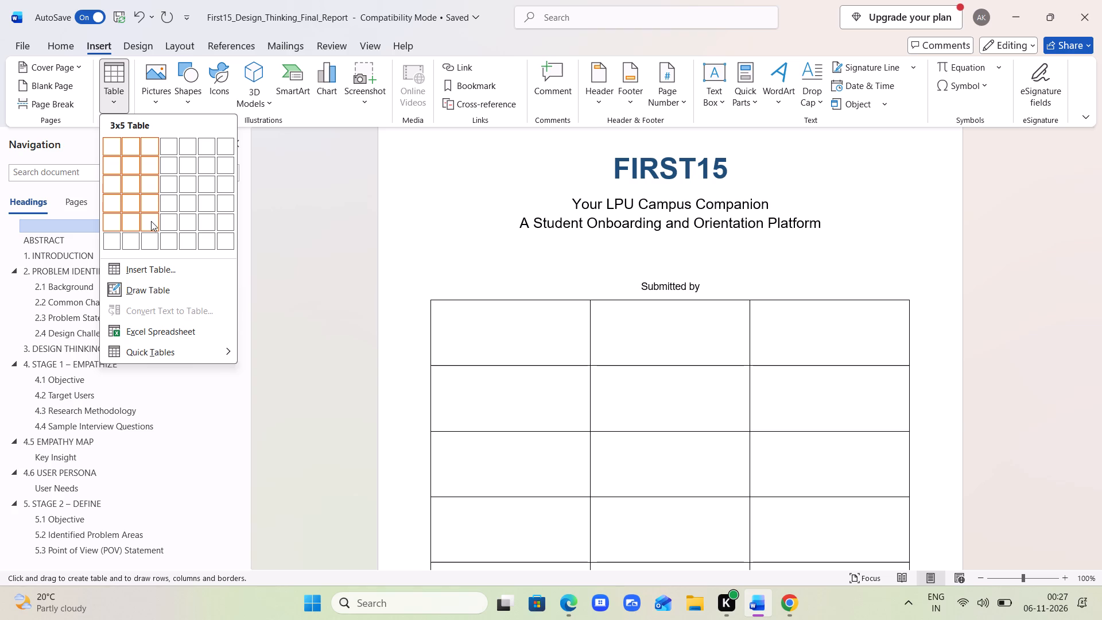
left_click(151, 220)
Resize the new table from its lower outer corner, making it slightly narrower.
scroll(515, 377, "down", 1)
left_click_drag(685, 335, 685, 211)
left_click(795, 361)
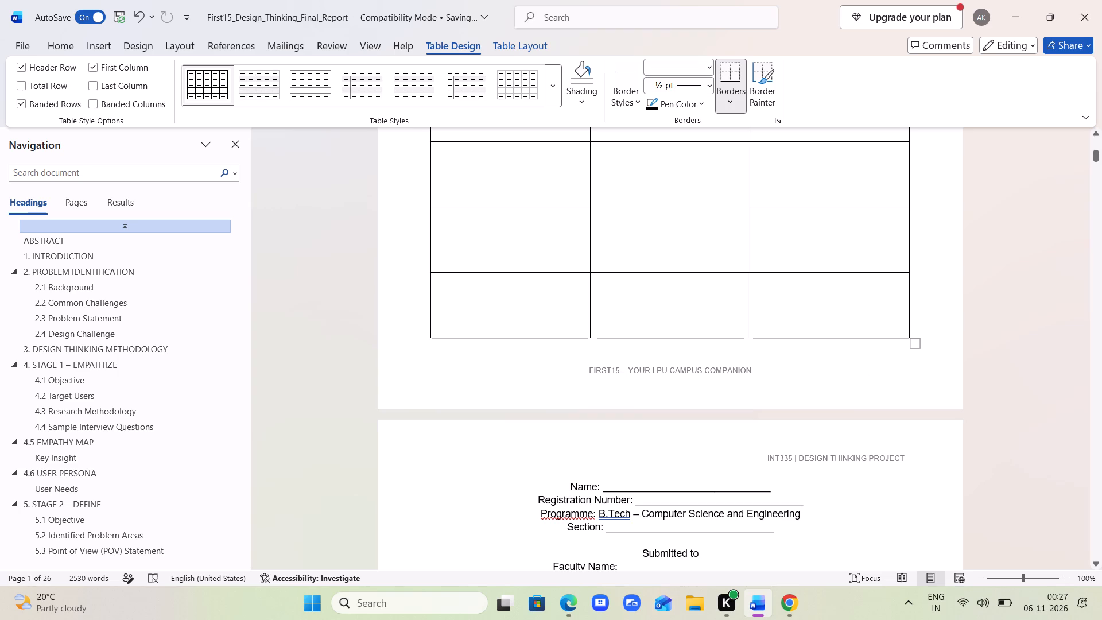
left_click_drag(915, 348, 899, 275)
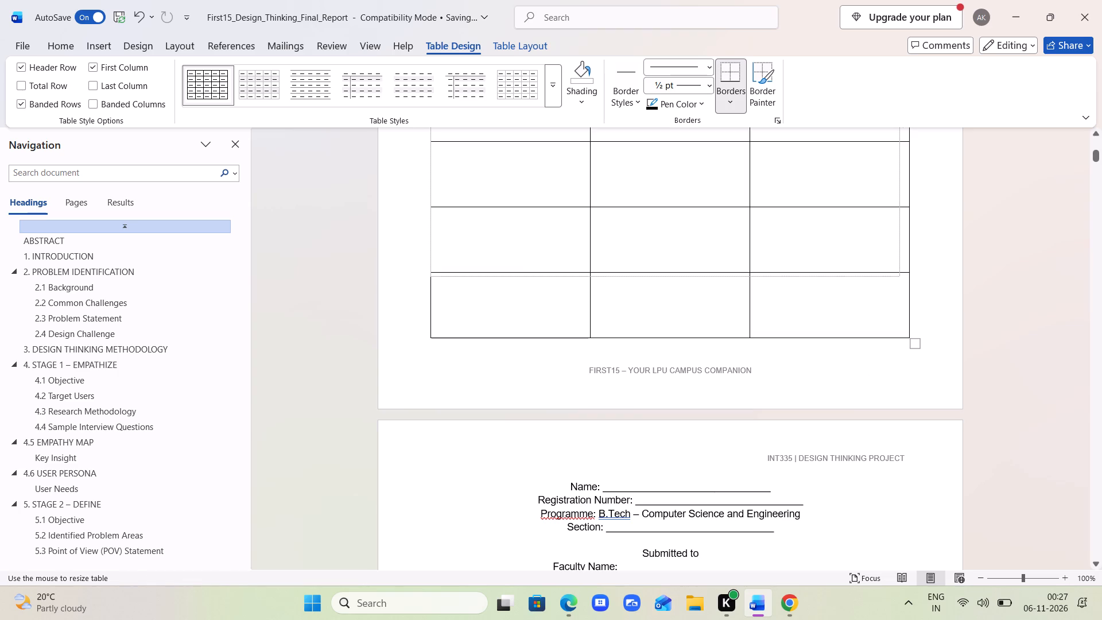
left_click_drag(899, 275, 897, 271)
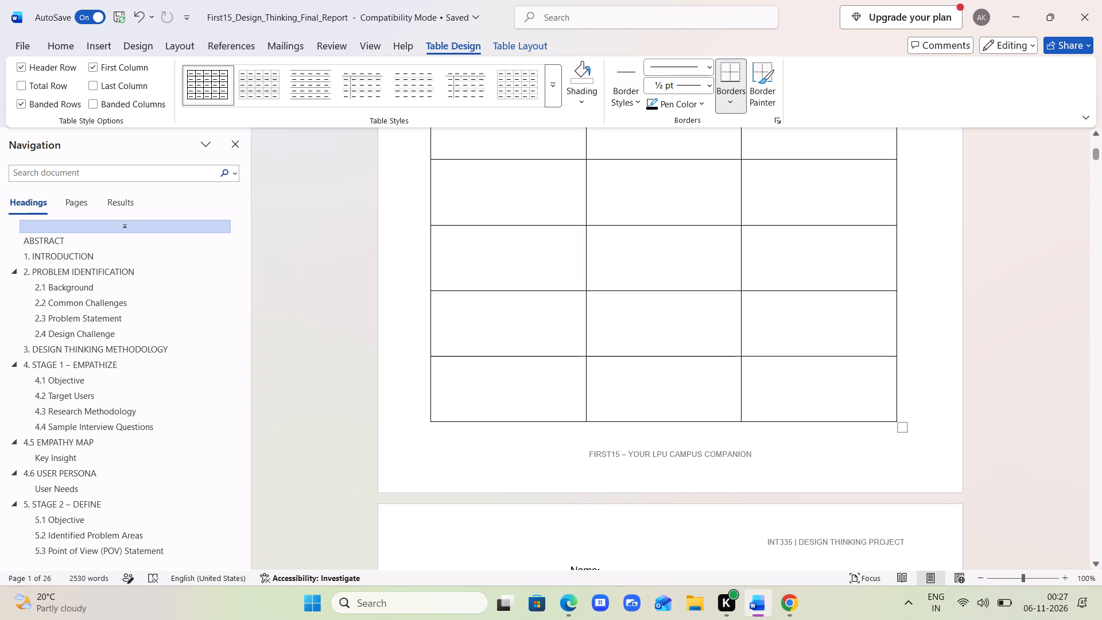
Label the first two cells of the table's top row "NAME" and "REG.NO".
scroll(558, 166, "up", 1)
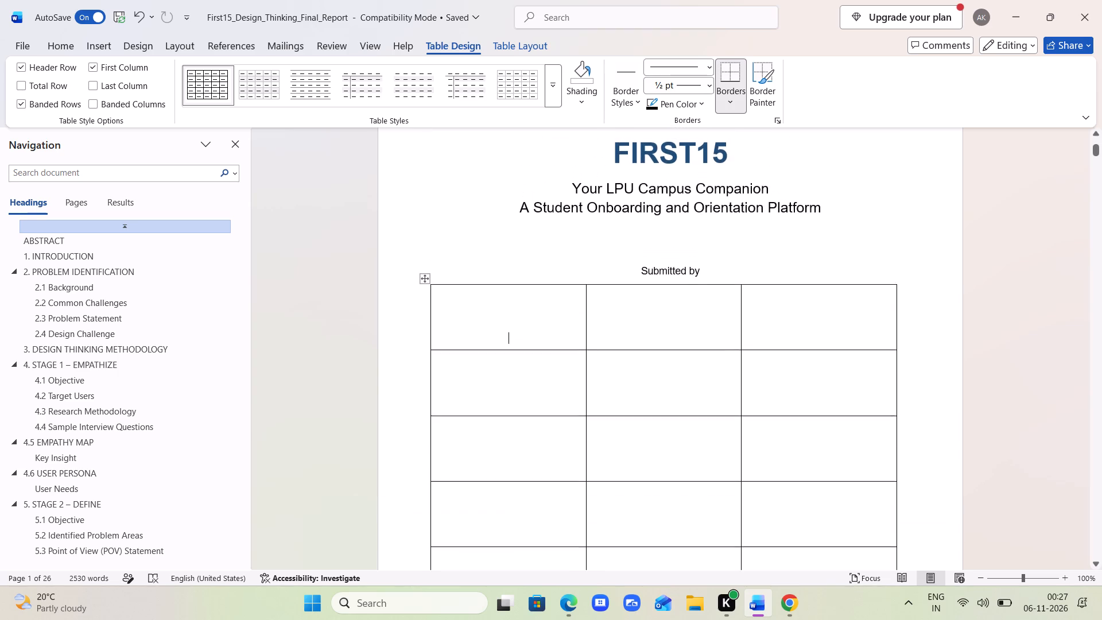
scroll(558, 166, "up", 1)
left_click(483, 300)
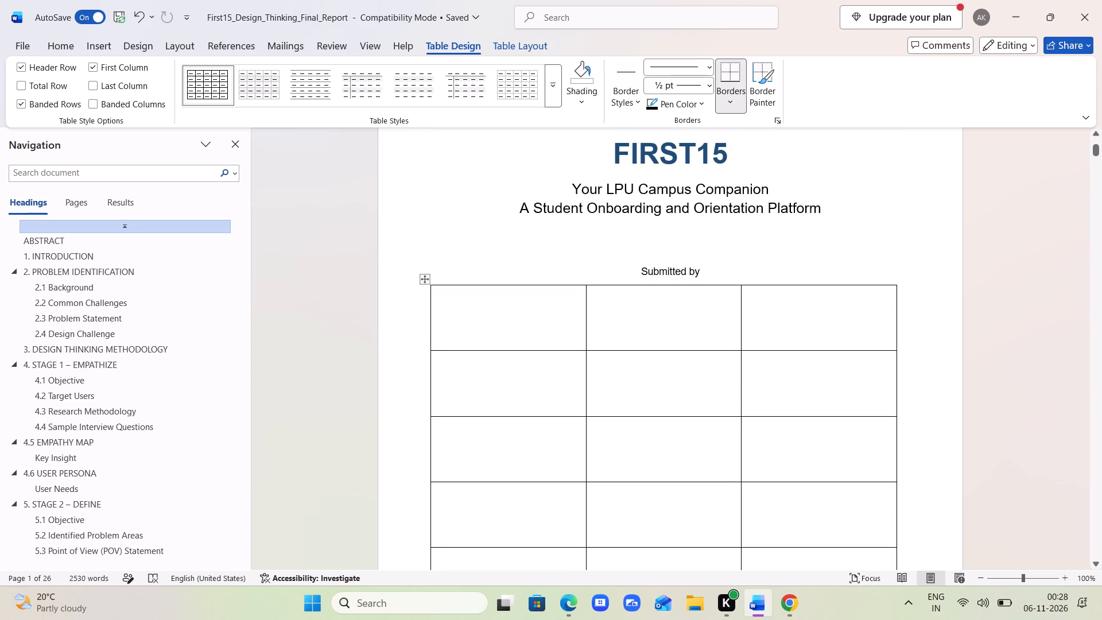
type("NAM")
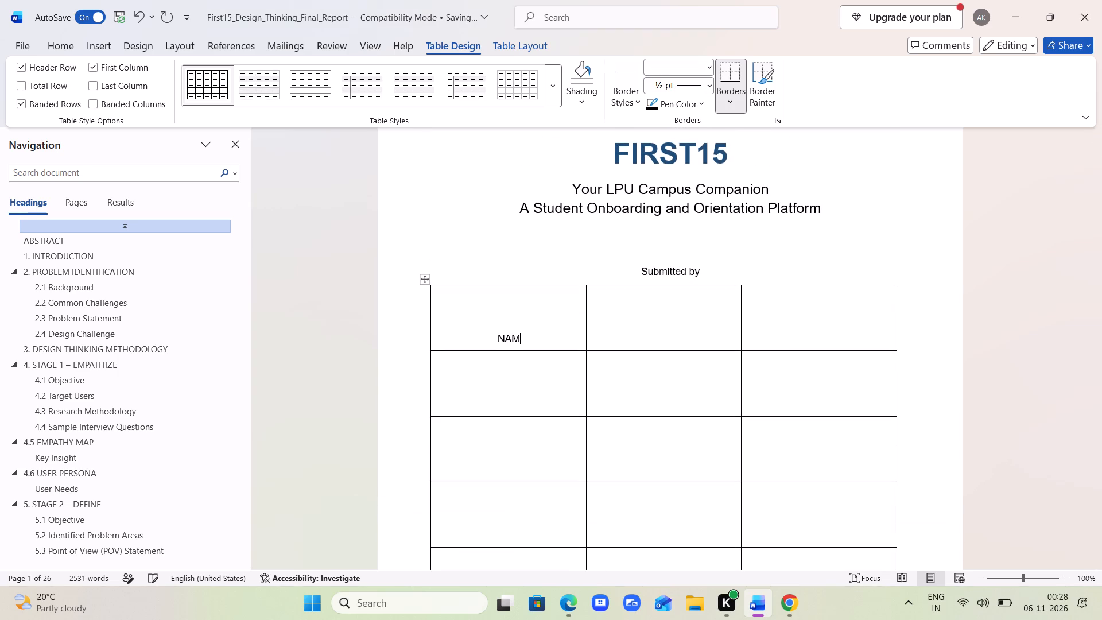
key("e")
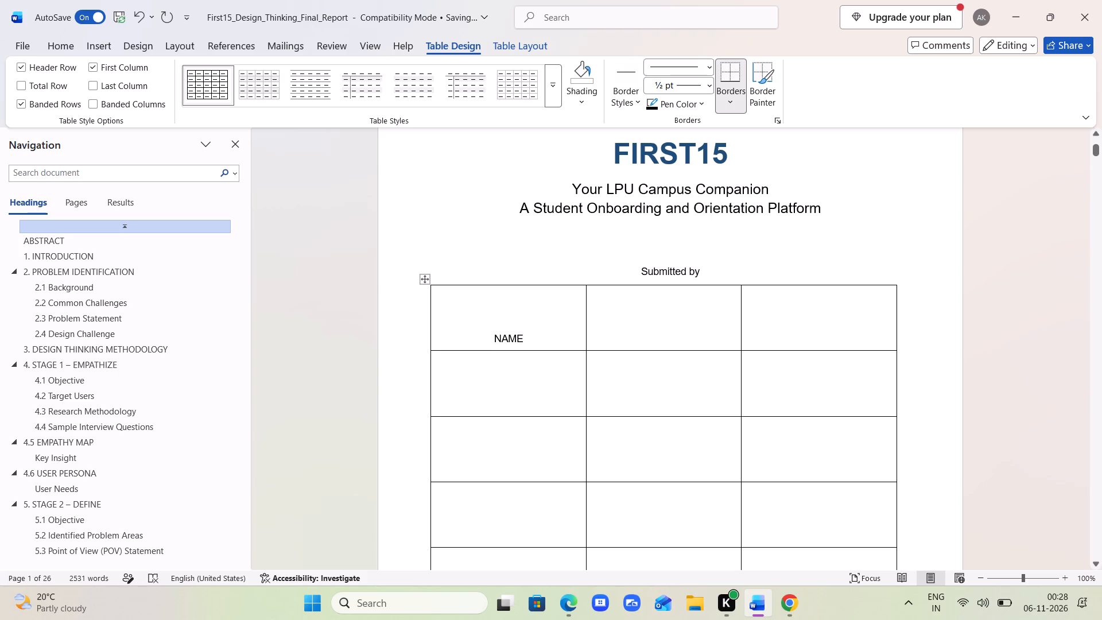
left_click(659, 344)
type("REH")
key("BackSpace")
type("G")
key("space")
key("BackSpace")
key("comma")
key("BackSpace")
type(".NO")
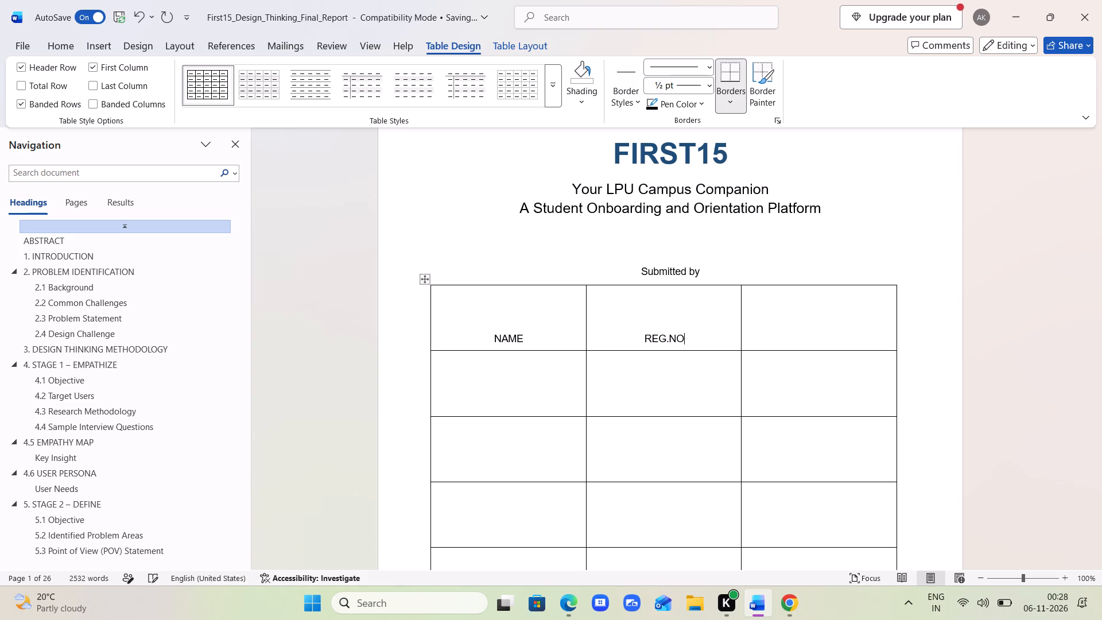
Enter "ROLL NO" as the heading of the table's third column.
left_click(785, 334)
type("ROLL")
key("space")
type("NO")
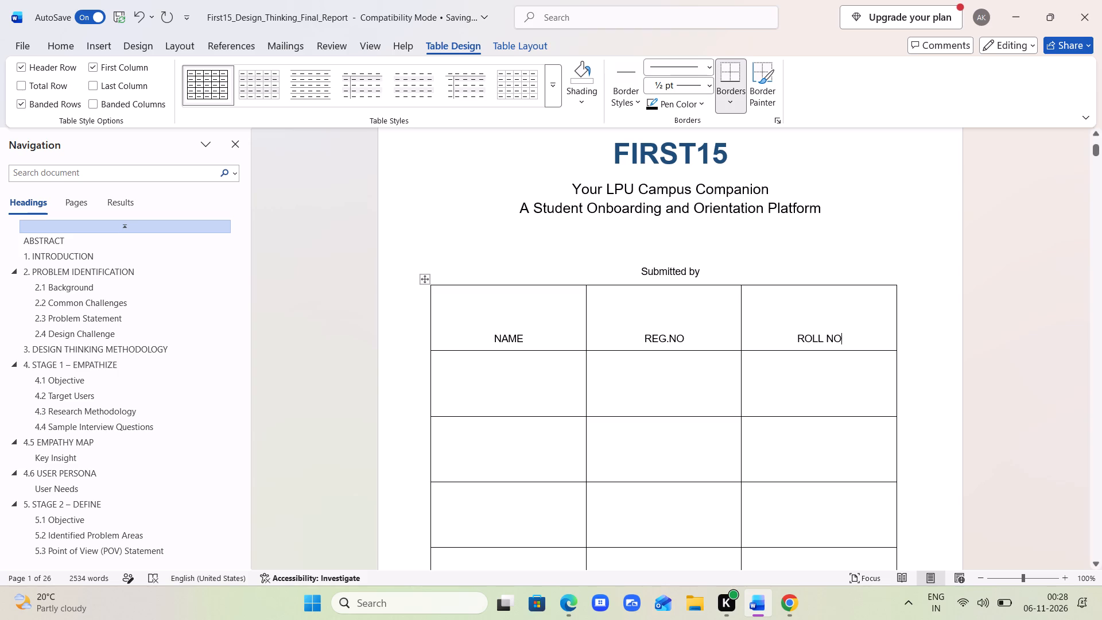
Fill in the first student's details under NAME, REG.NO and ROLL NO in the row below the headings.
left_click(540, 391)
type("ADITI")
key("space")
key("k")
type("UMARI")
left_click(654, 407)
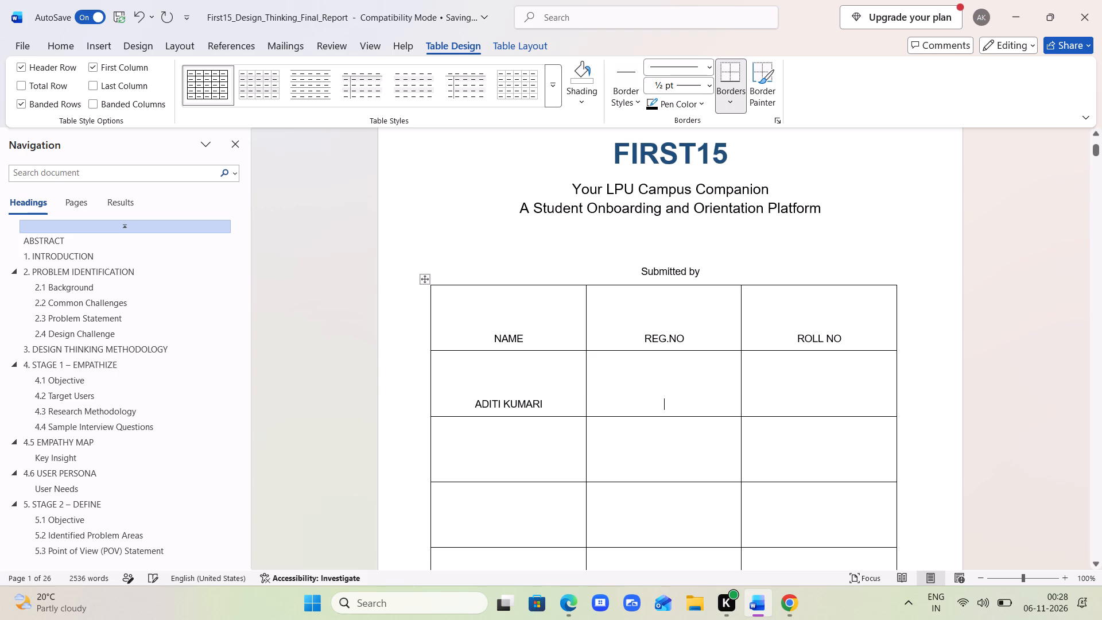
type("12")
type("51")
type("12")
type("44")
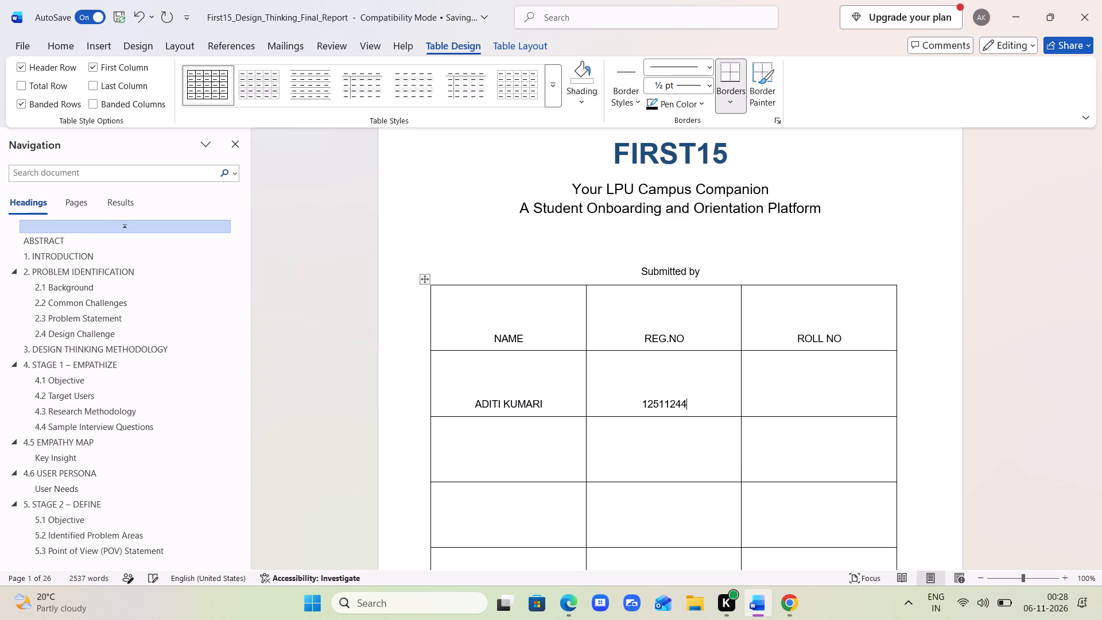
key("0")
left_click(822, 401)
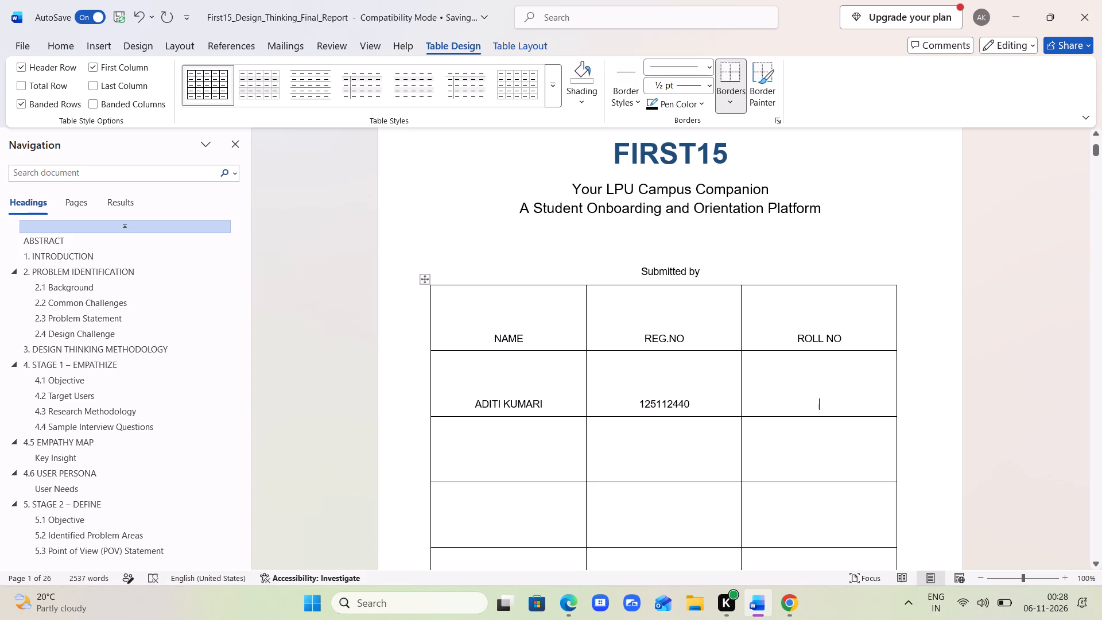
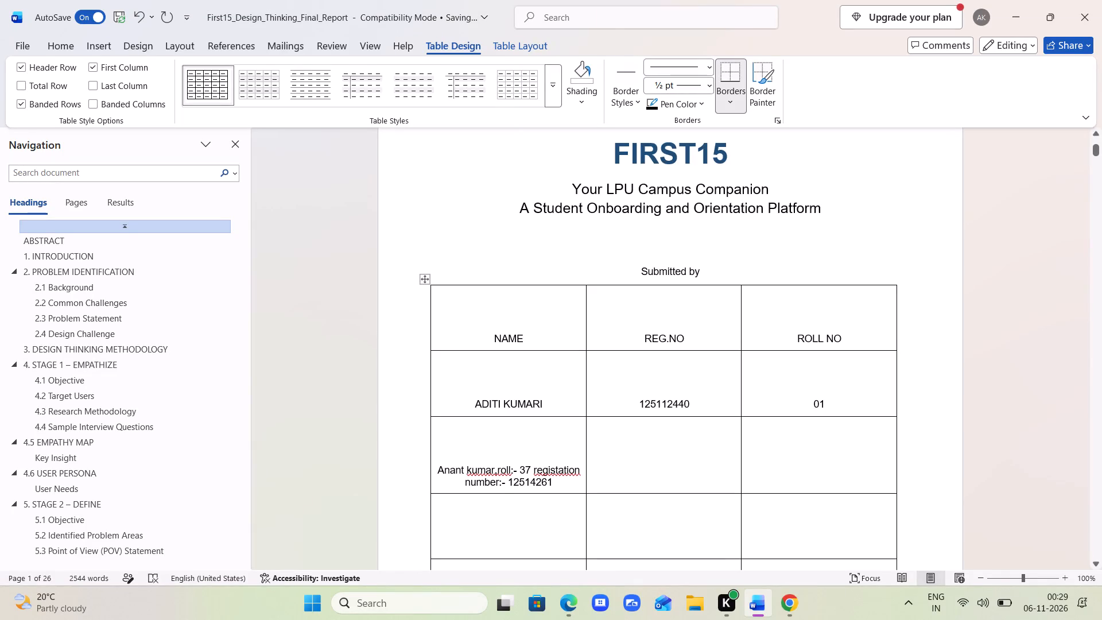
Enter the second student's roll number in the ROLL NO column of the row below the first student.
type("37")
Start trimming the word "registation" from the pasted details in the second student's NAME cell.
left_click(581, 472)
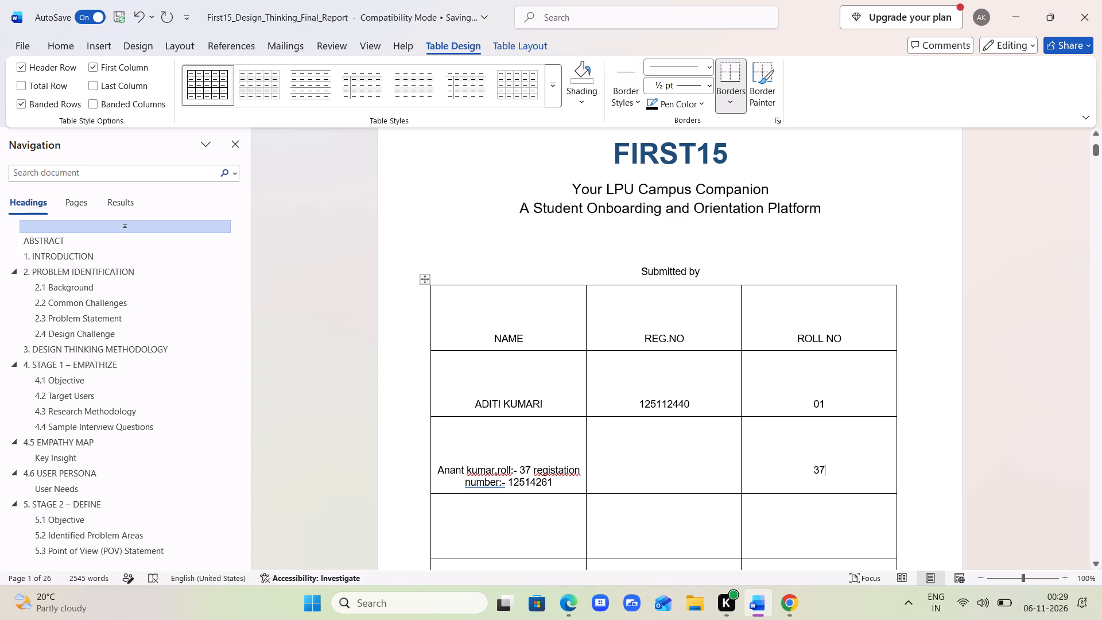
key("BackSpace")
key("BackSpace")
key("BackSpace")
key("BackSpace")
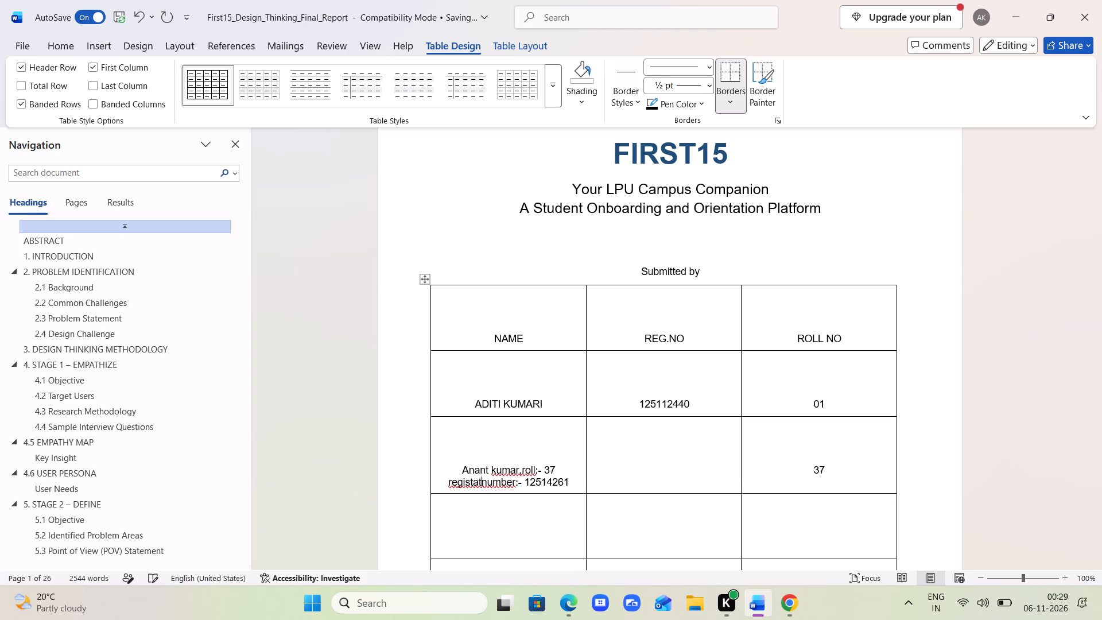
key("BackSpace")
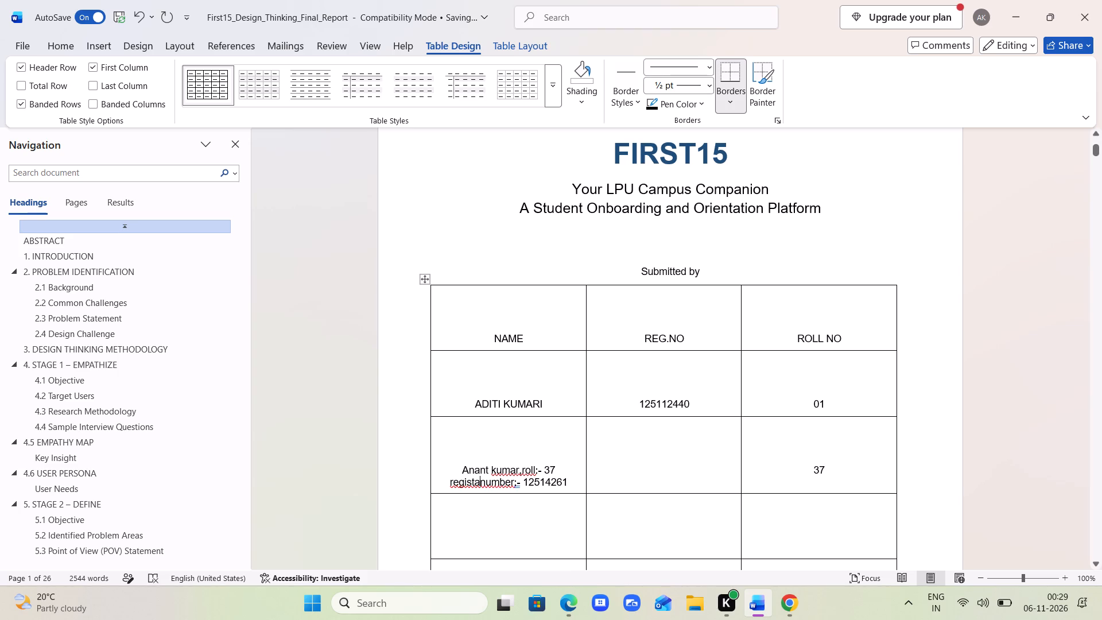
Copy the registration number from the second student's NAME cell into the REG.NO cell of the same row.
left_click(526, 483)
left_click_drag(526, 483, 563, 483)
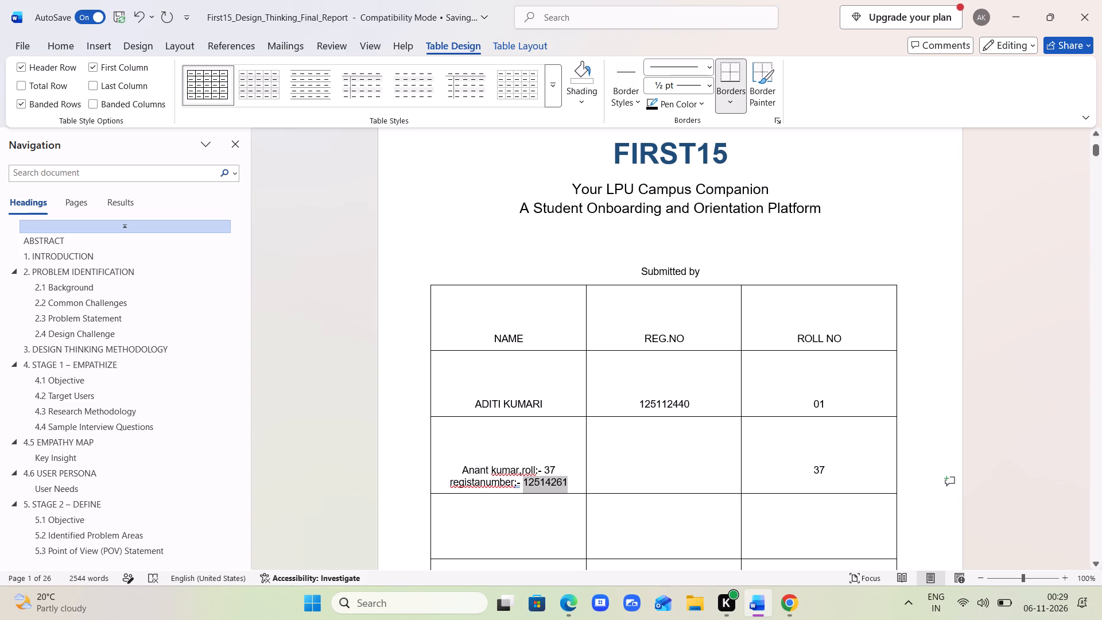
left_click_drag(563, 483, 564, 483)
key("ctrl+c")
left_click(620, 468)
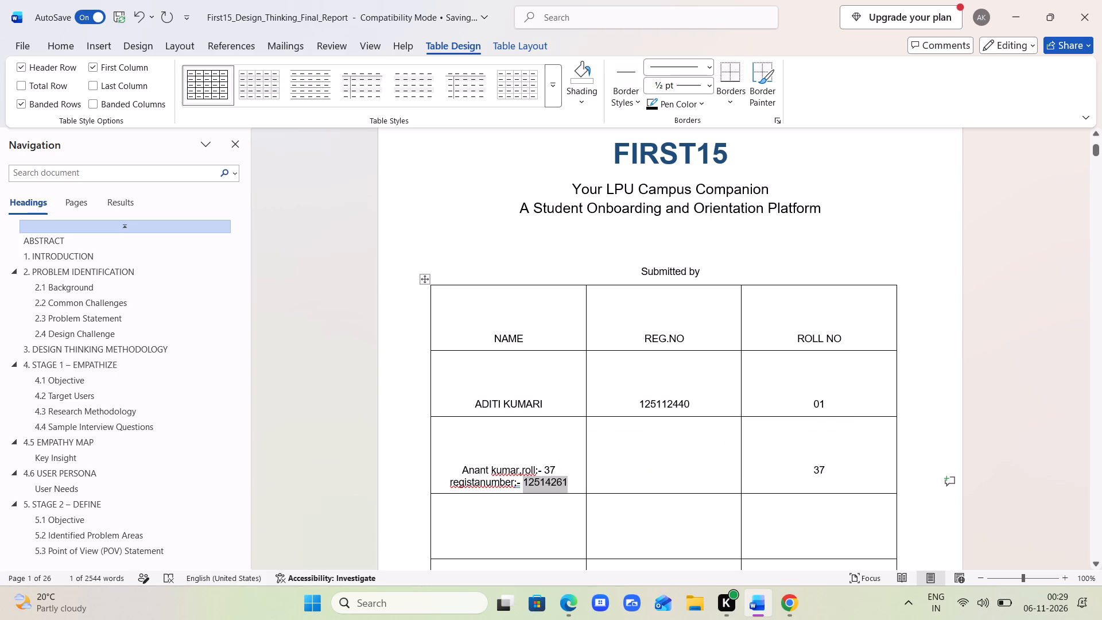
key("ctrl+v")
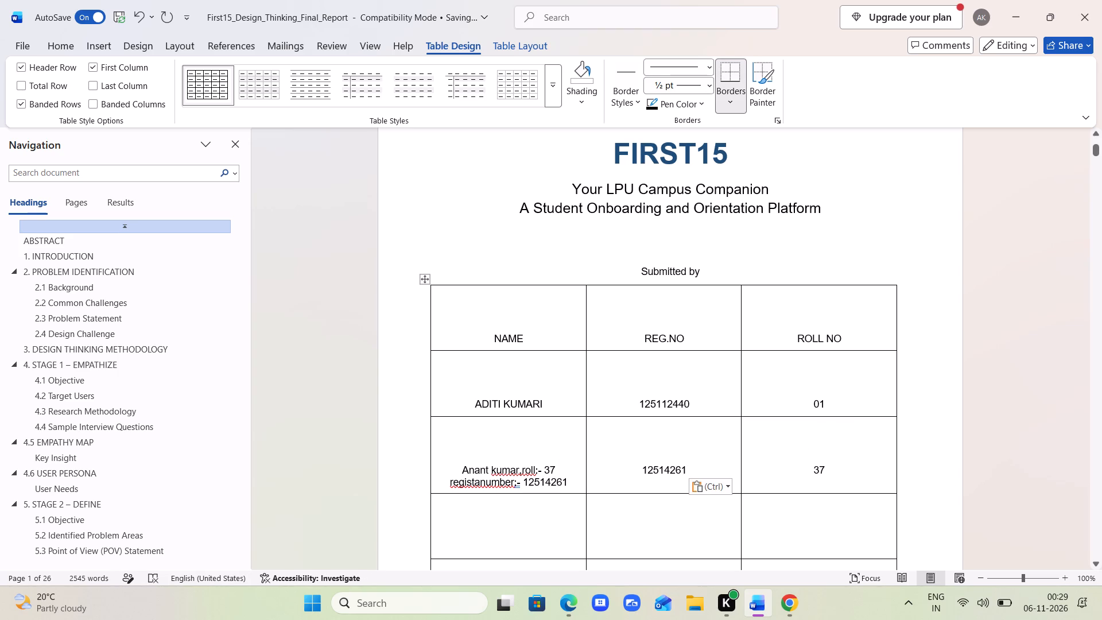
Replace the combined pasted details in the second student's NAME cell with only the student's name.
left_click(465, 466)
left_click_drag(465, 466, 507, 475)
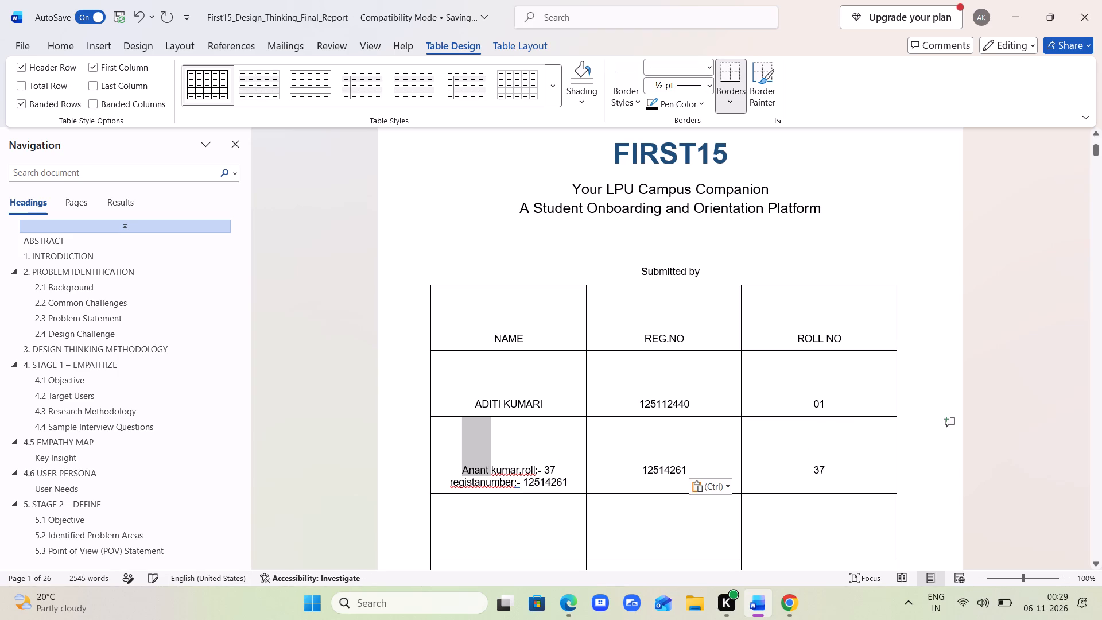
left_click_drag(507, 475, 563, 480)
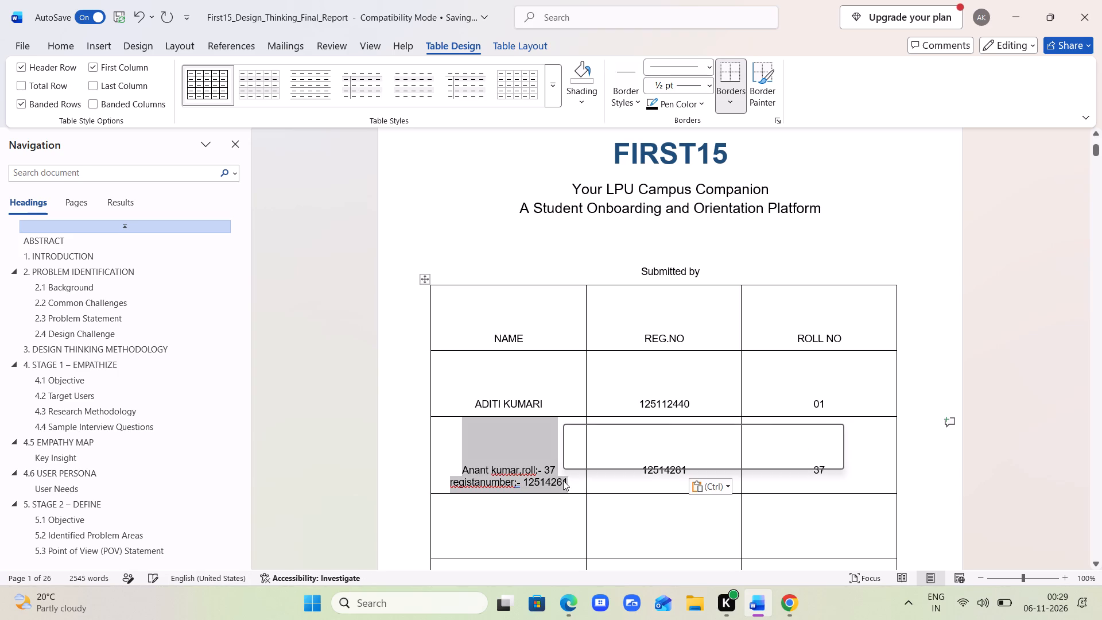
key("BackSpace")
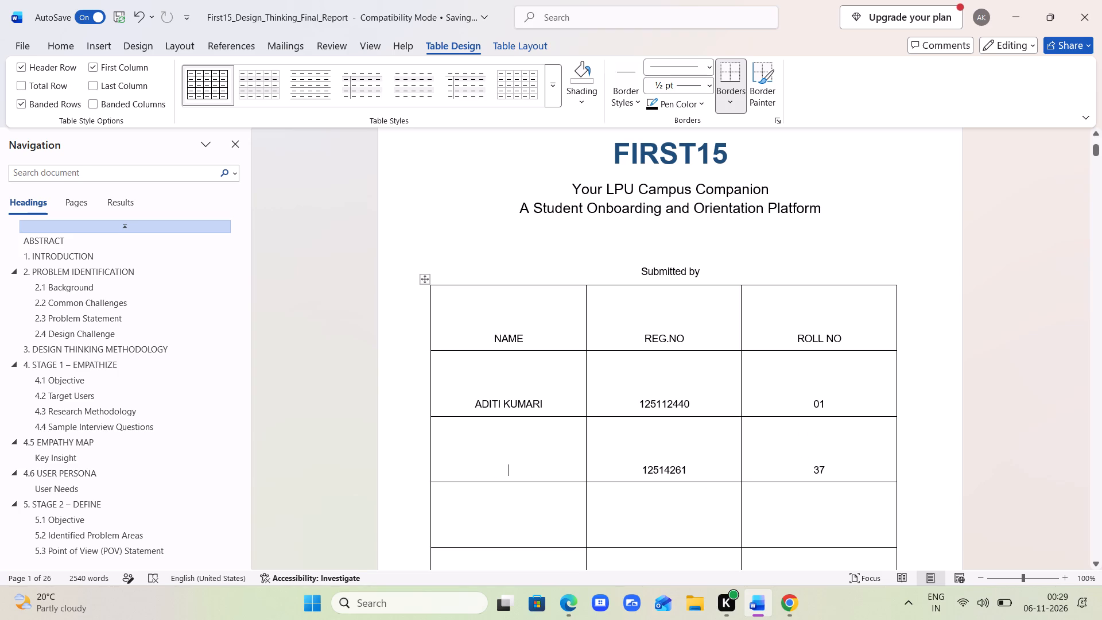
left_click(496, 456)
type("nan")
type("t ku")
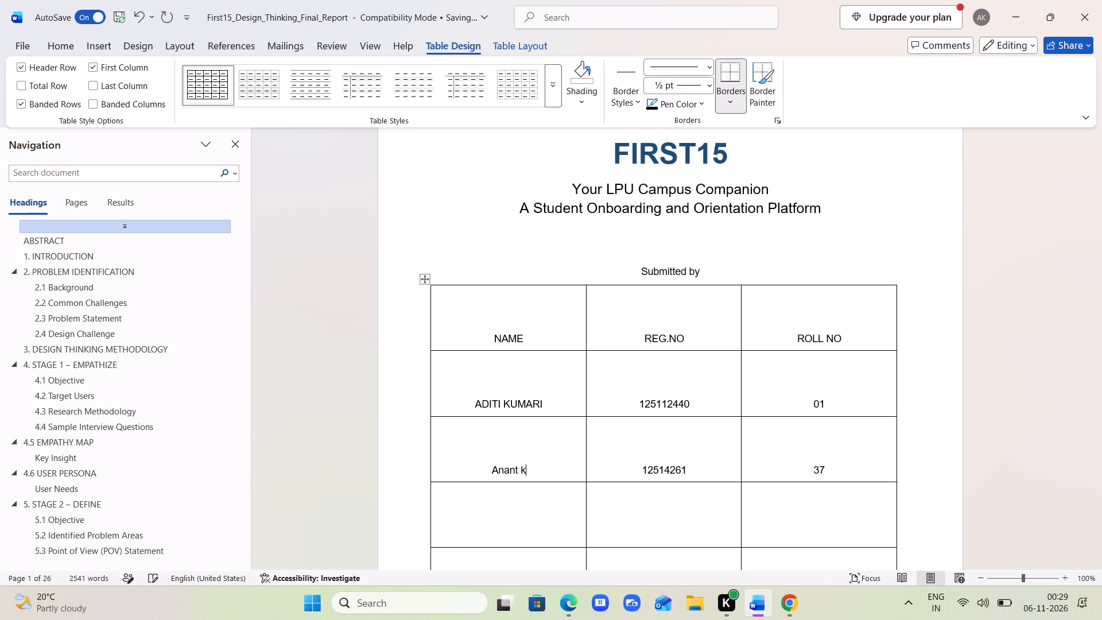
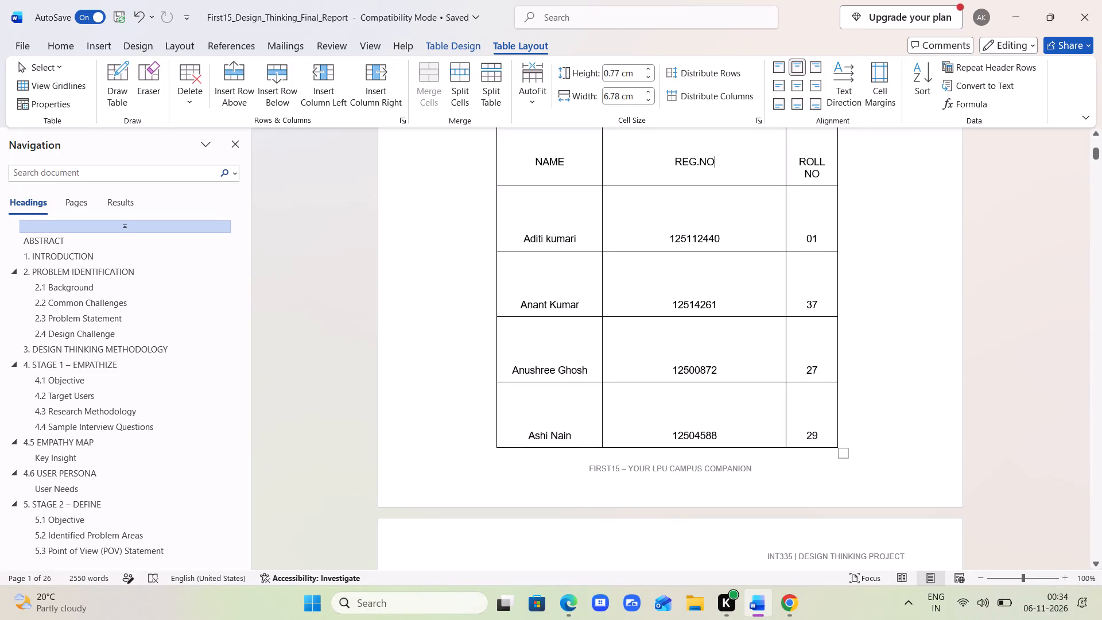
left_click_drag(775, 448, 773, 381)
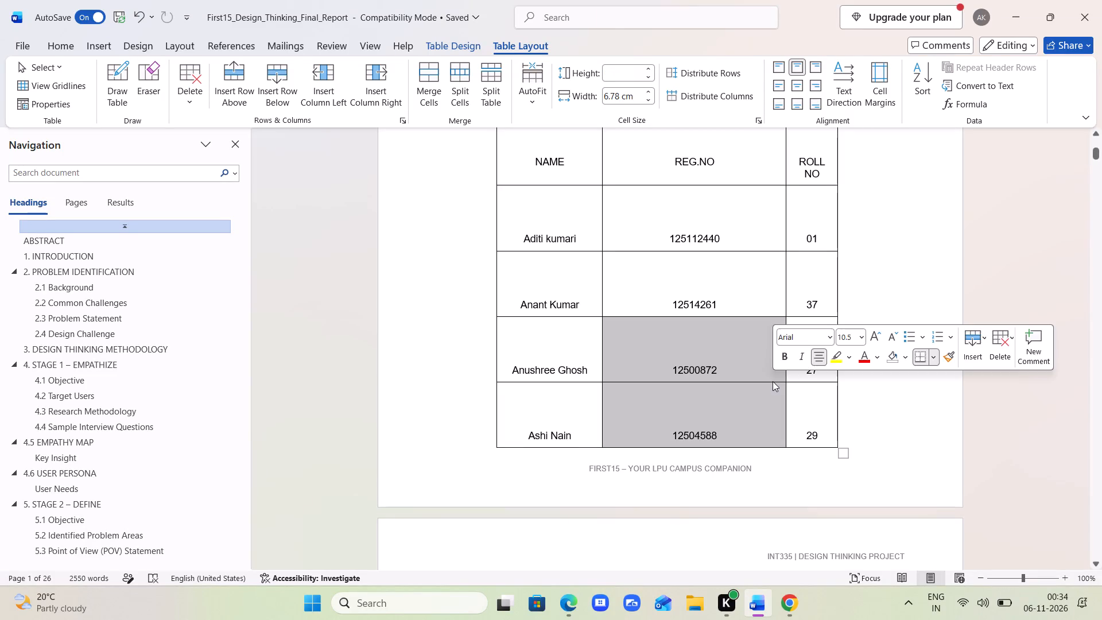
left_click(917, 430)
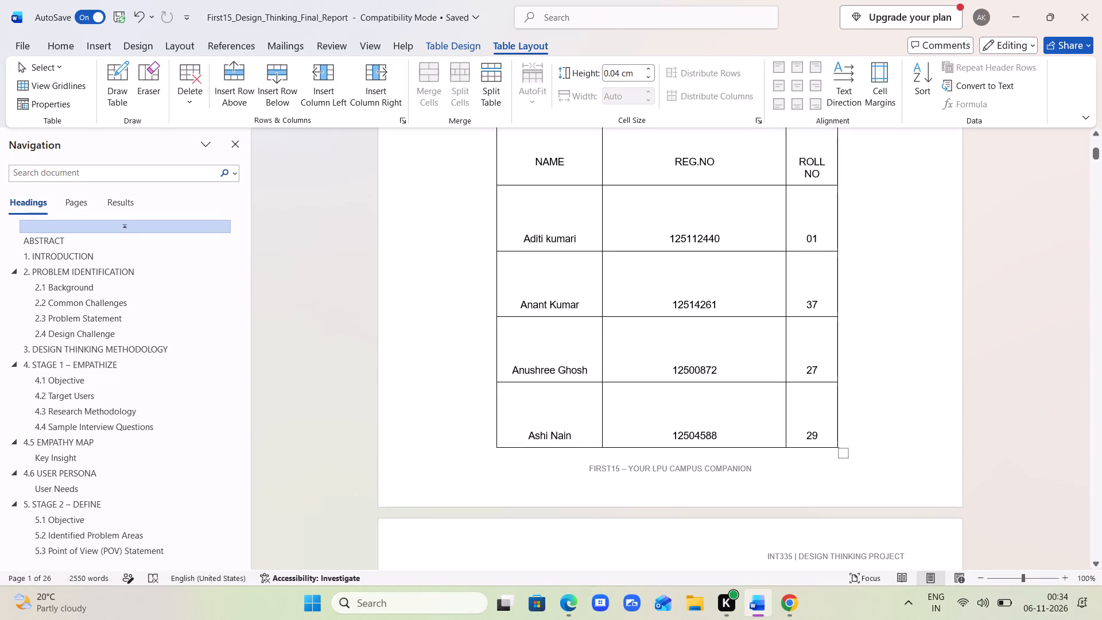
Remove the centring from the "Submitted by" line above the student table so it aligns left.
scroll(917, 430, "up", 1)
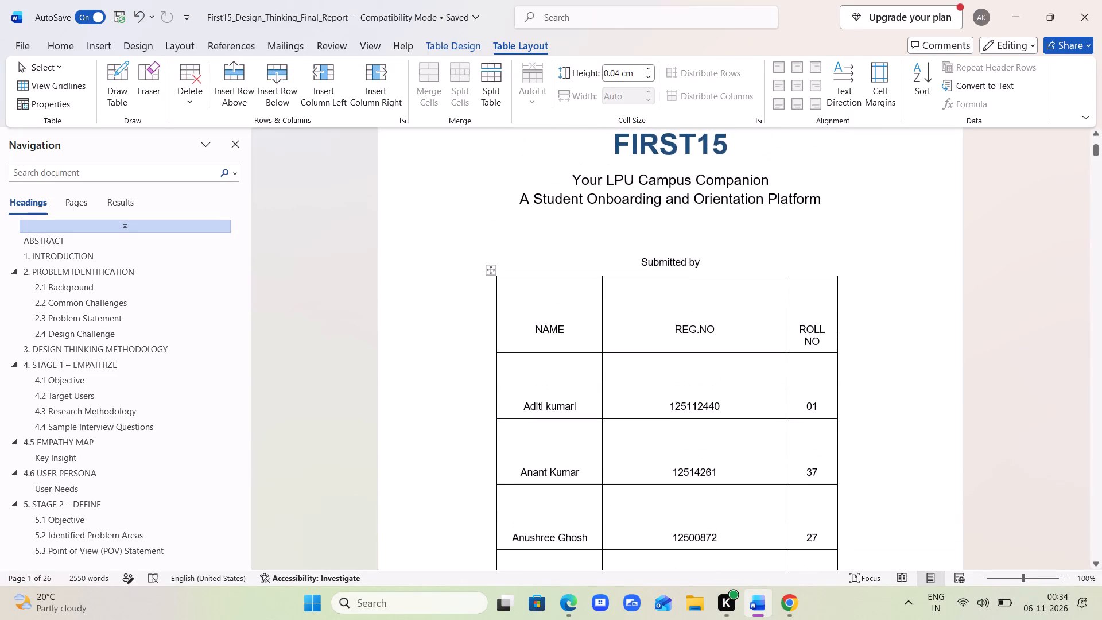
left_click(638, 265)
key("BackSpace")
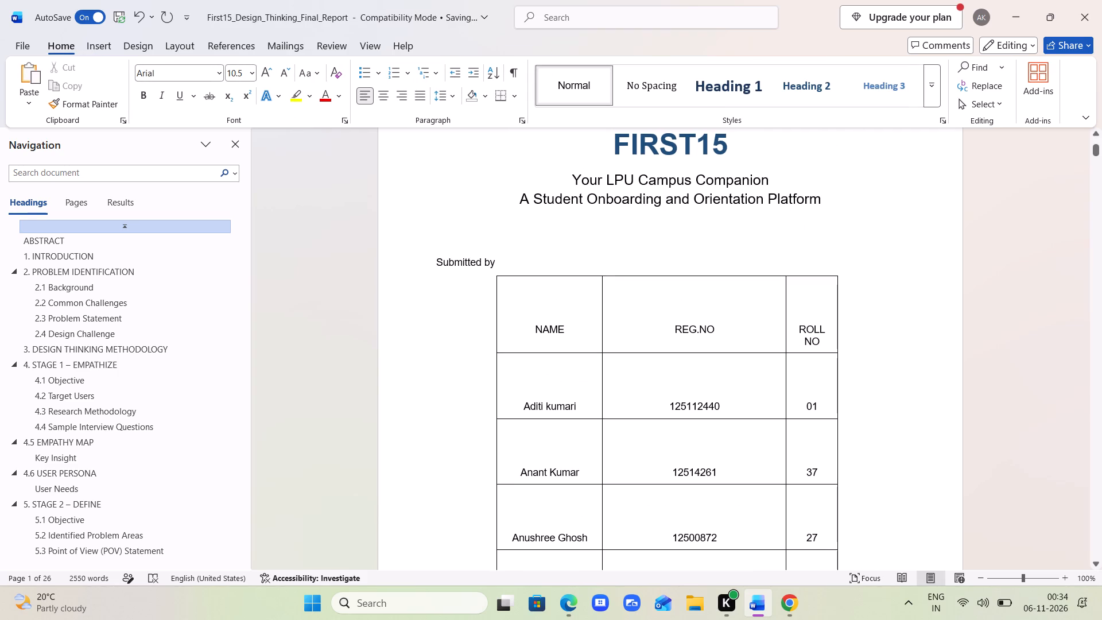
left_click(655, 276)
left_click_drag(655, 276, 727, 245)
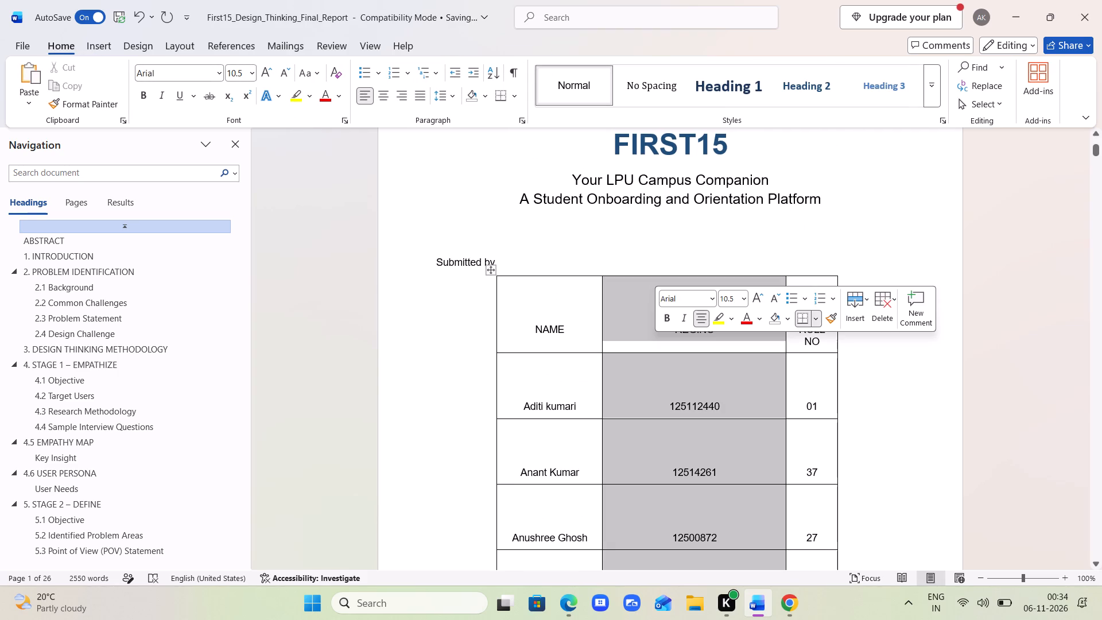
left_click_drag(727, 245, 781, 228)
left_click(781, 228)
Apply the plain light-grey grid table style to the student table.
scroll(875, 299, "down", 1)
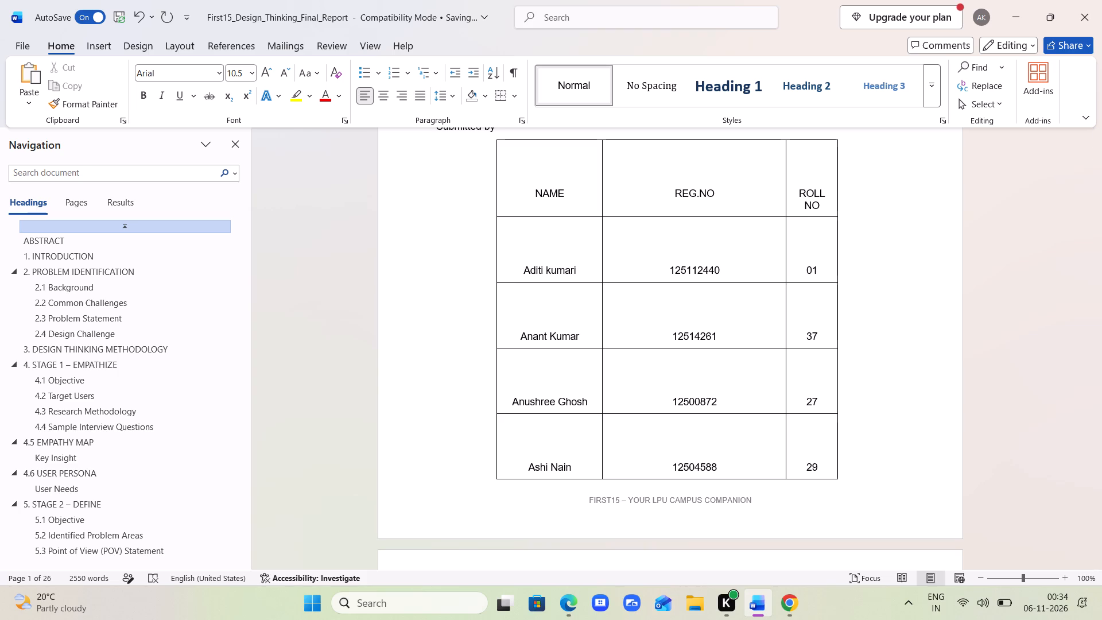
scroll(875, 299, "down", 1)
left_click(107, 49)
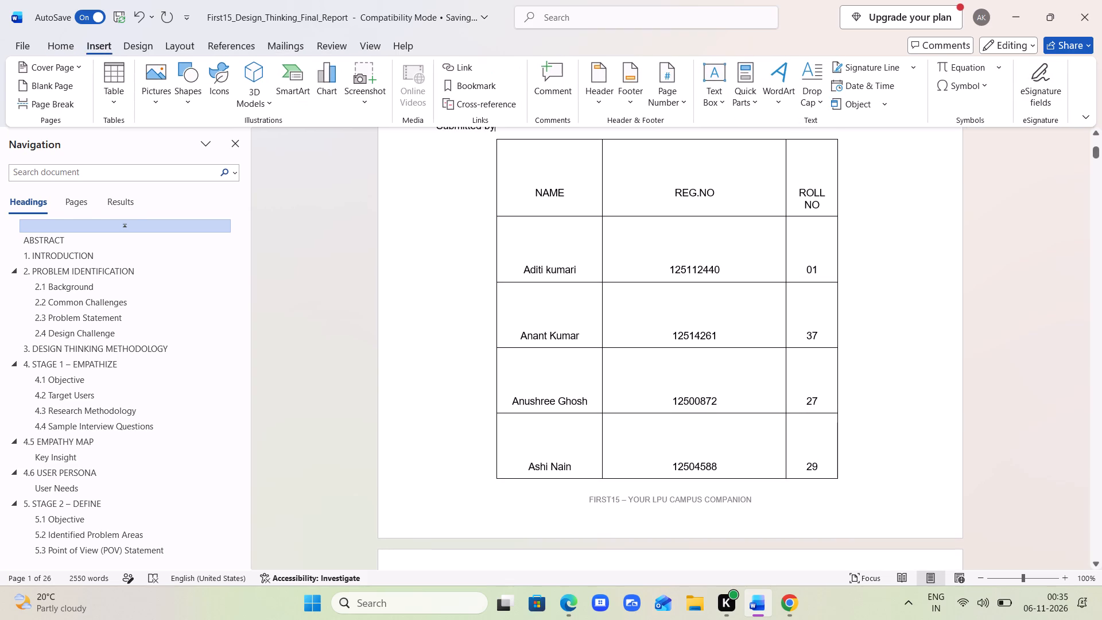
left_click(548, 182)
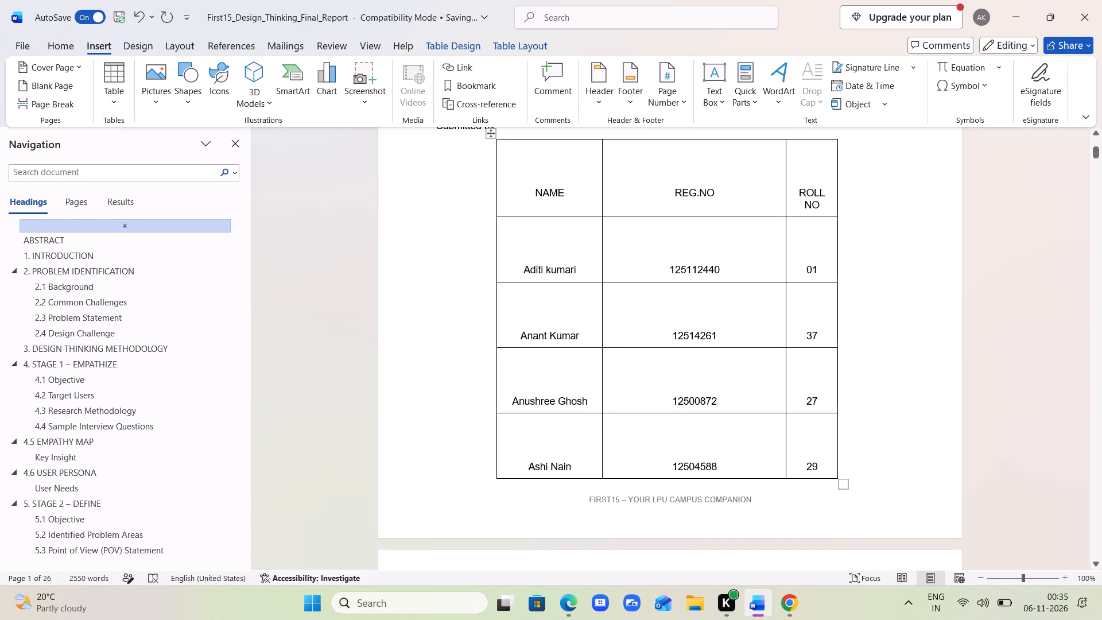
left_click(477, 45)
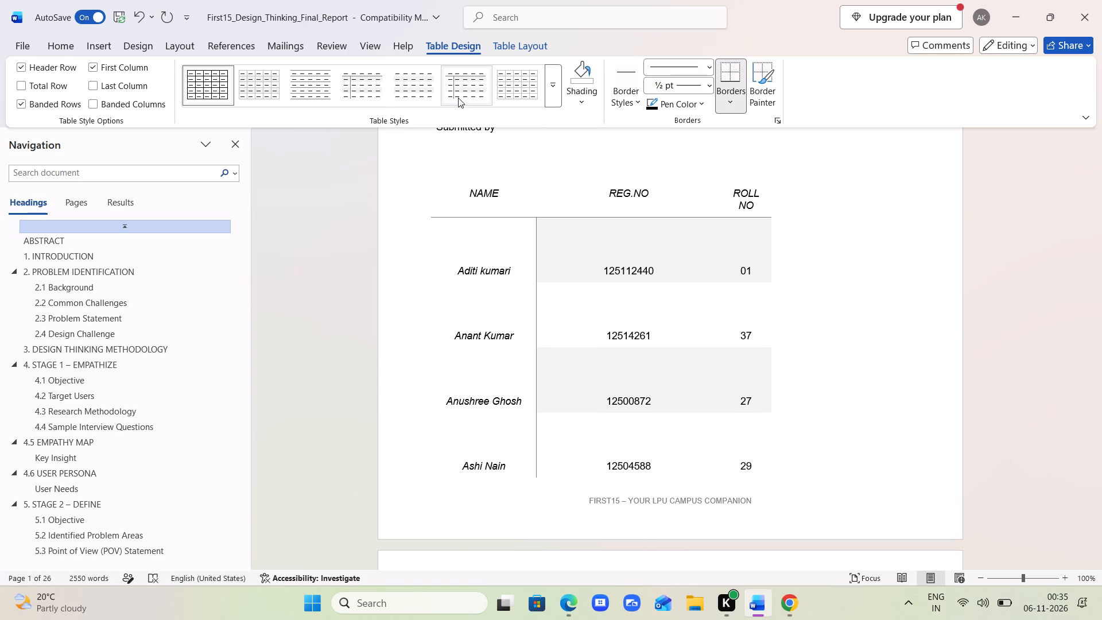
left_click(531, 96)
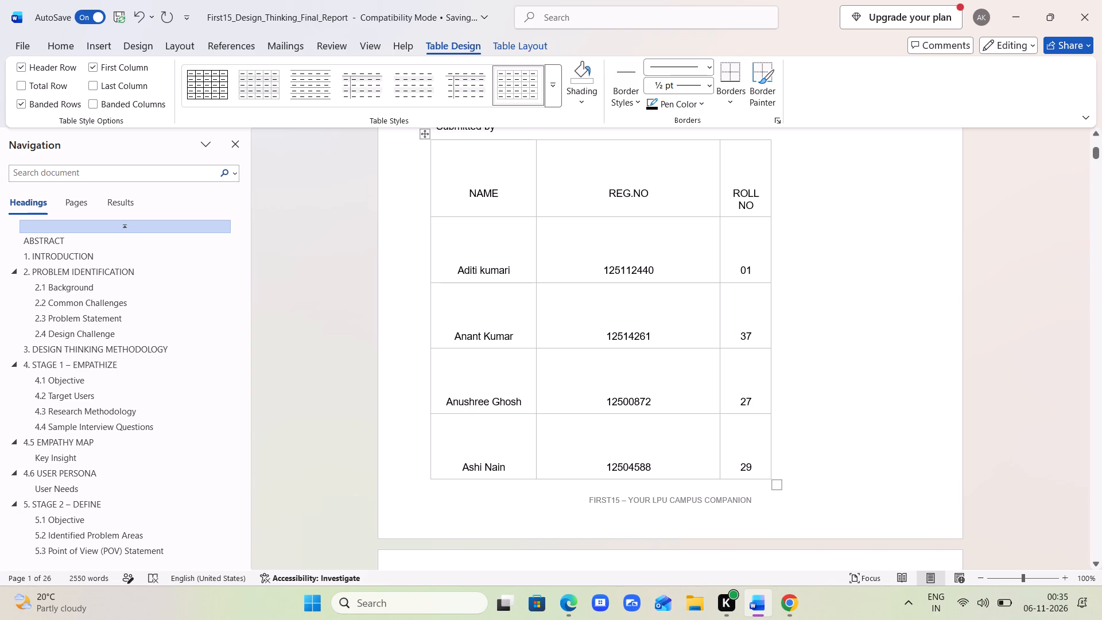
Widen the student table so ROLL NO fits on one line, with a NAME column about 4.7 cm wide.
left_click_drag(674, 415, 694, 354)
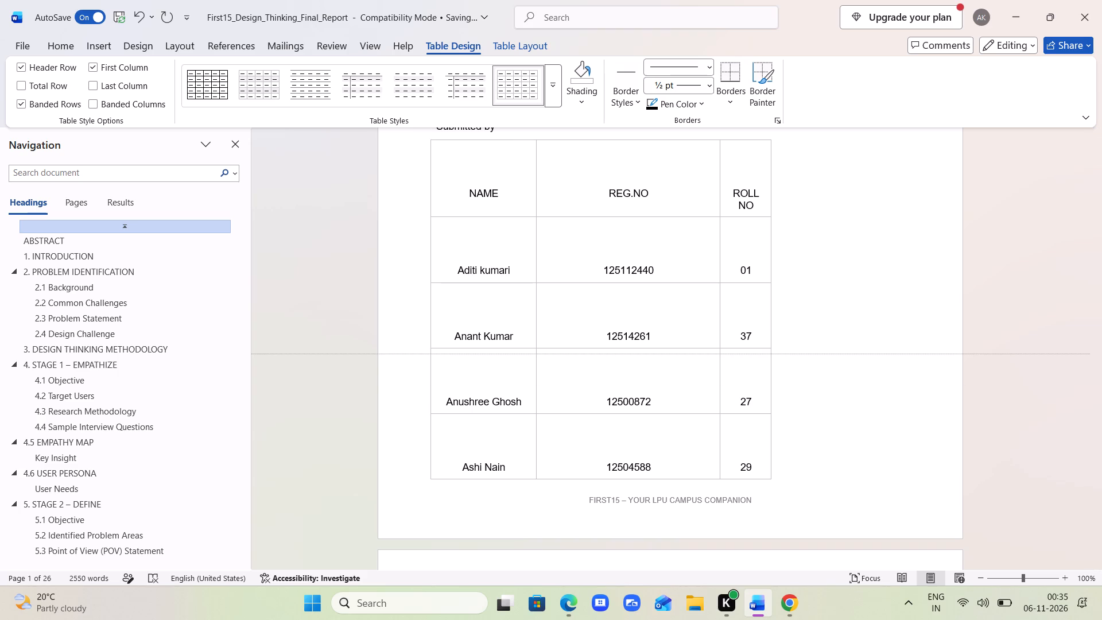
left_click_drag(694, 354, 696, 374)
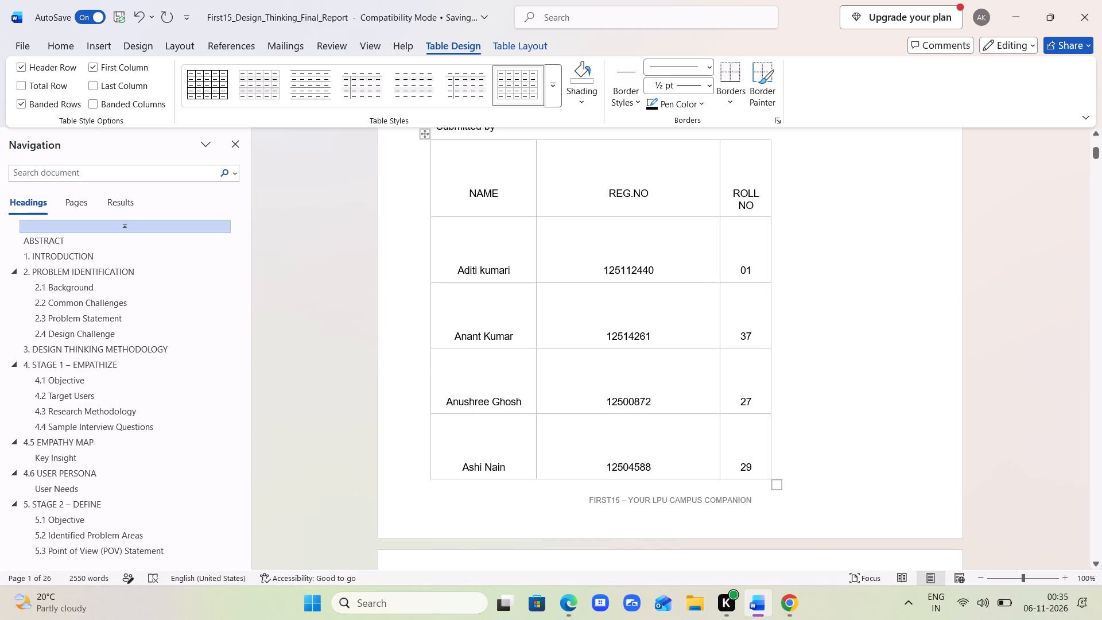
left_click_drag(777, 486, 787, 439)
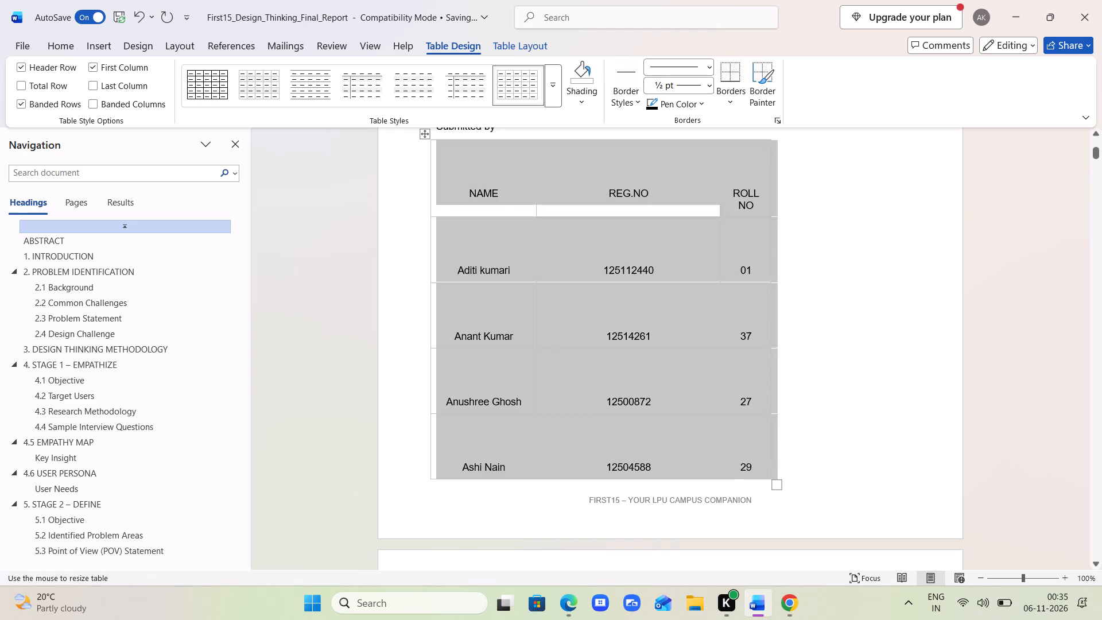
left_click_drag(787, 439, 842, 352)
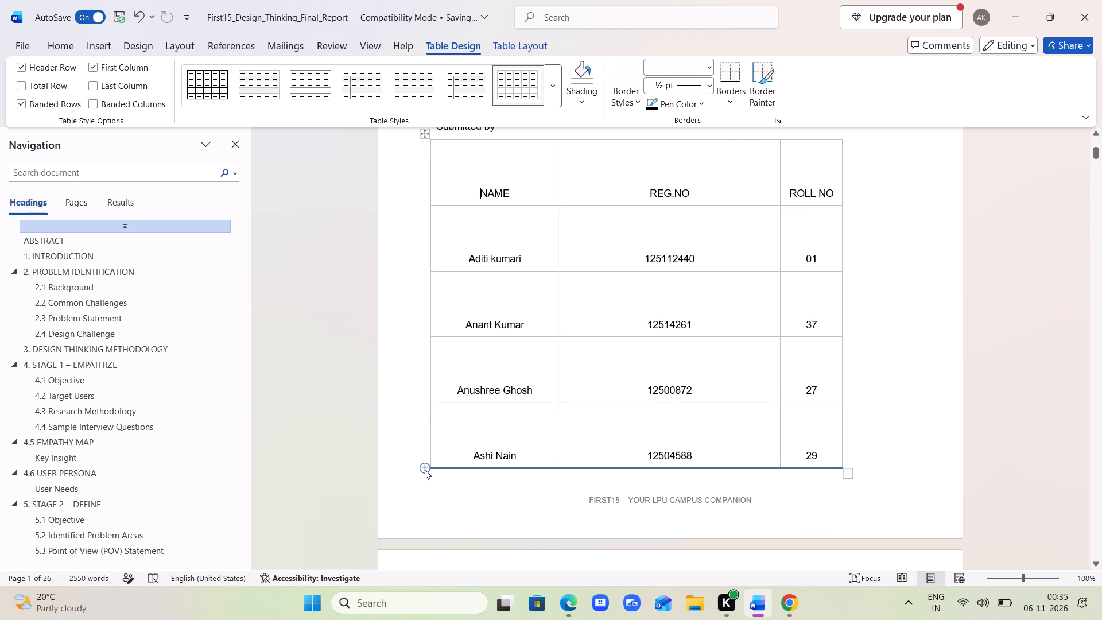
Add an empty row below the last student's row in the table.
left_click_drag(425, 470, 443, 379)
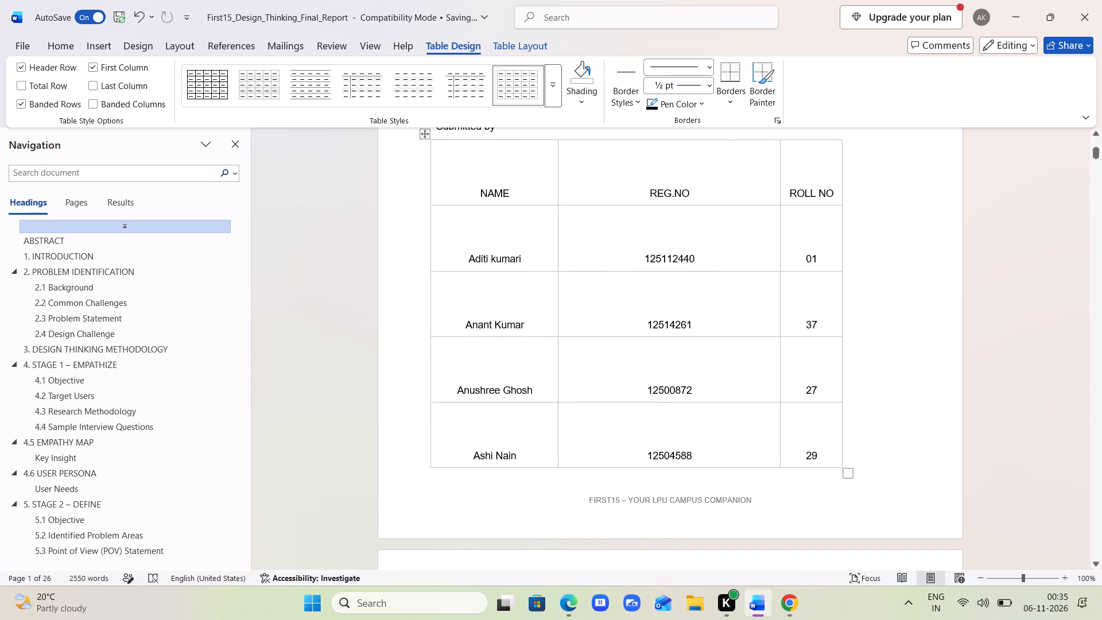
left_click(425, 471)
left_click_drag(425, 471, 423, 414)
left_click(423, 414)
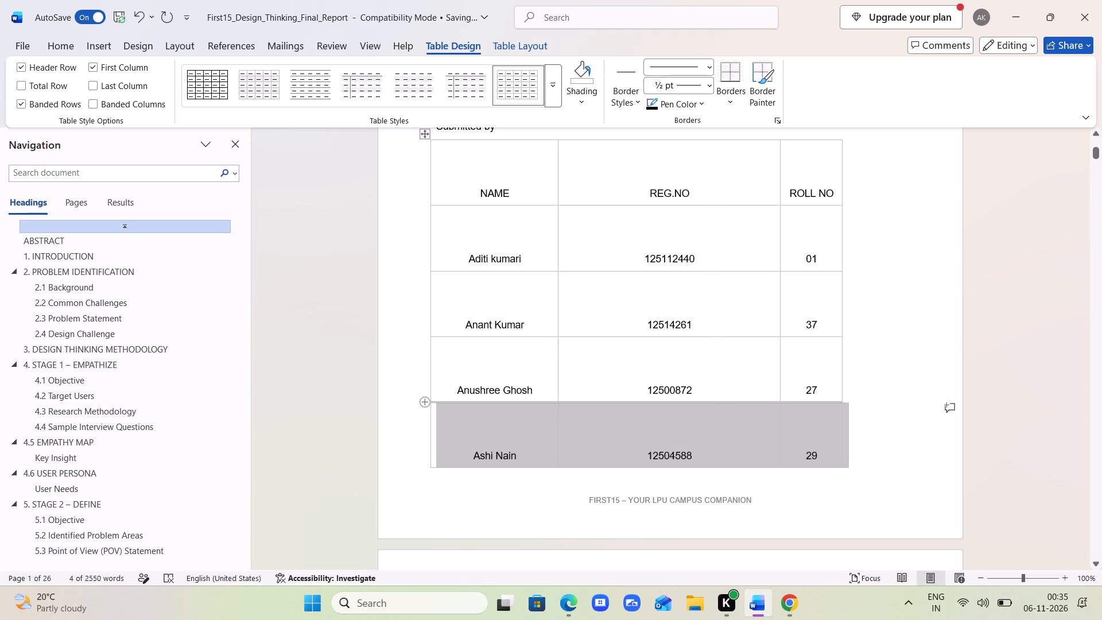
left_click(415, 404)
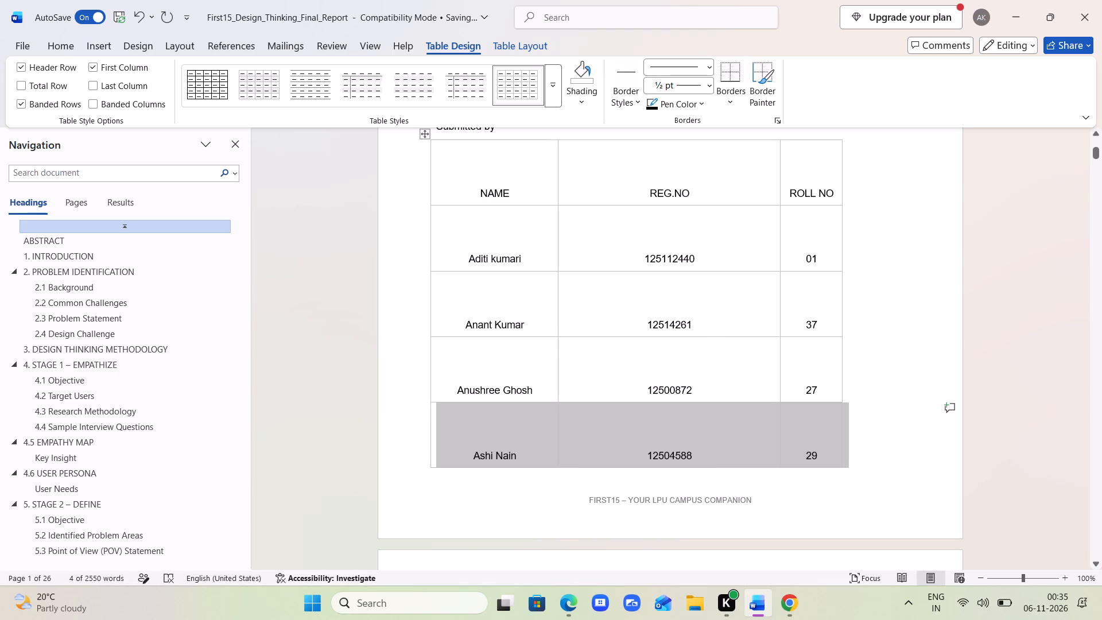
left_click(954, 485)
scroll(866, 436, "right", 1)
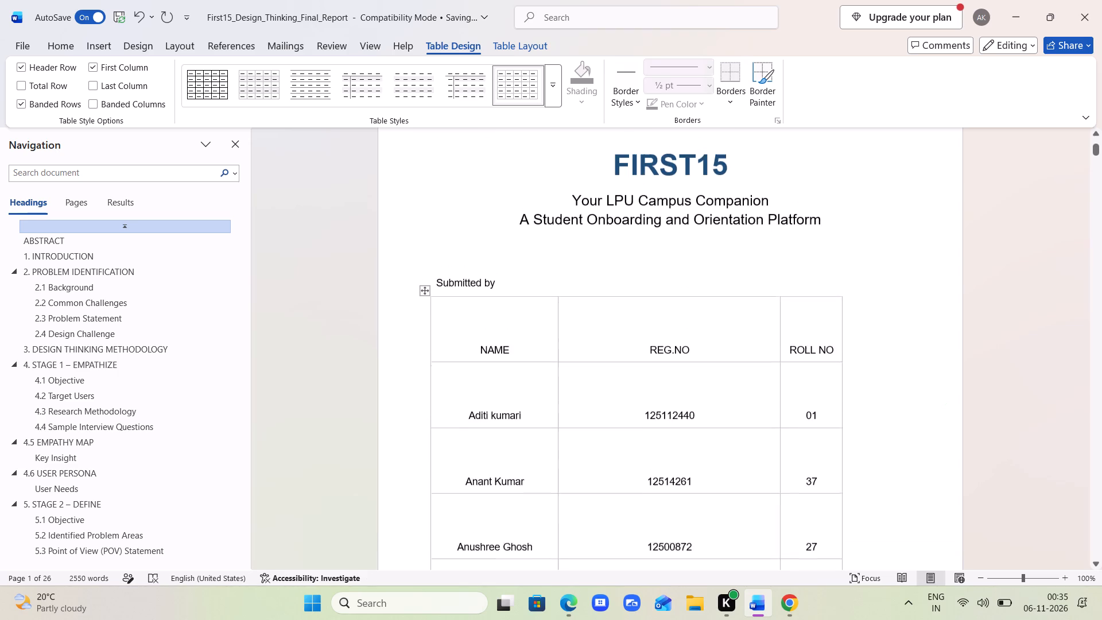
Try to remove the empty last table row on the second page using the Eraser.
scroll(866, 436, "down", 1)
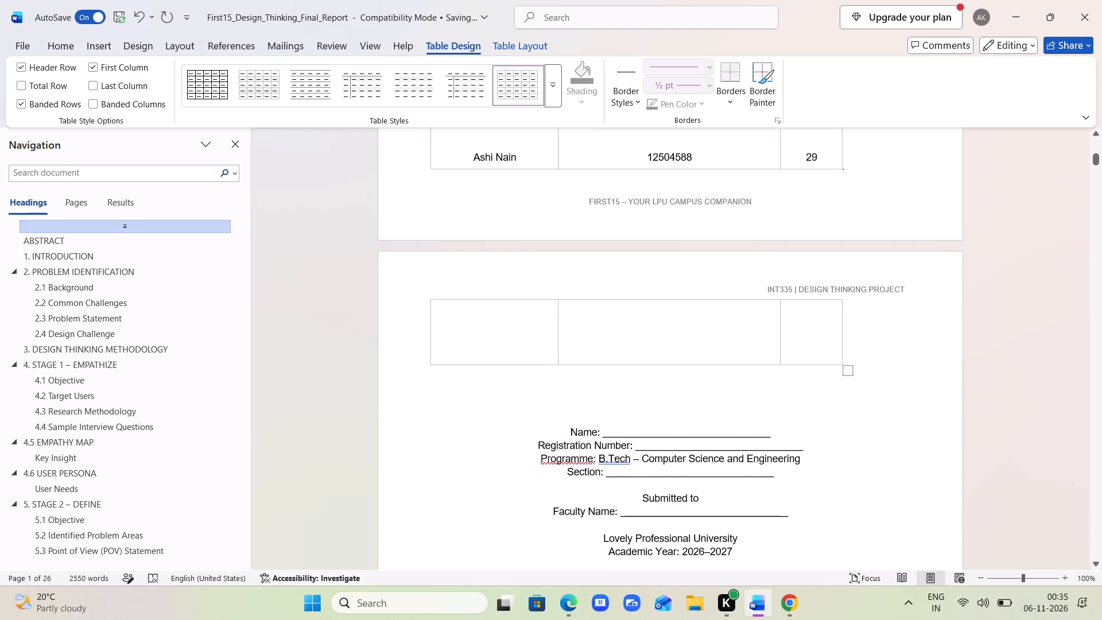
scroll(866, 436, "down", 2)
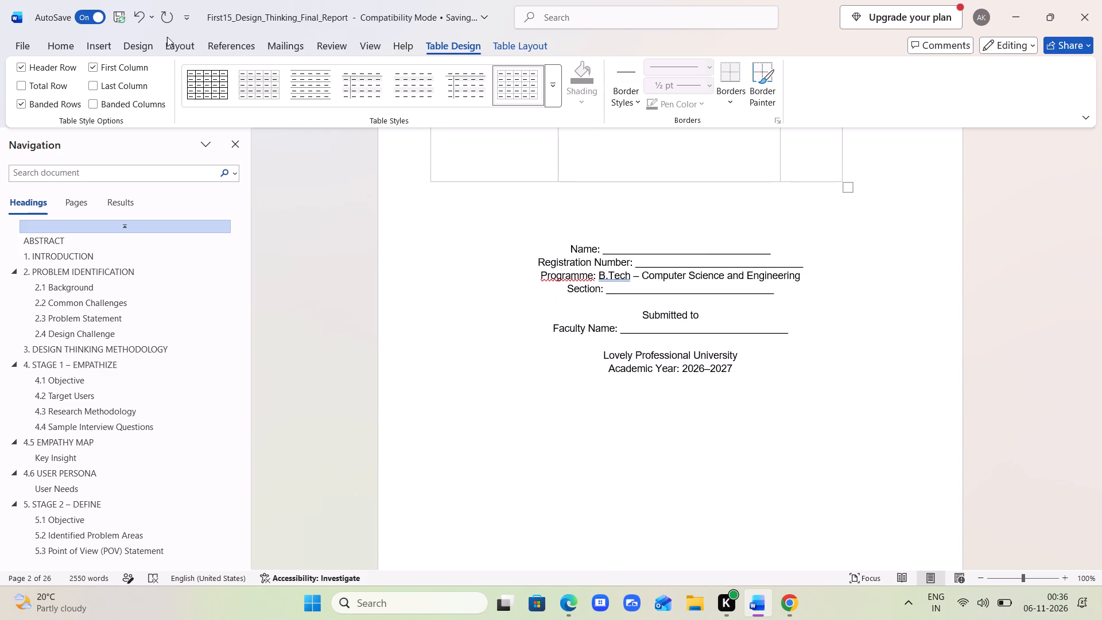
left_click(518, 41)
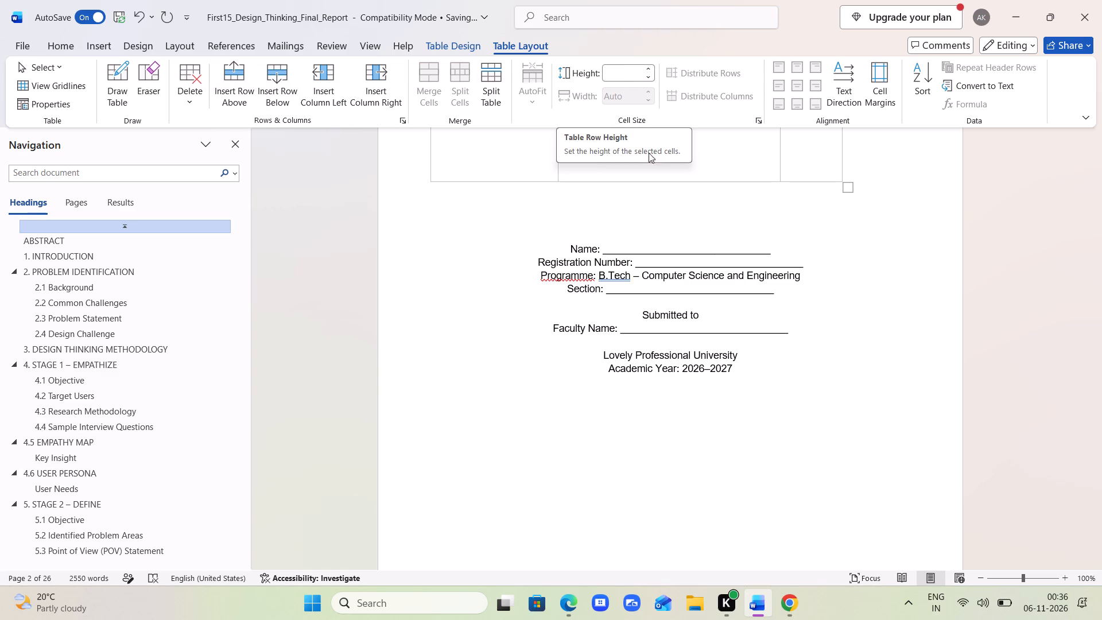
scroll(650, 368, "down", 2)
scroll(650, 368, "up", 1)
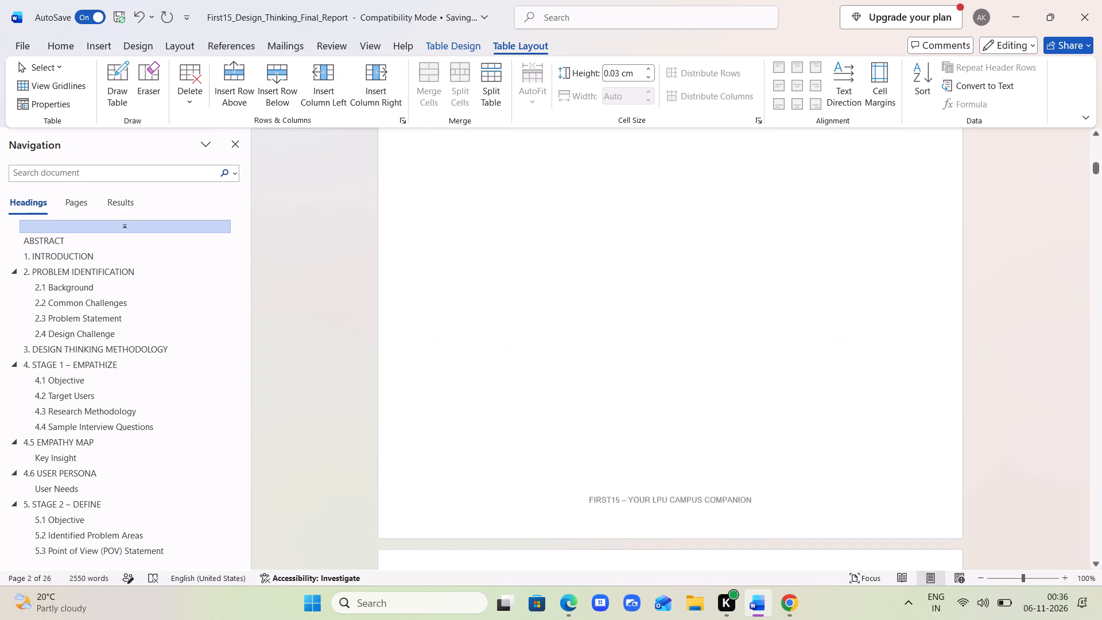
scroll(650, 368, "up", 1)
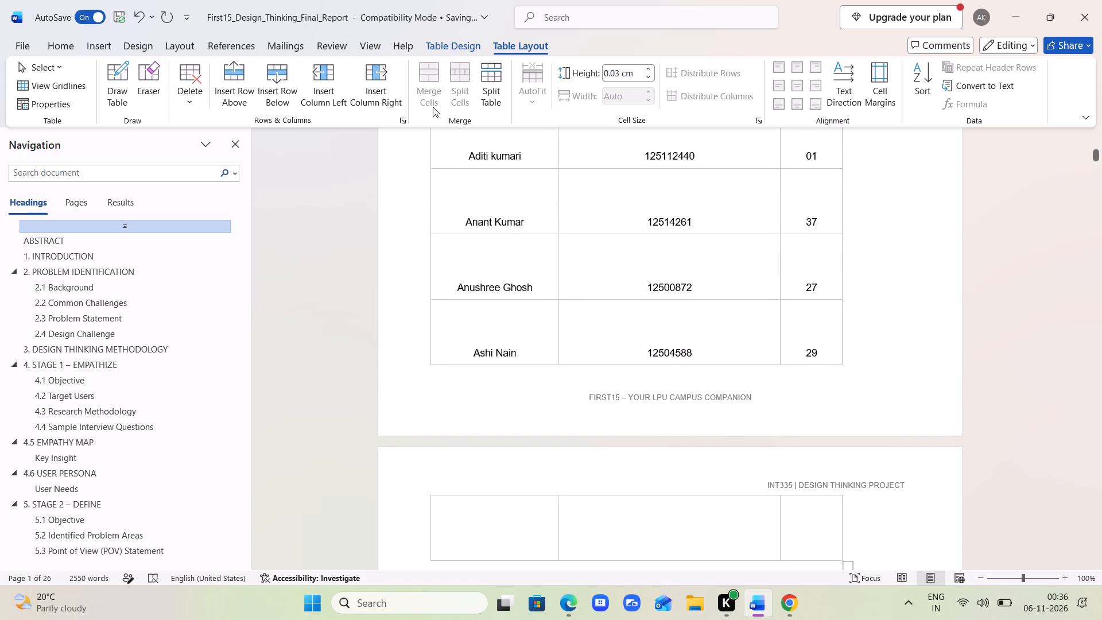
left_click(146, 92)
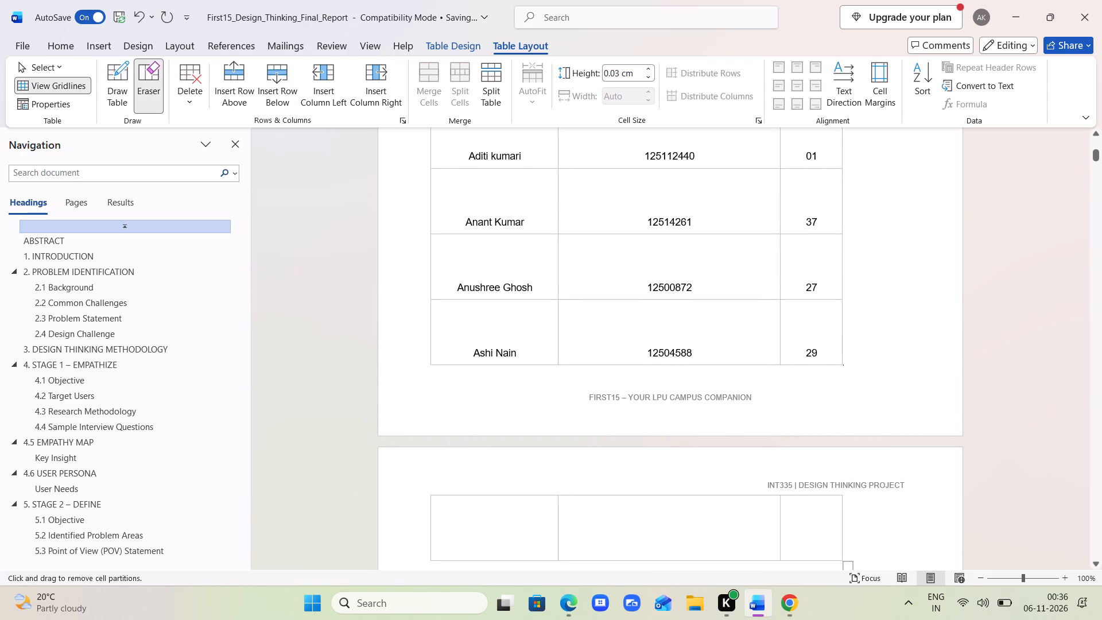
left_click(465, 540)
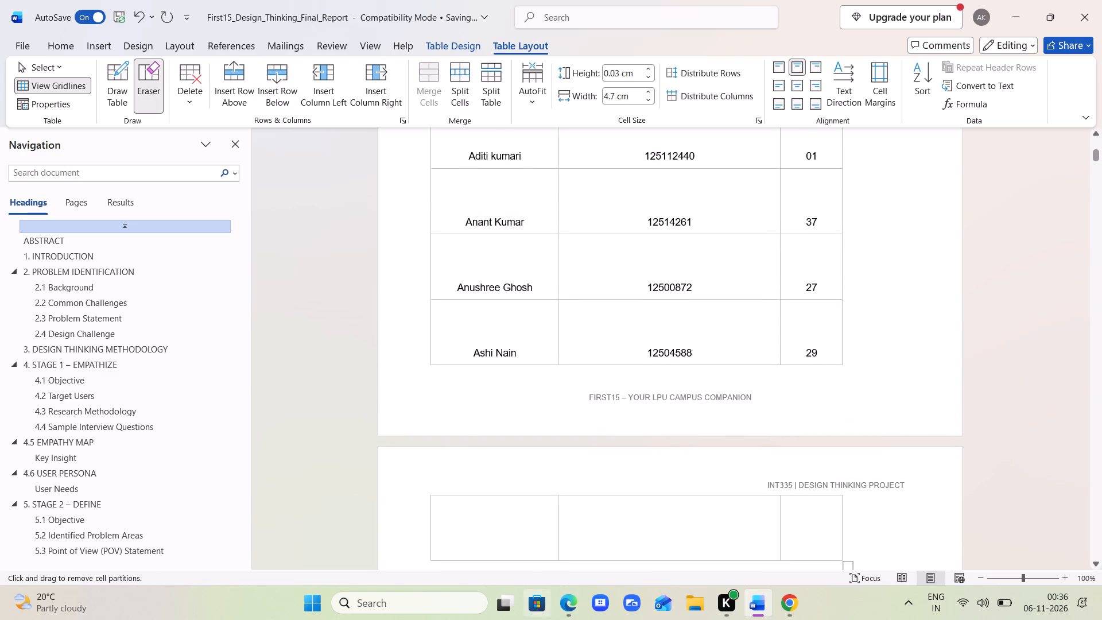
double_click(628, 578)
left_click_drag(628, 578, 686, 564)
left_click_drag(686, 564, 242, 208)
Open the deletion options for the student table.
left_click(194, 94)
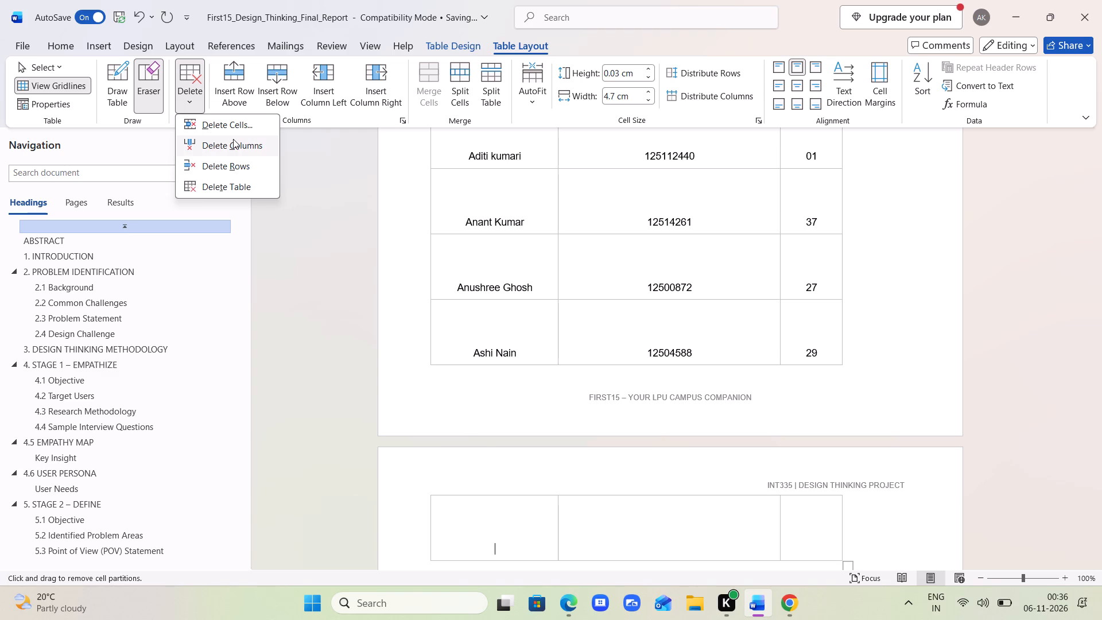
Delete the entire student table beneath "Submitted by" on the cover page.
left_click(232, 184)
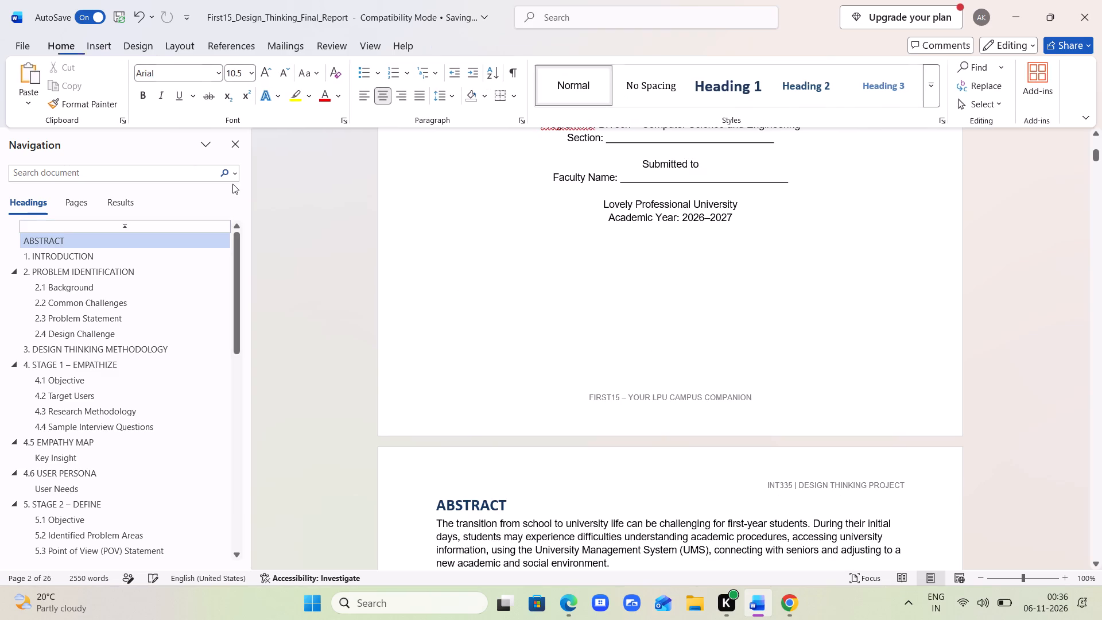
Remove the blank space between "Submitted by" and the Name line on the cover page.
scroll(387, 249, "up", 2)
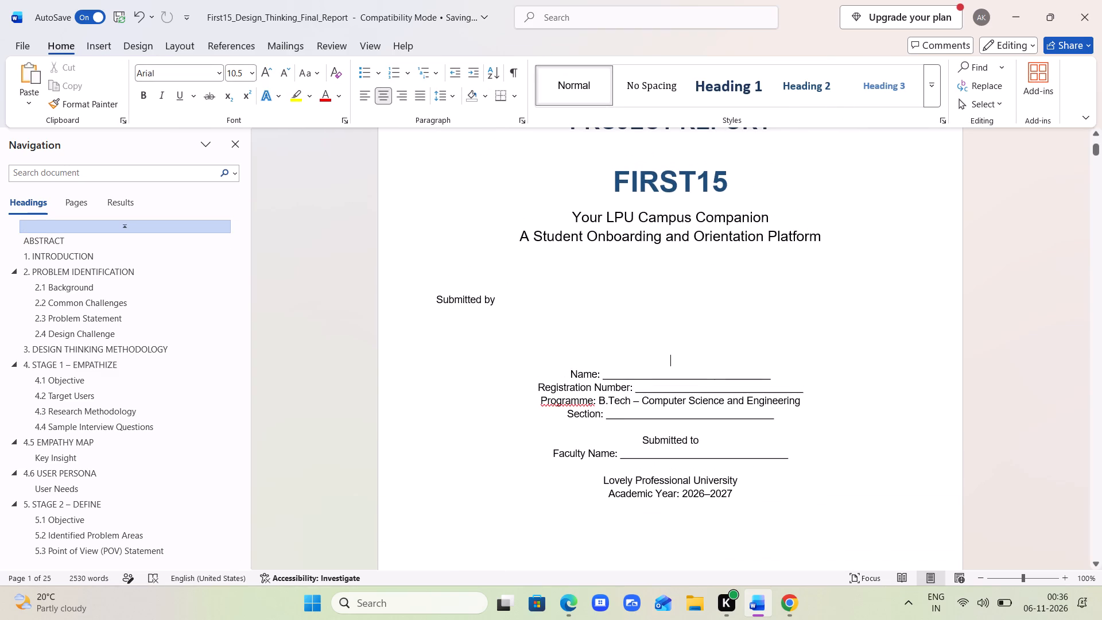
left_click(596, 358)
key("BackSpace")
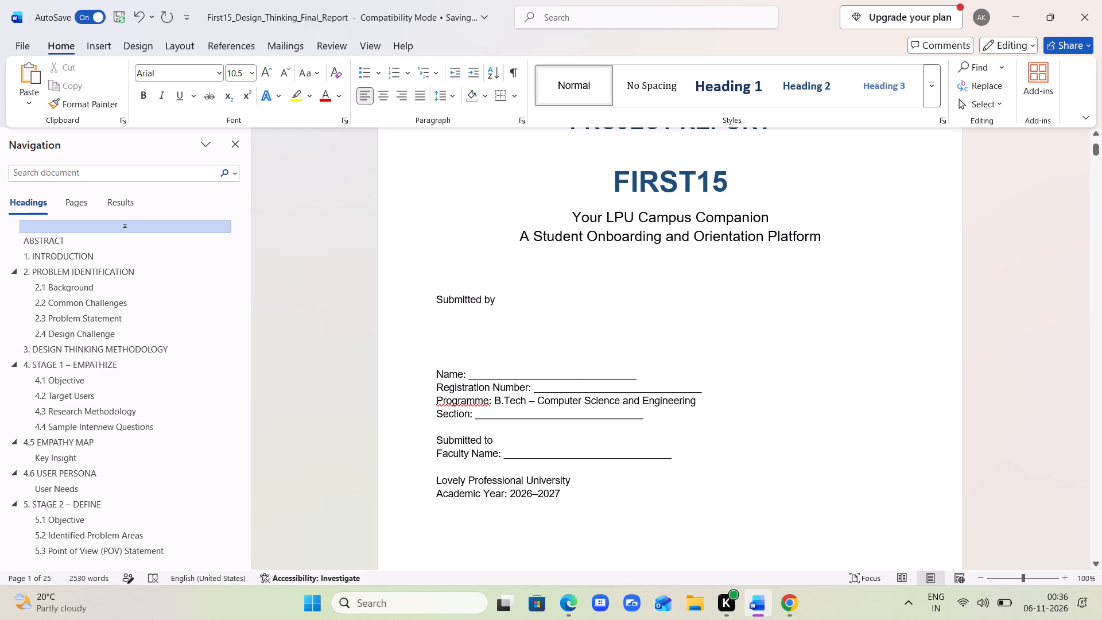
key("BackSpace")
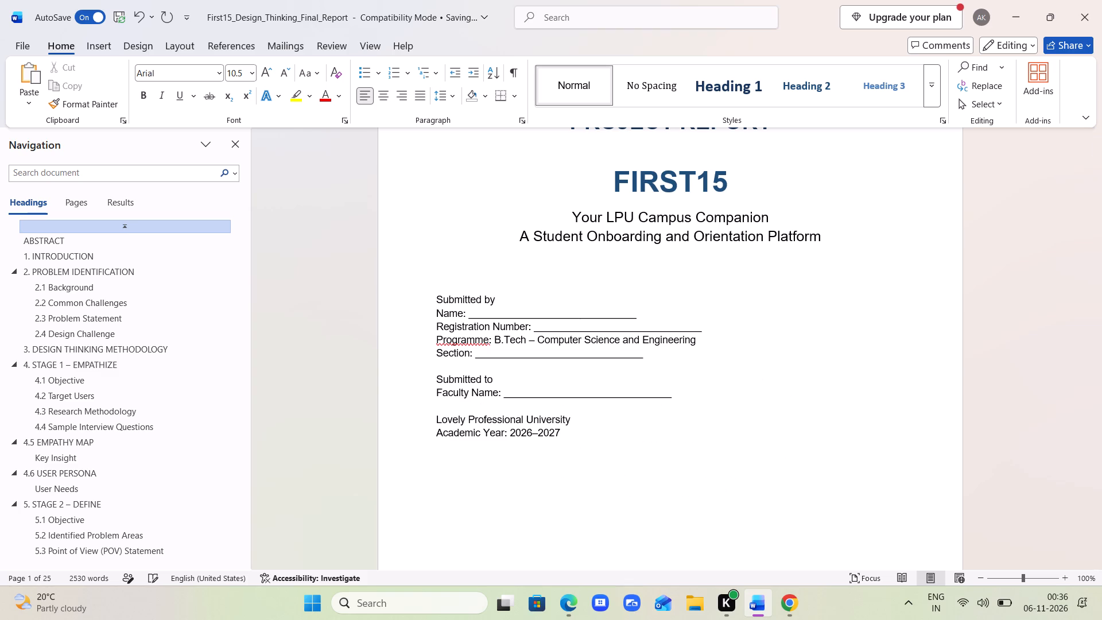
Centre the cover page details from "Submitted by" through the Academic Year line.
left_click(434, 306)
left_click_drag(434, 306, 600, 439)
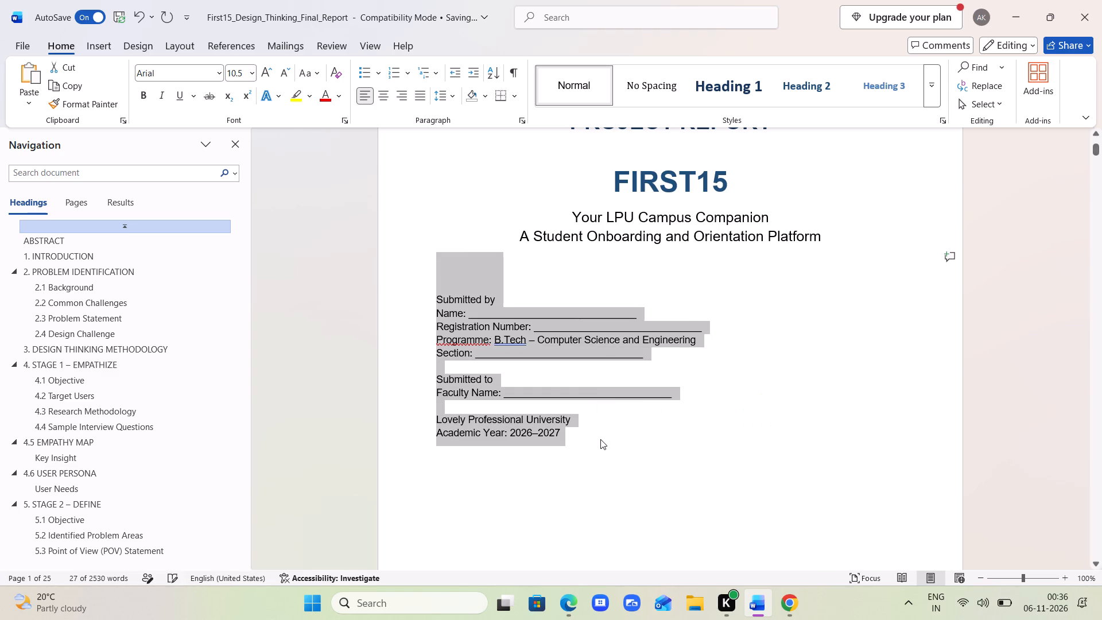
key("ctrl+e")
left_click(734, 287)
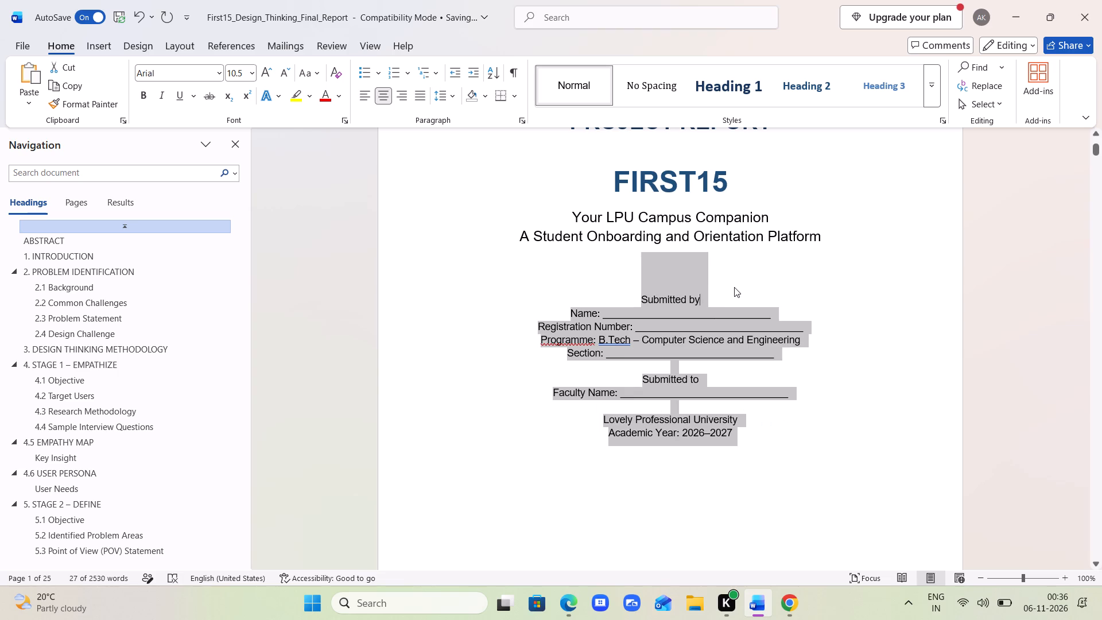
left_click(619, 312)
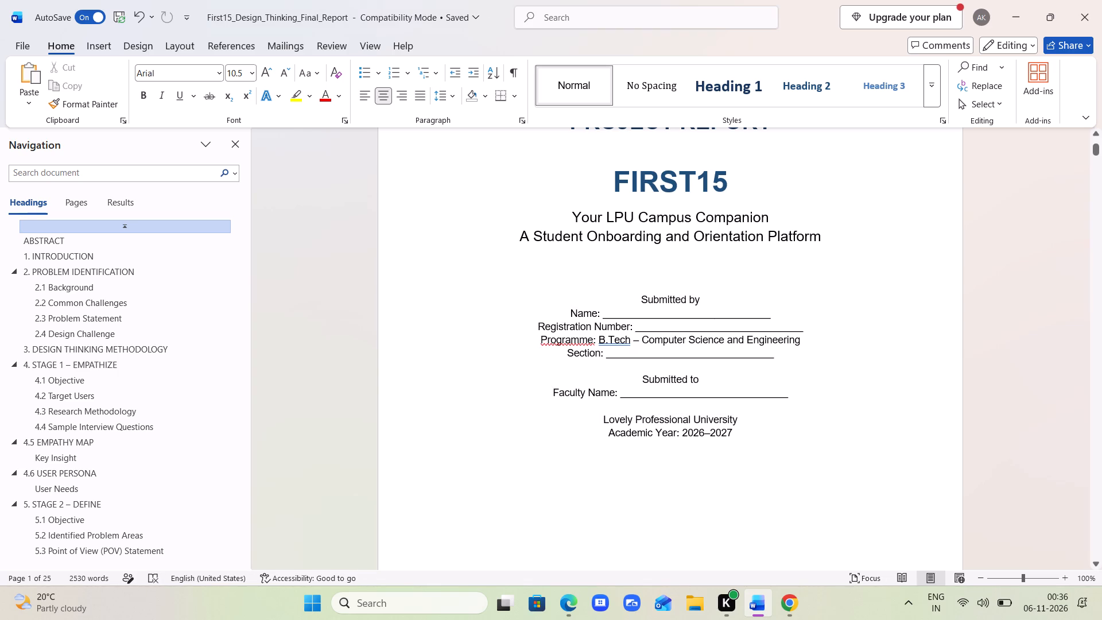
Delete the "Name" label beneath "Submitted by" and start a new line after "Submitted by".
left_click(573, 312)
left_click_drag(573, 312, 629, 329)
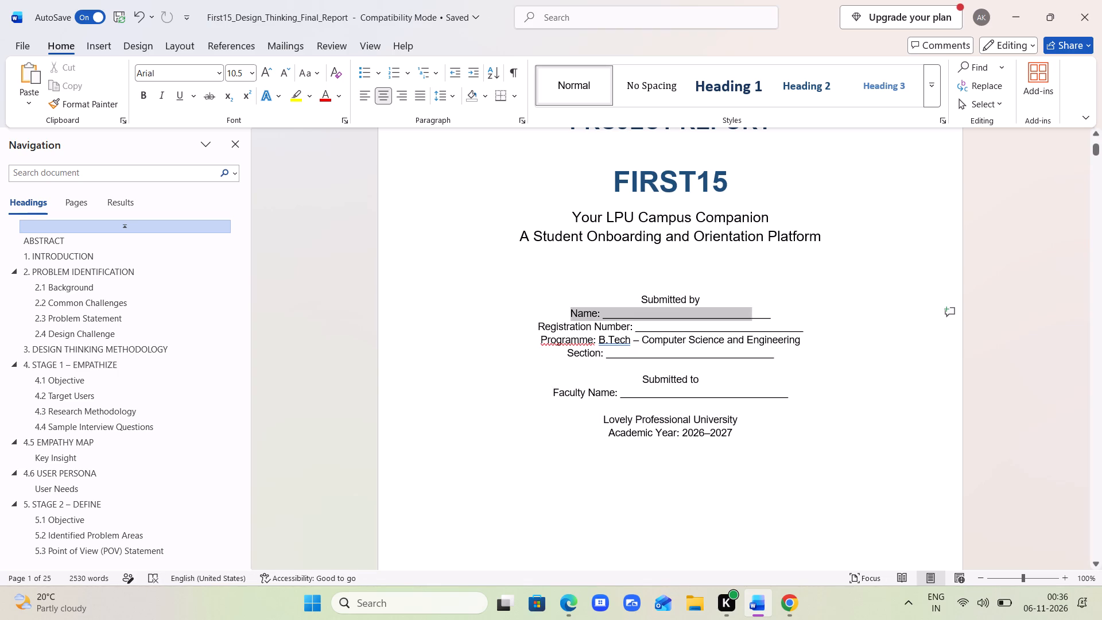
left_click_drag(629, 329, 771, 265)
key("BackSpace")
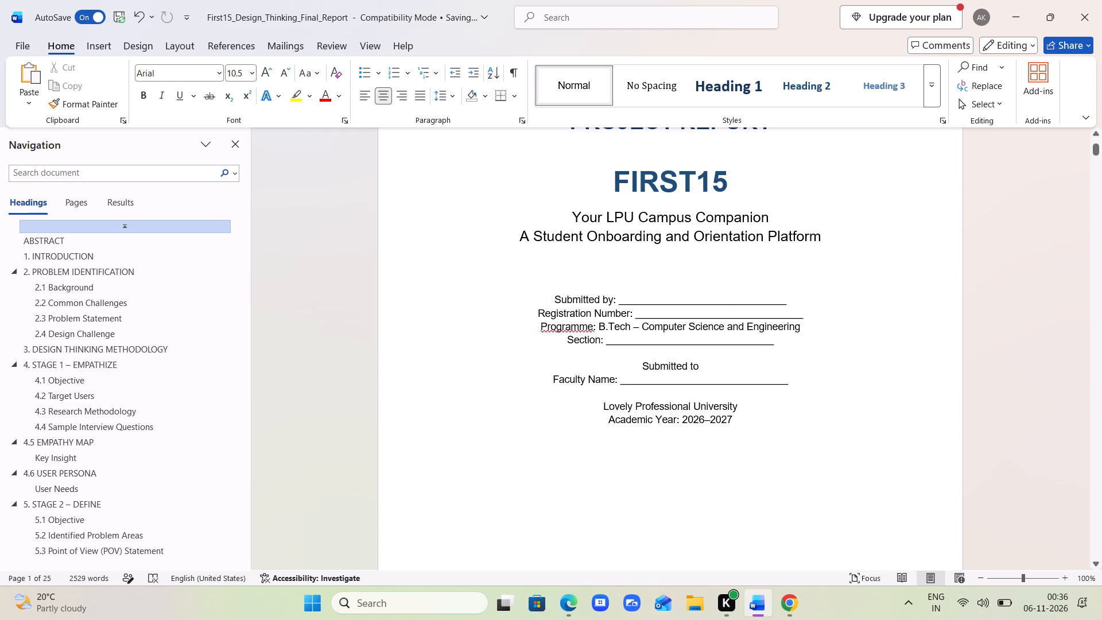
key("Return")
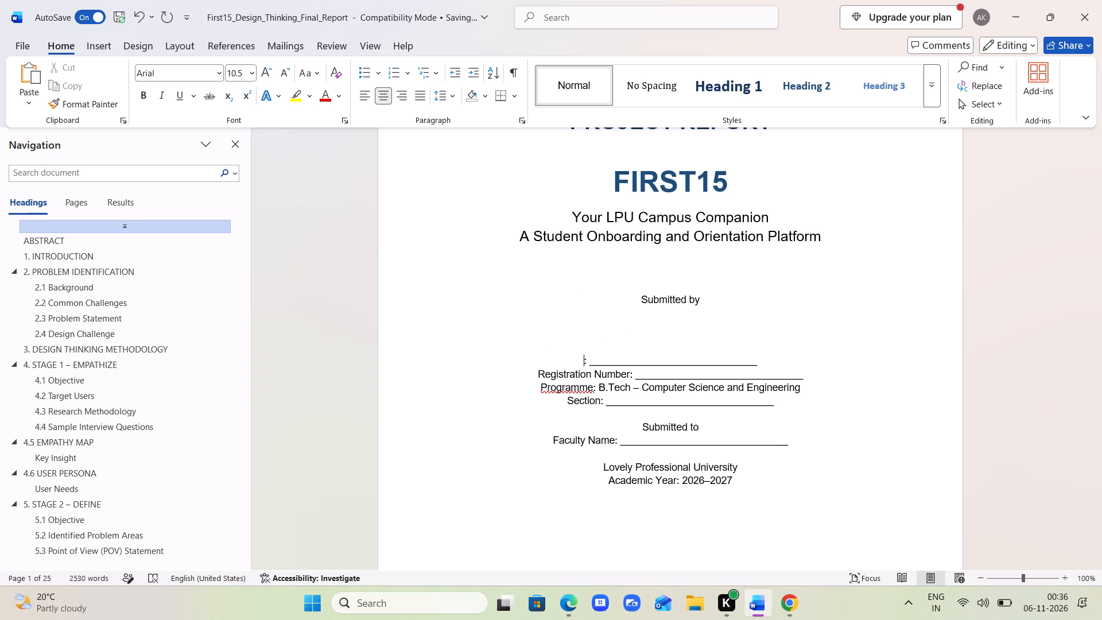
Delete the underscore fill-in line that belonged to the Name field, above Registration Number.
left_click(773, 364)
left_click(773, 364)
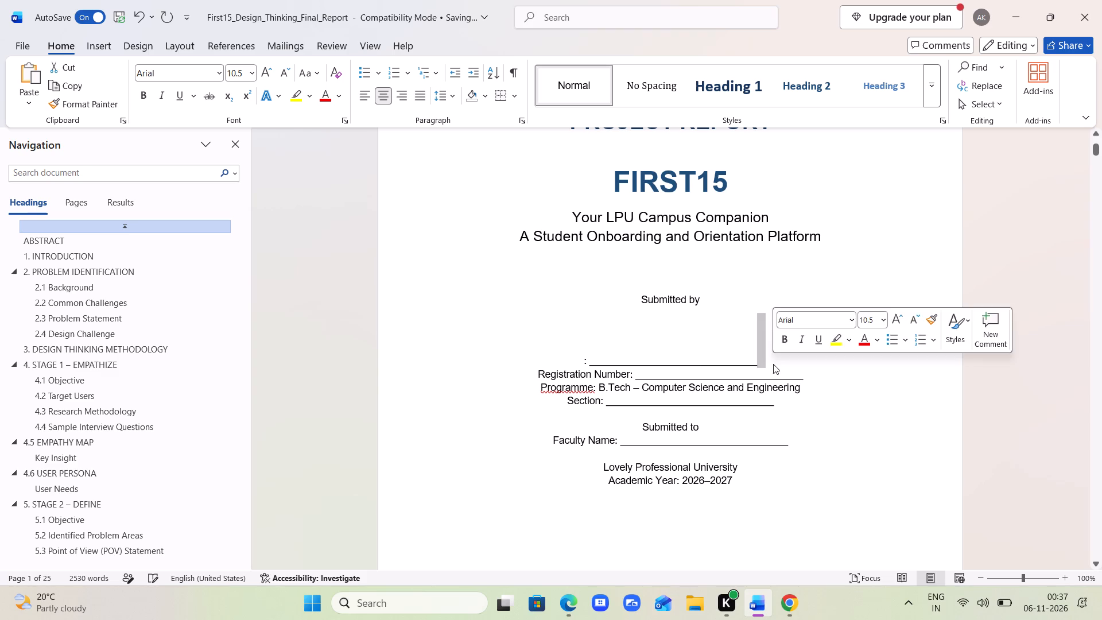
key("BackSpace")
key("BackSpace")
key("BackSpace")
key("BackSpace")
key("BackSpace")
key("BackSpace")
key("BackSpace")
key("BackSpace")
key("BackSpace")
key("BackSpace")
key("BackSpace")
key("BackSpace")
key("BackSpace")
key("BackSpace")
key("BackSpace")
key("BackSpace")
key("BackSpace")
key("BackSpace")
key("BackSpace")
key("BackSpace")
key("BackSpace")
key("BackSpace")
key("BackSpace")
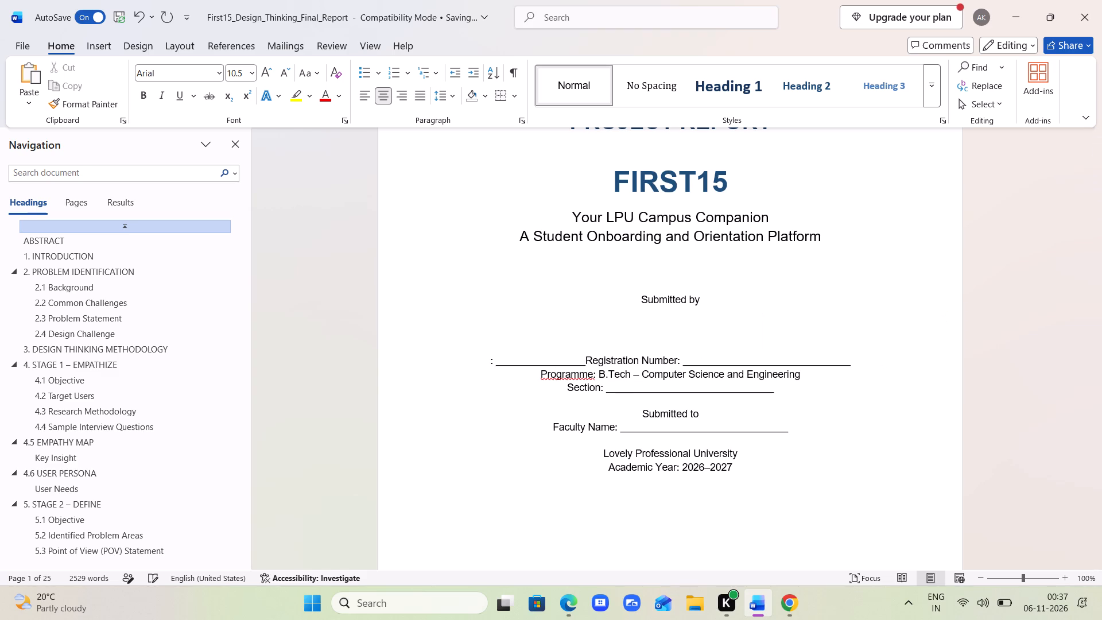
key("BackSpace")
key("BackSpace")
key("BackSpace")
key("BackSpace")
key("BackSpace")
key("BackSpace")
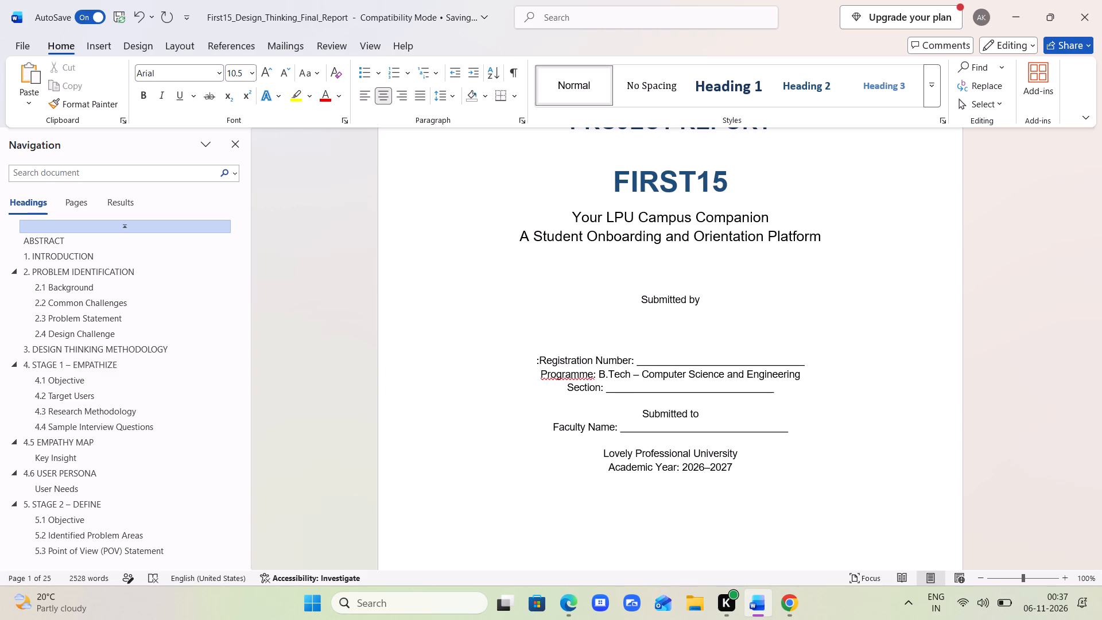
Delete the Registration Number field with its fill-in line and the leftover colon above Programme.
left_click(539, 359)
left_click_drag(539, 359, 747, 357)
key("BackSpace")
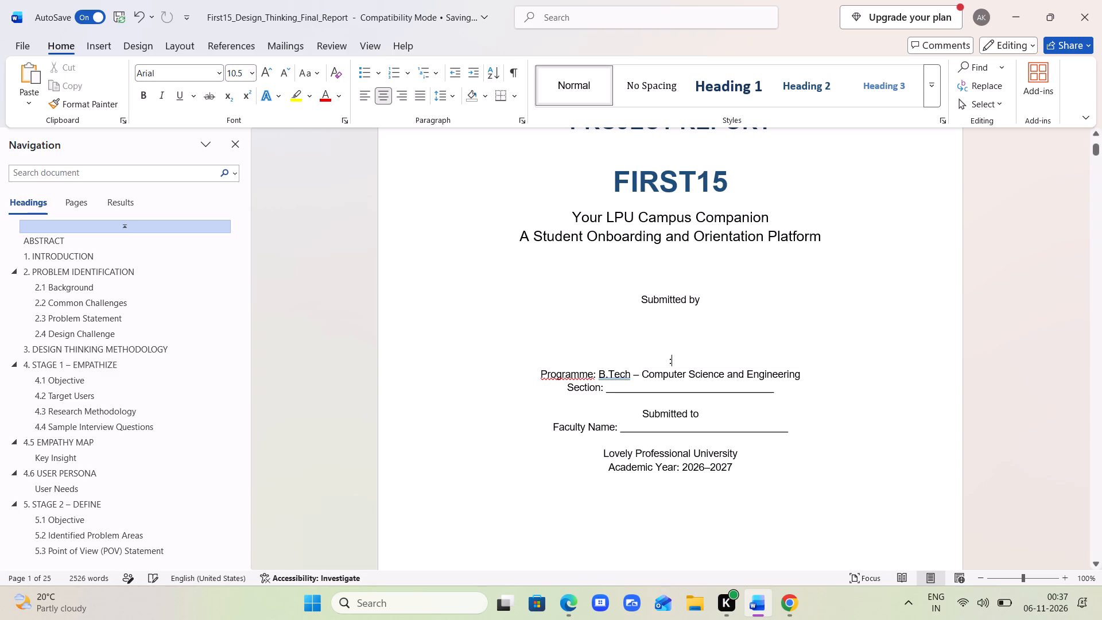
key("BackSpace")
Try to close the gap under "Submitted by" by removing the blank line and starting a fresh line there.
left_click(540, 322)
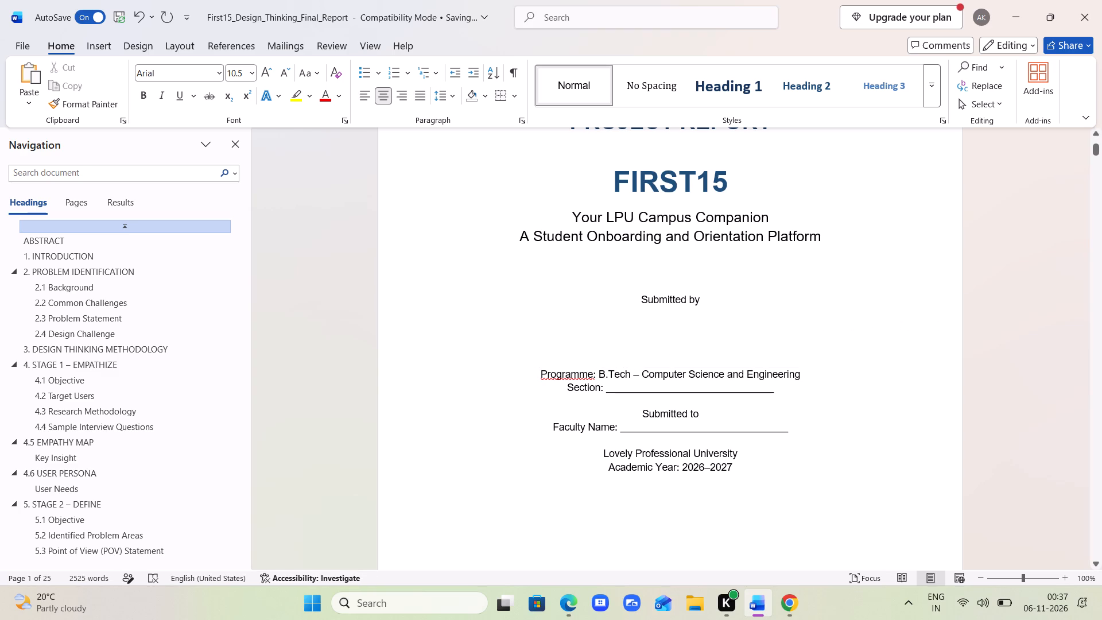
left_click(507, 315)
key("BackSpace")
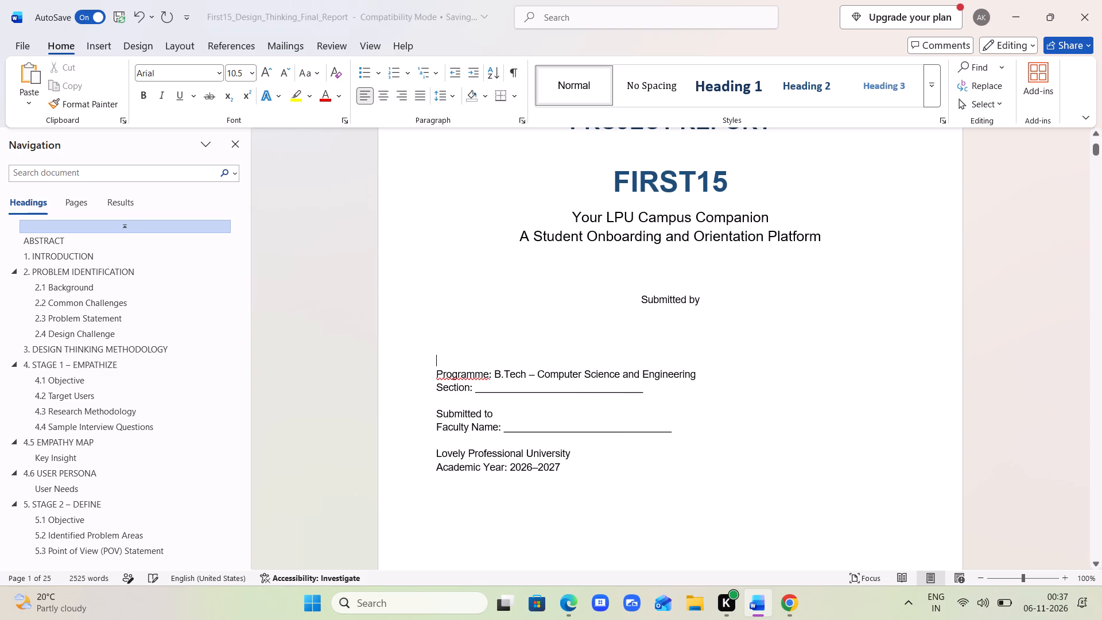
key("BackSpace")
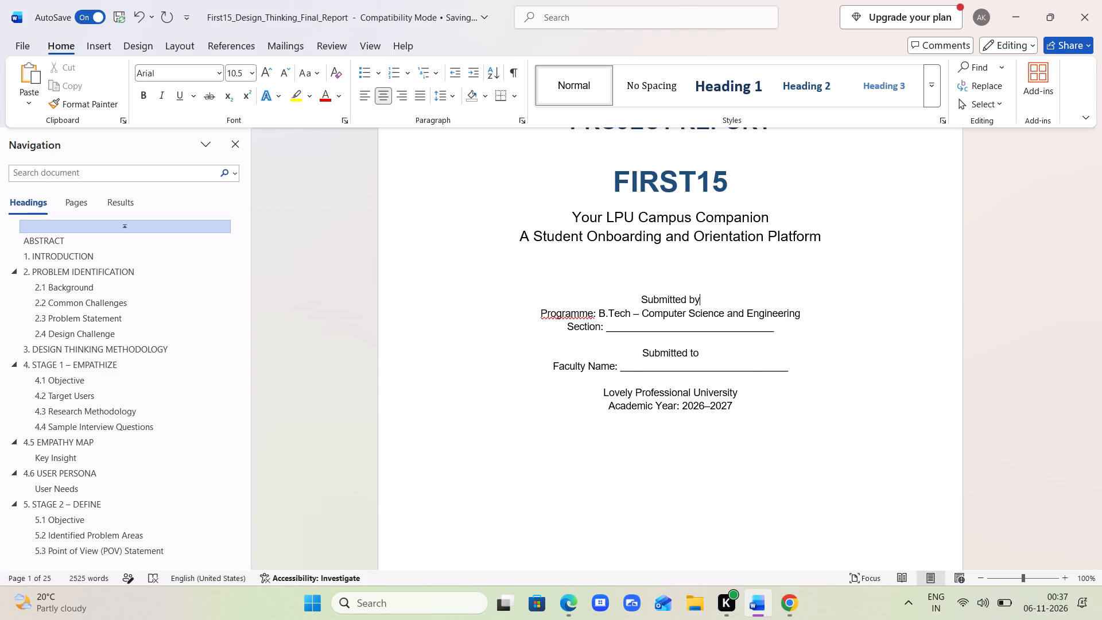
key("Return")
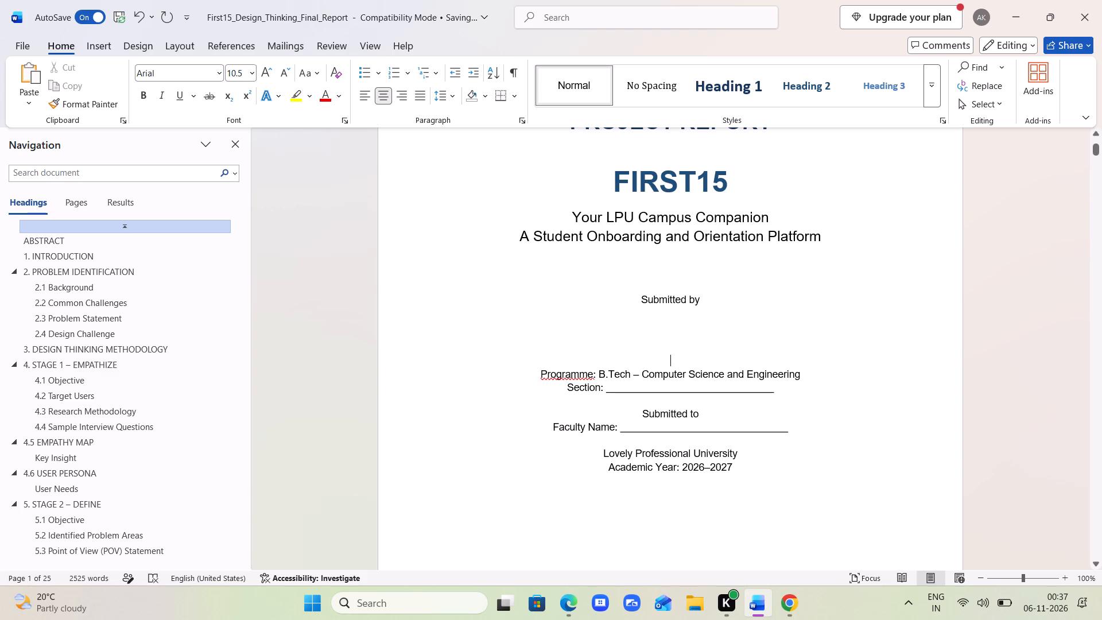
Add a centred heading line under "Submitted by" reading NAME, REG .NO and ROLL.NO spaced apart, with a new line below it.
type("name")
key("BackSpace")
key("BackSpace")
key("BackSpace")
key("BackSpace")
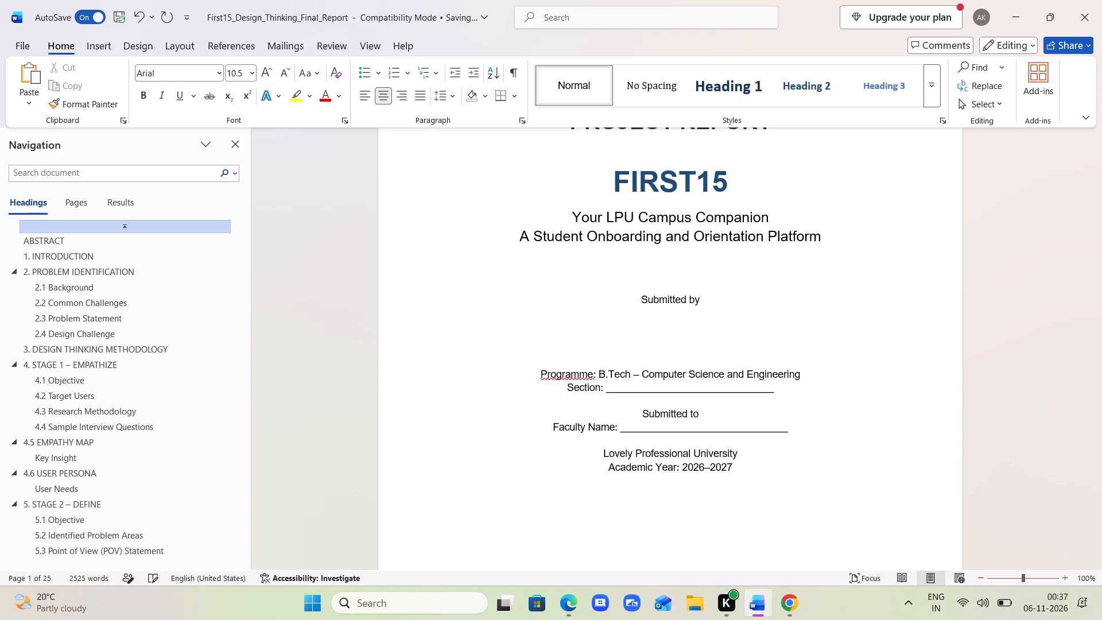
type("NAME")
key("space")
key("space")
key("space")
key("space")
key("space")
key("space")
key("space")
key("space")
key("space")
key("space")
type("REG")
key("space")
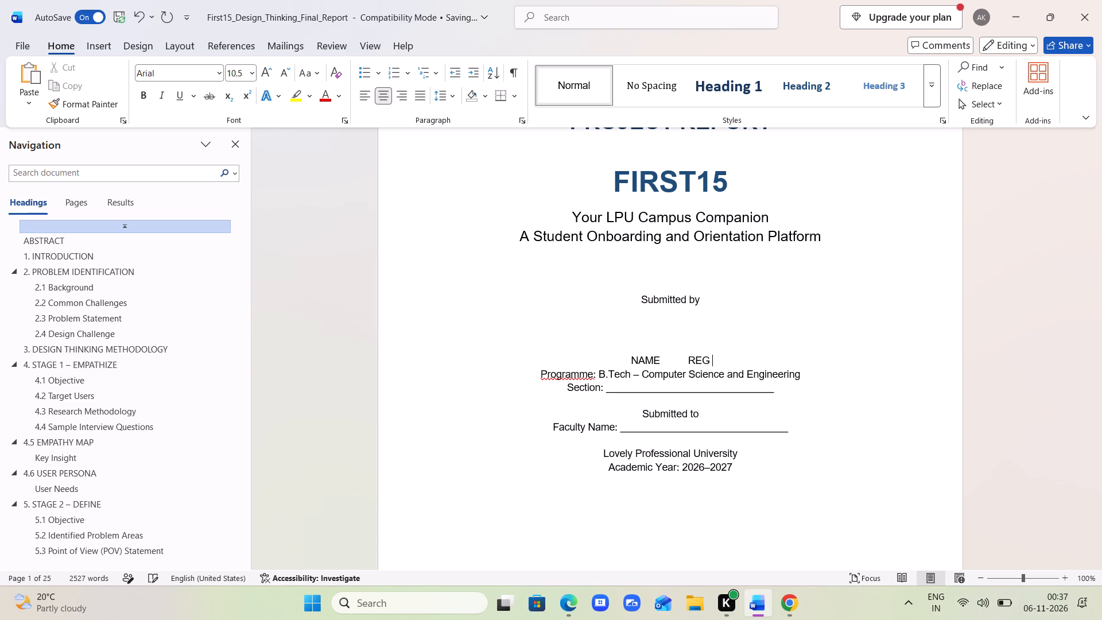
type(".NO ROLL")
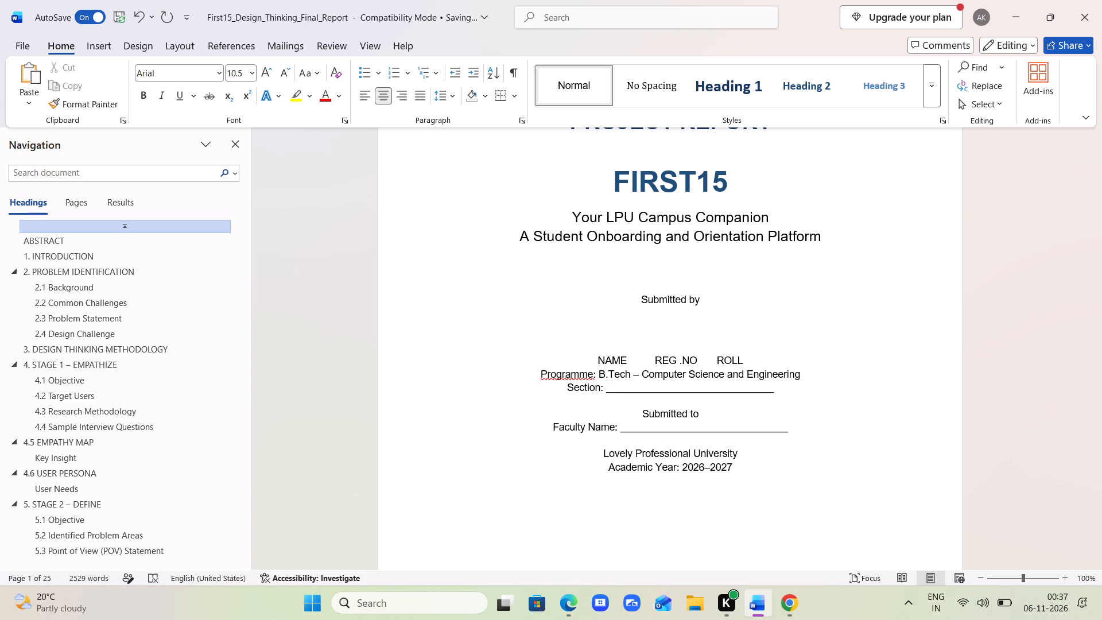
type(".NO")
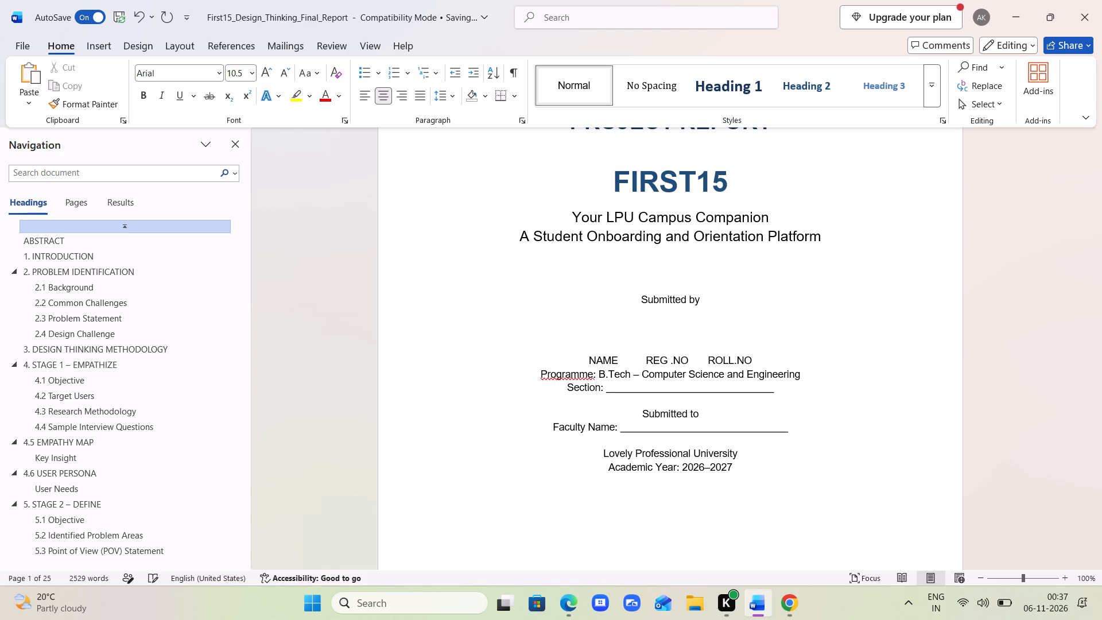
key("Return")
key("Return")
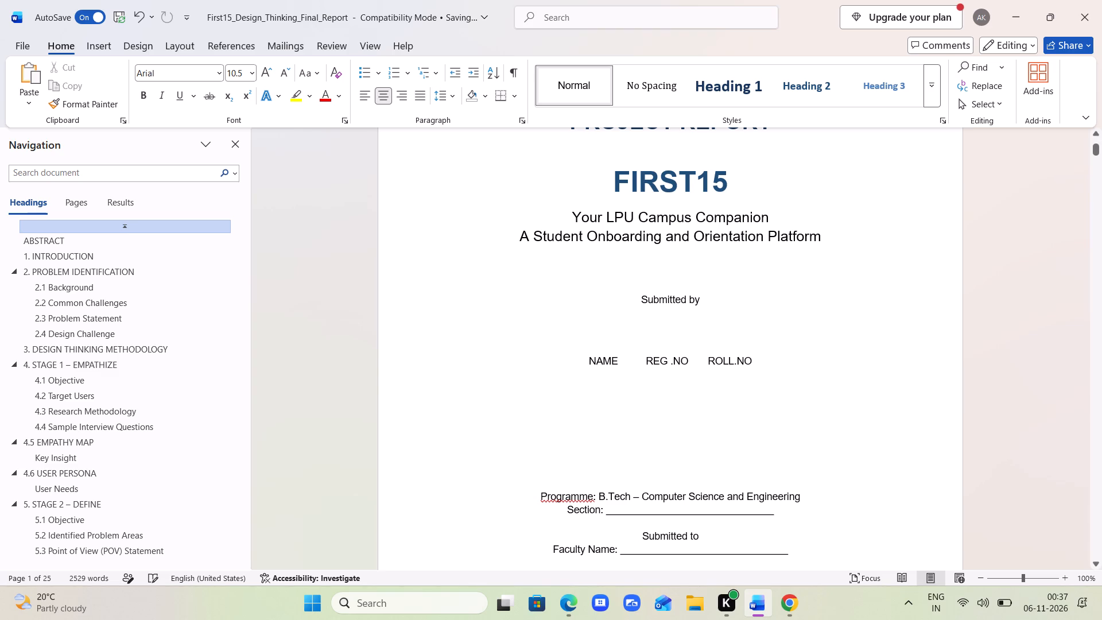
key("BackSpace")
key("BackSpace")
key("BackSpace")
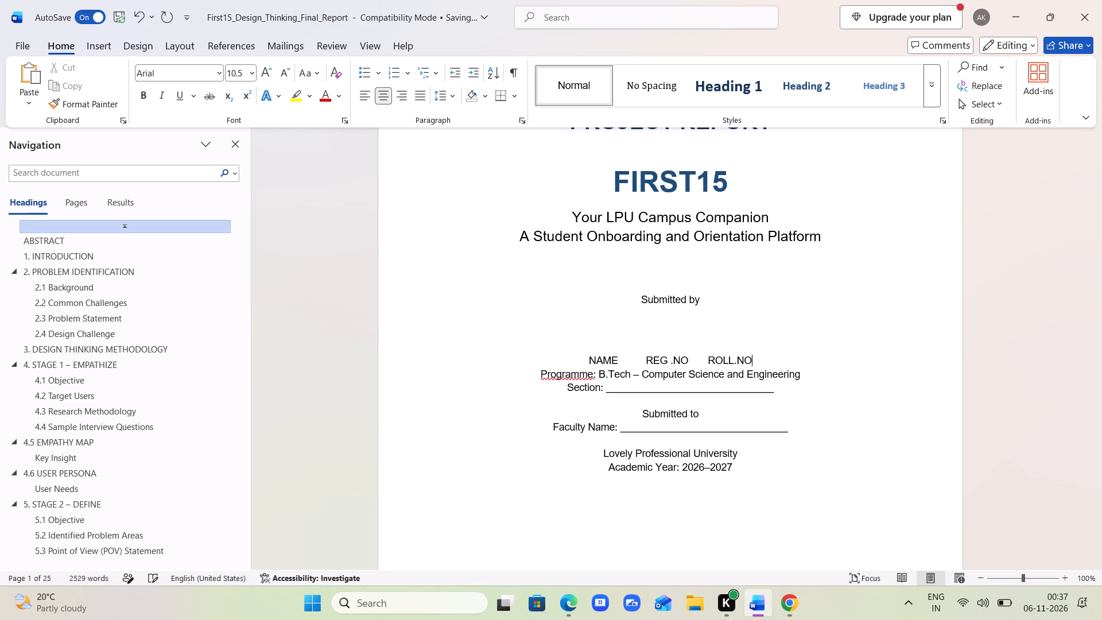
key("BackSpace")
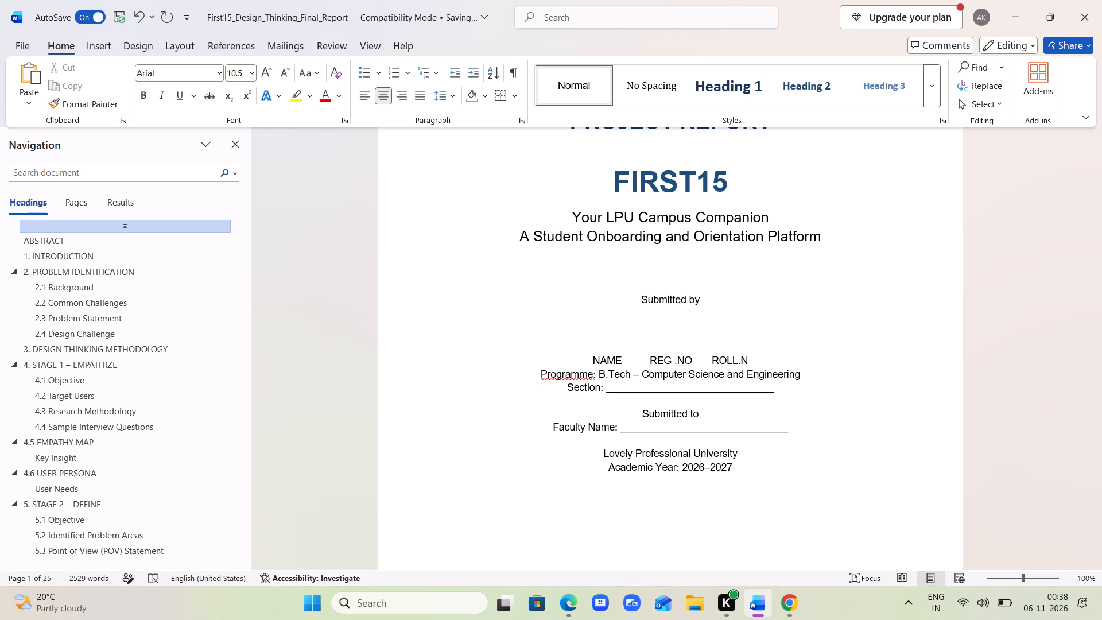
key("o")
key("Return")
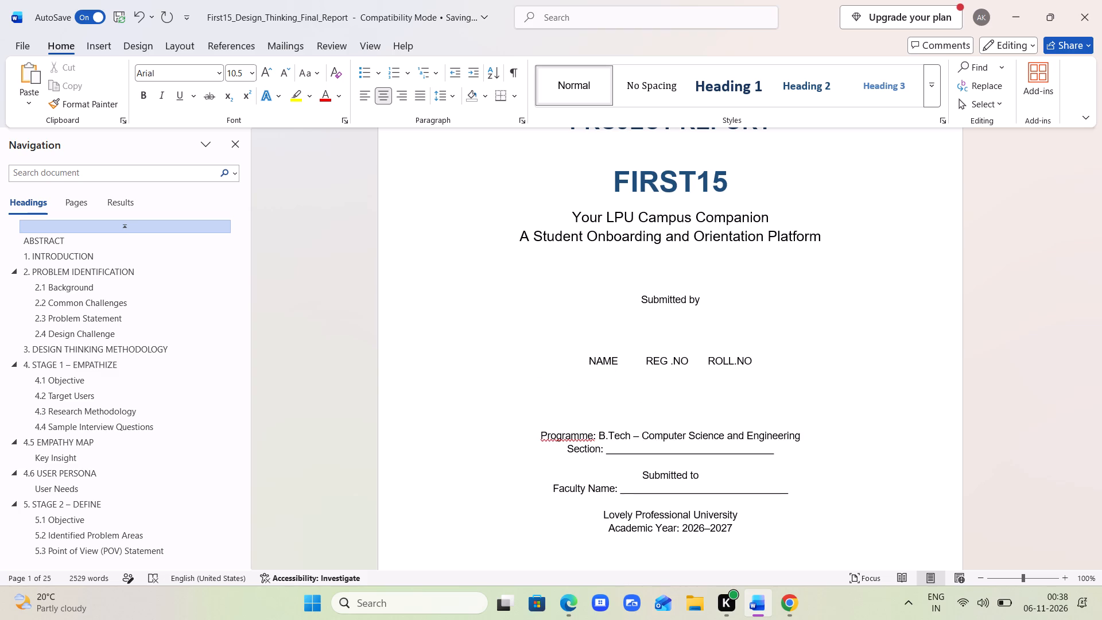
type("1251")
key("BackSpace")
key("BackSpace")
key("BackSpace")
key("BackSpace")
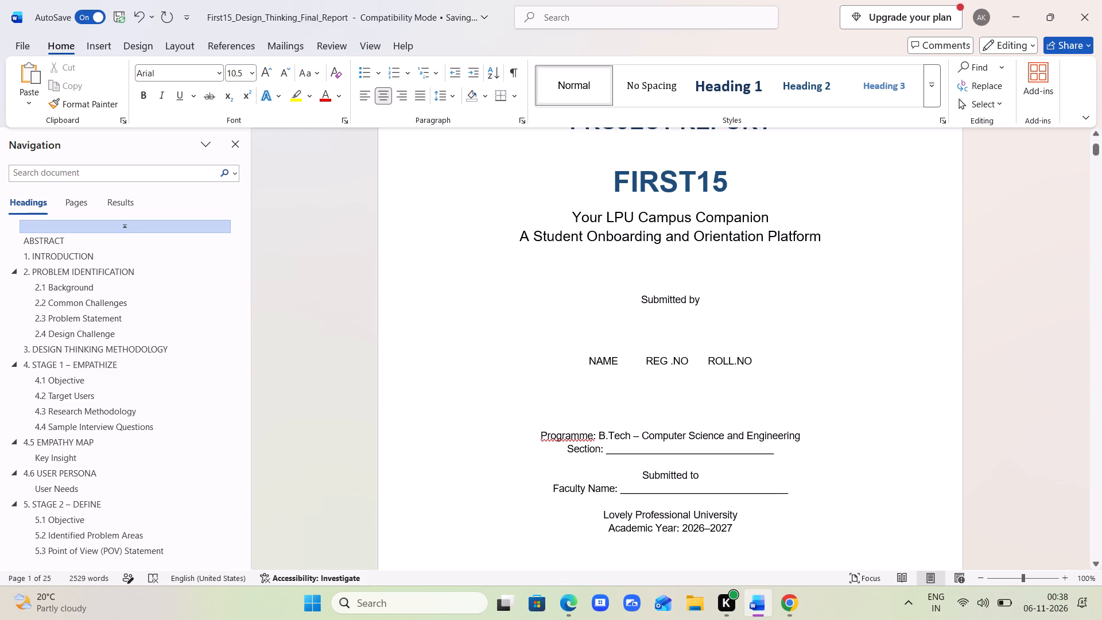
Enter the student's full name, with capitalised first and last names, on the line below the NAME heading, followed by three spaces.
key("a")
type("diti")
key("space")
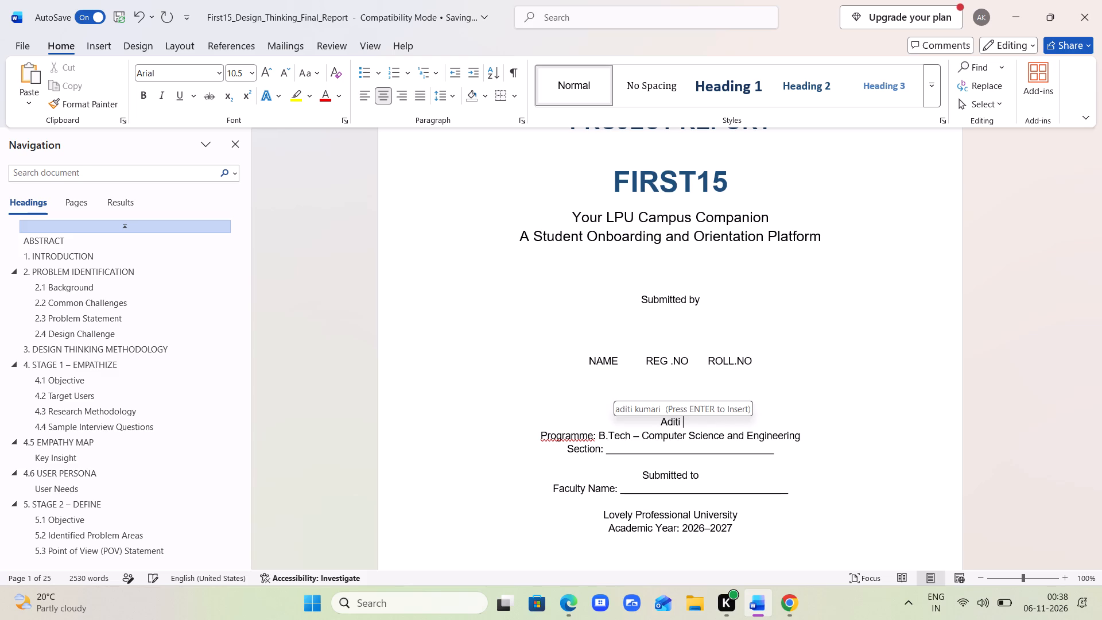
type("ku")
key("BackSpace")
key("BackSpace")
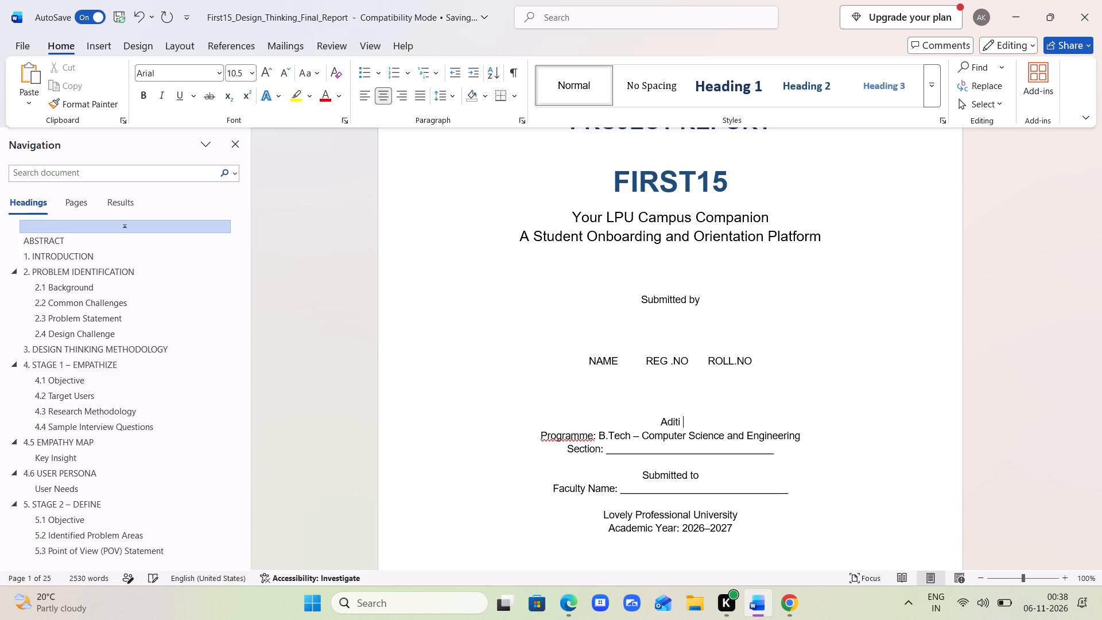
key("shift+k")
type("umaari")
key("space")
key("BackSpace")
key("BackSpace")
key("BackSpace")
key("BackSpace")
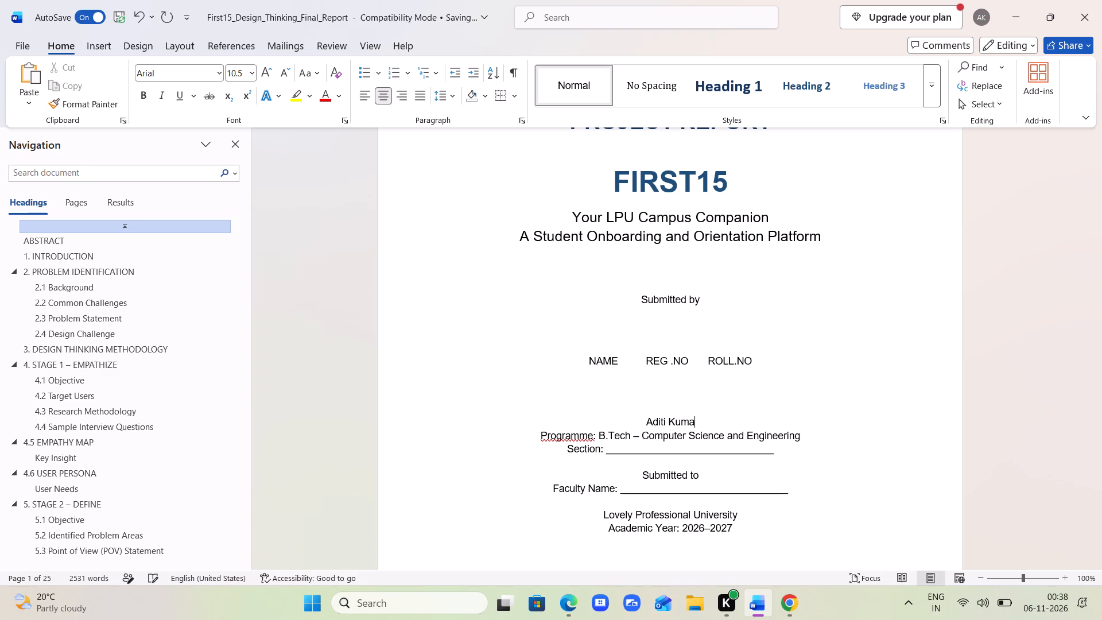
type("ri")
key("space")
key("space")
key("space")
Add the student's registration number and two-digit roll number after the name, and start another line below.
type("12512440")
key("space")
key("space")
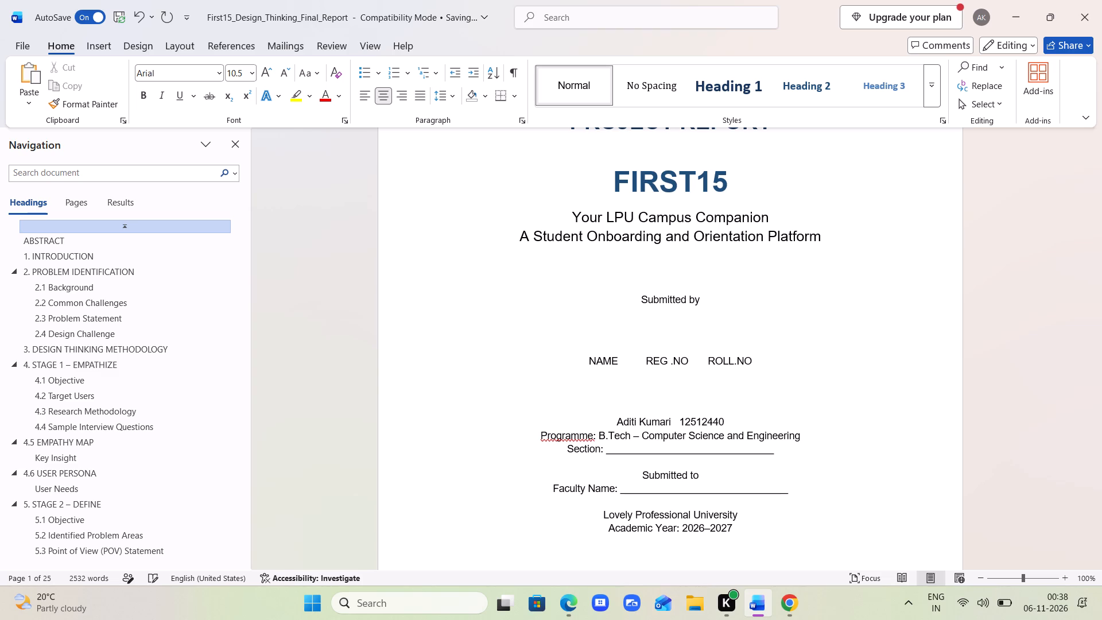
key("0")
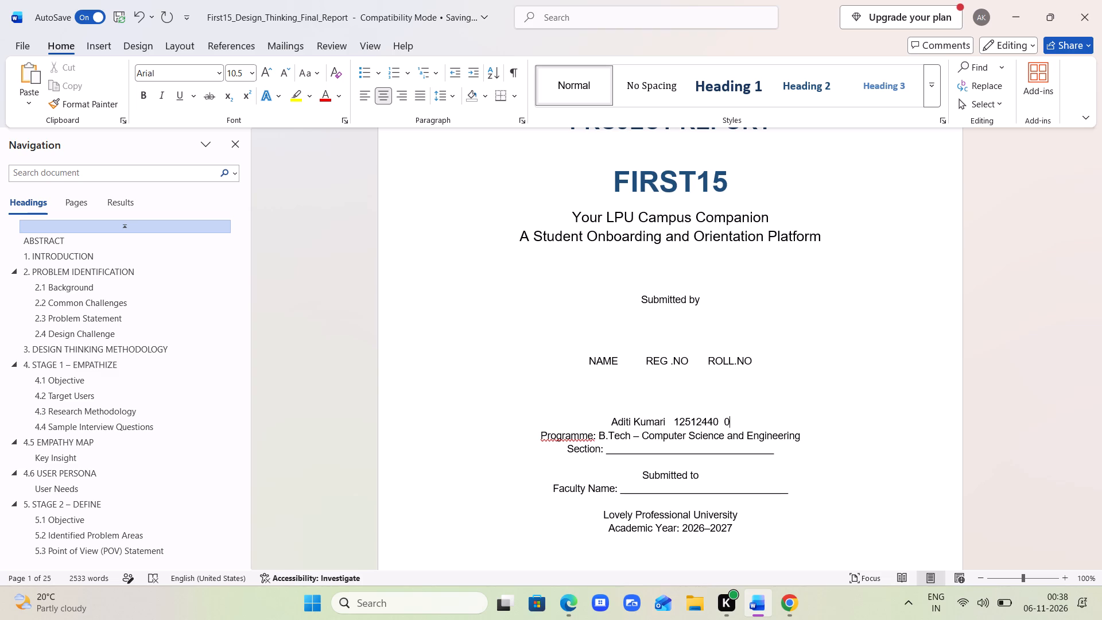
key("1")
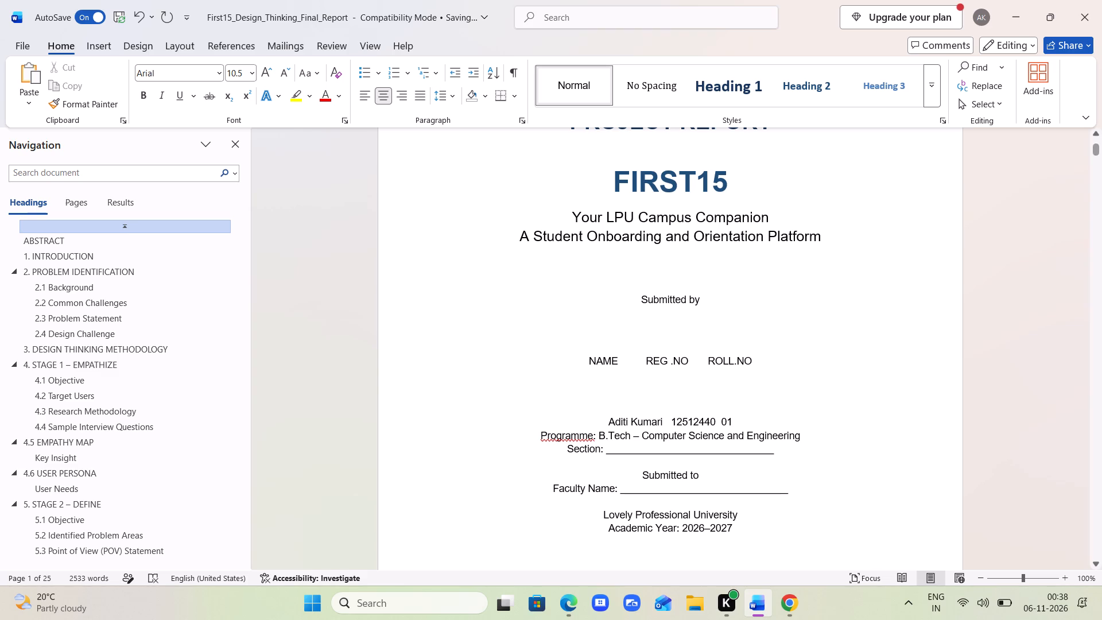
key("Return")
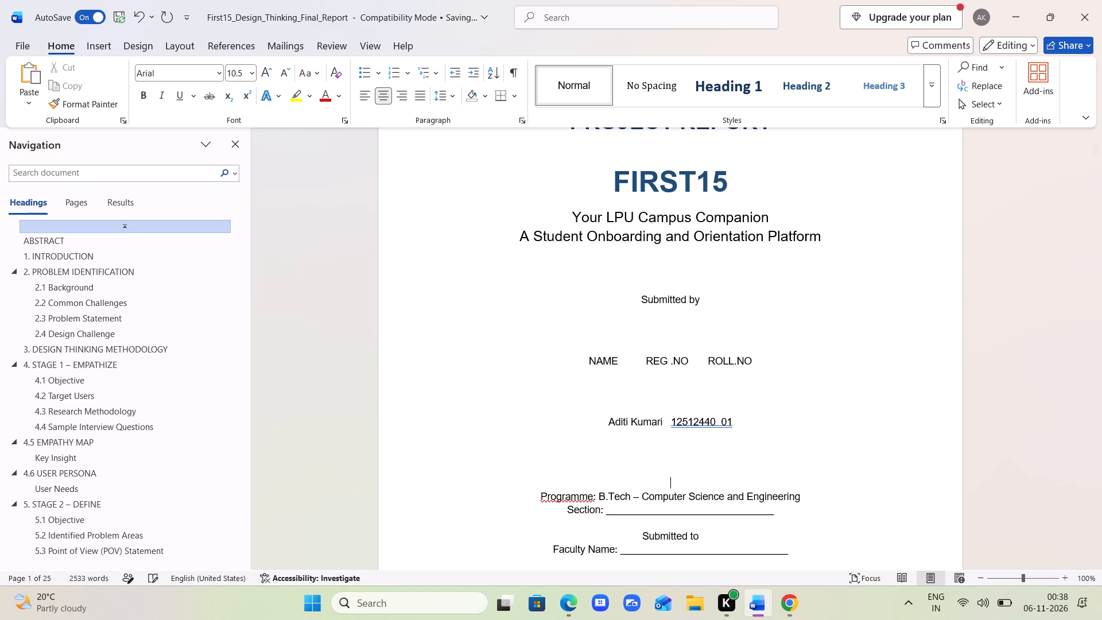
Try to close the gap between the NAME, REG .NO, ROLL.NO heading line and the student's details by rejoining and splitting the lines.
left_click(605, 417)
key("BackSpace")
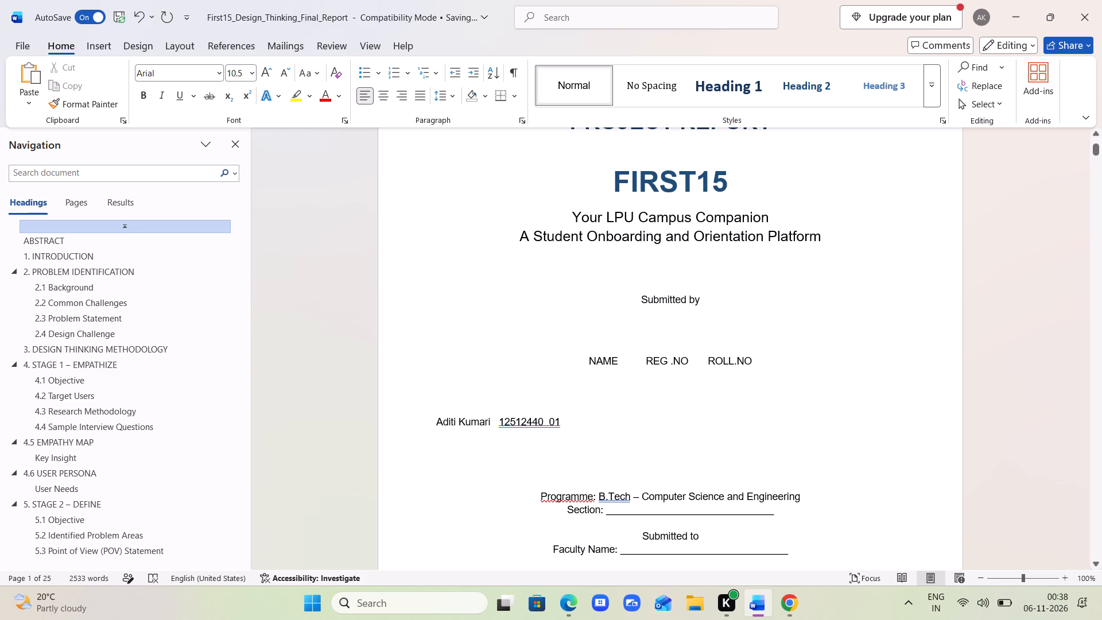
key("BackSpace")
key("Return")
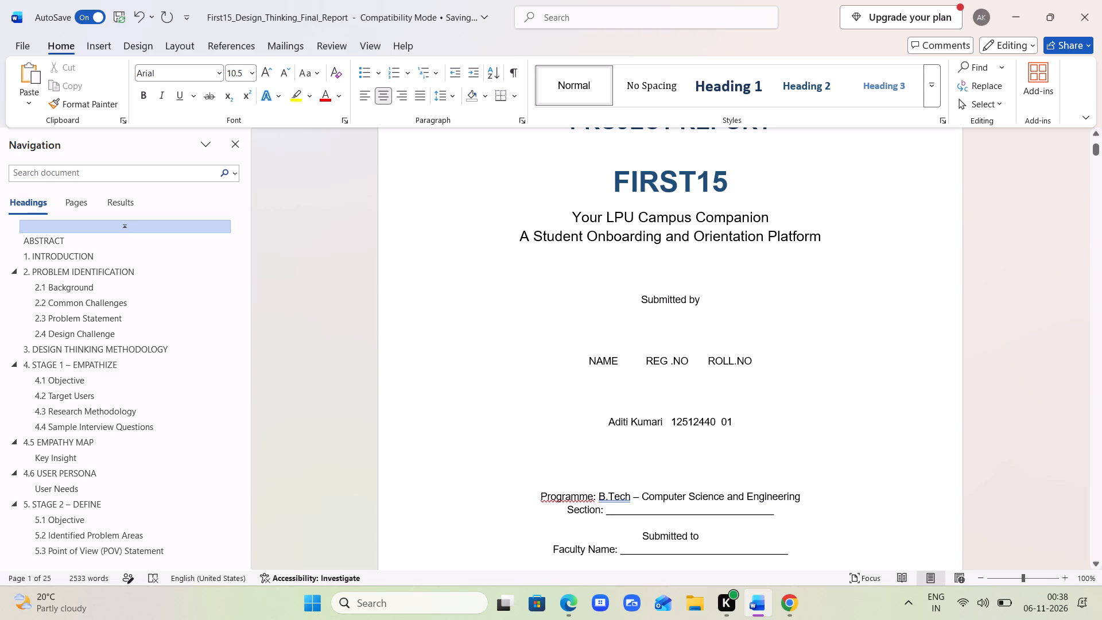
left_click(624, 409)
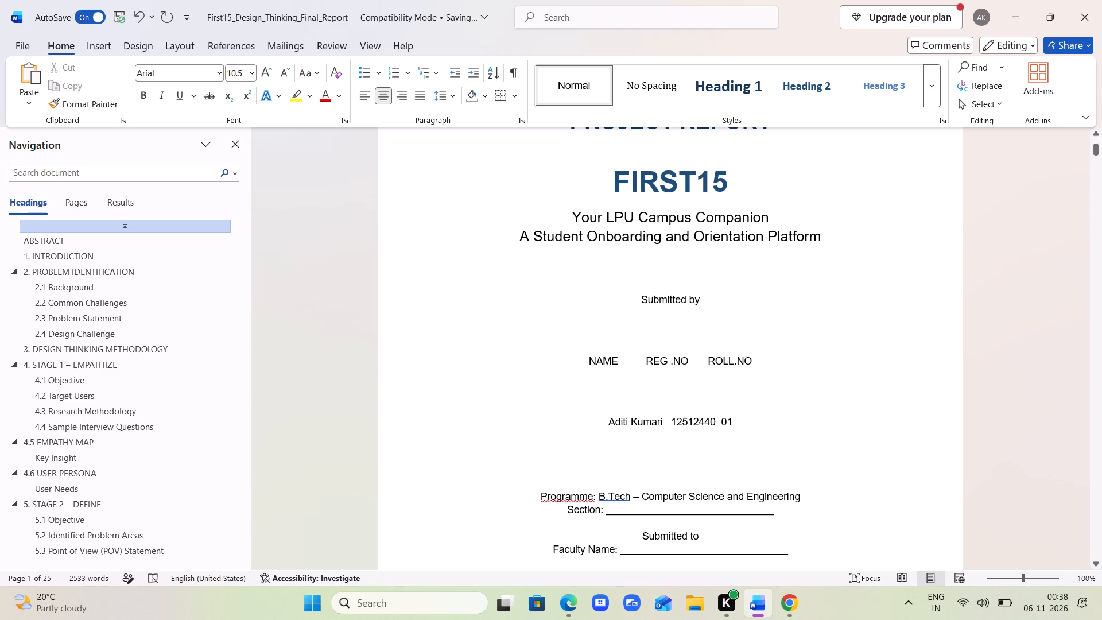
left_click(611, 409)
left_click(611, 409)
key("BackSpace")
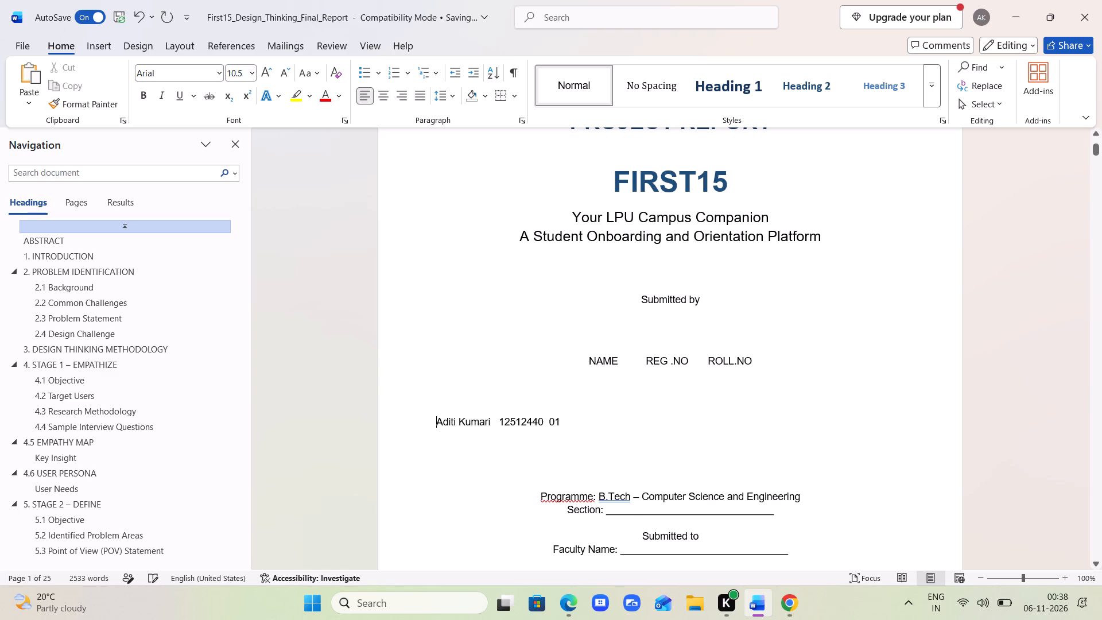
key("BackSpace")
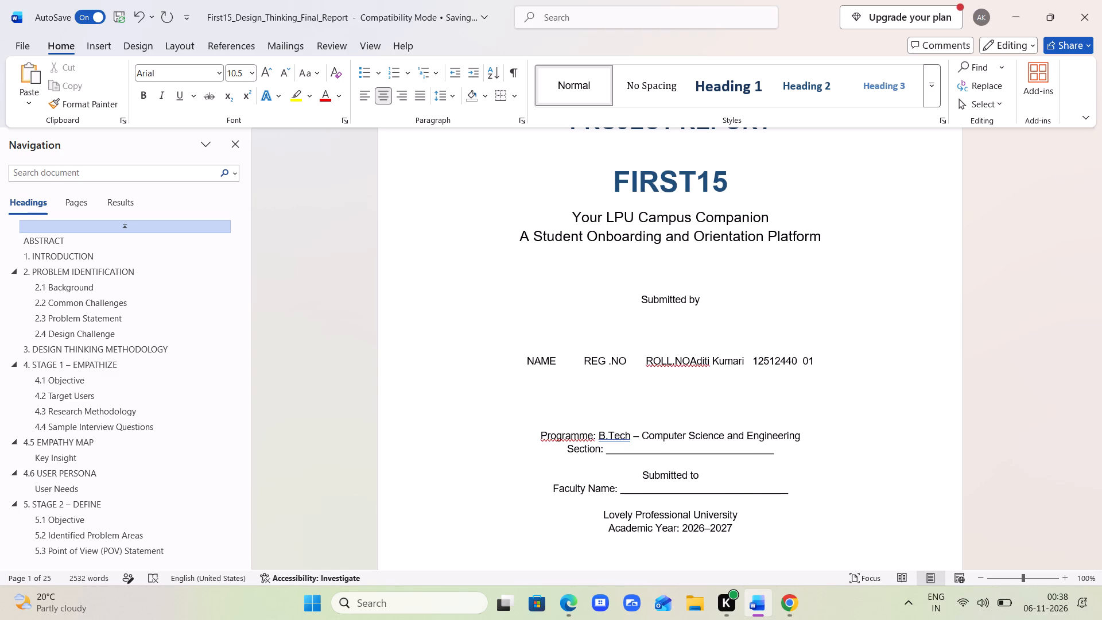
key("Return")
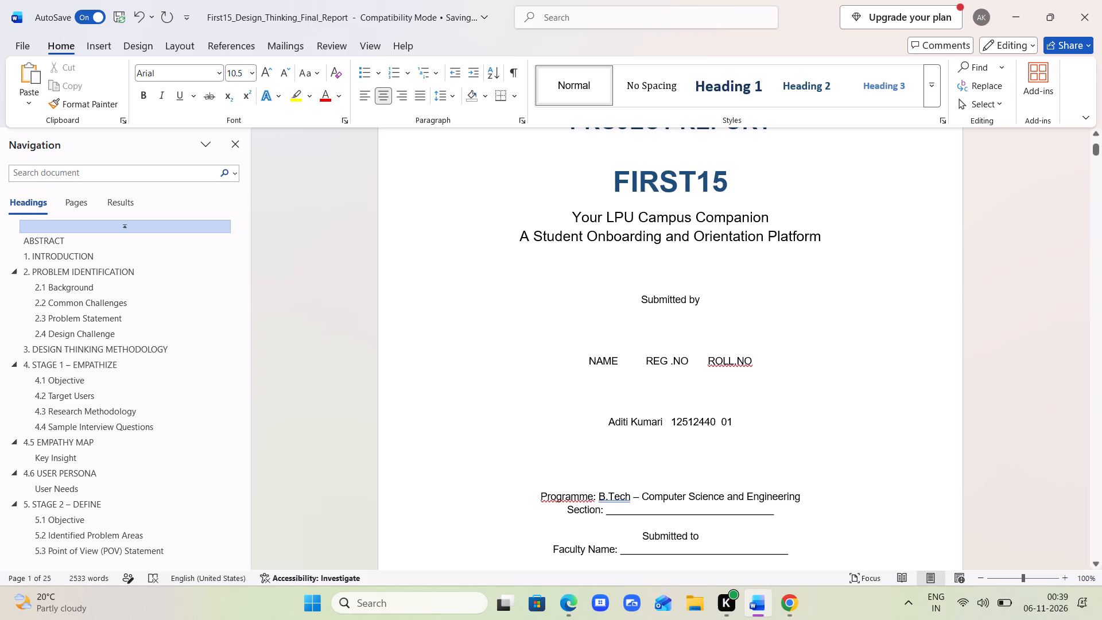
Delete REG .NO and ROLL.NO with extra spacing from the cover page's heading line, keeping only NAME.
triple_click(650, 365)
left_click_drag(650, 365, 758, 366)
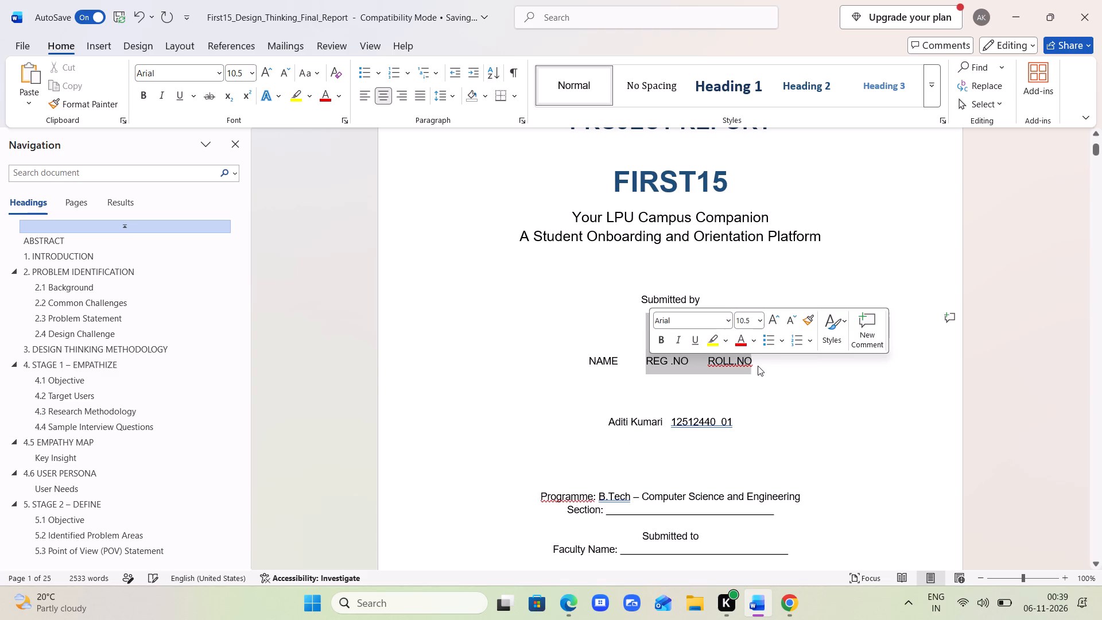
left_click_drag(758, 366, 762, 365)
key("BackSpace")
key("BackSpace")
key("BackSpace")
key("BackSpace")
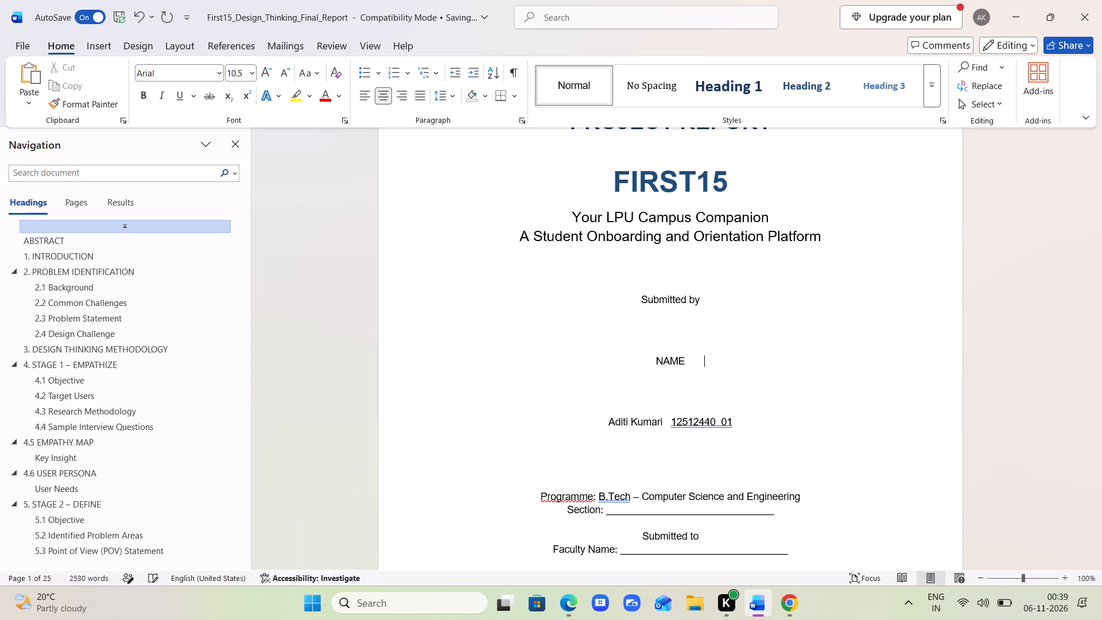
key("BackSpace")
key("BackSpace")
Add a colon after "Submitted by" on the cover page.
left_click(734, 295)
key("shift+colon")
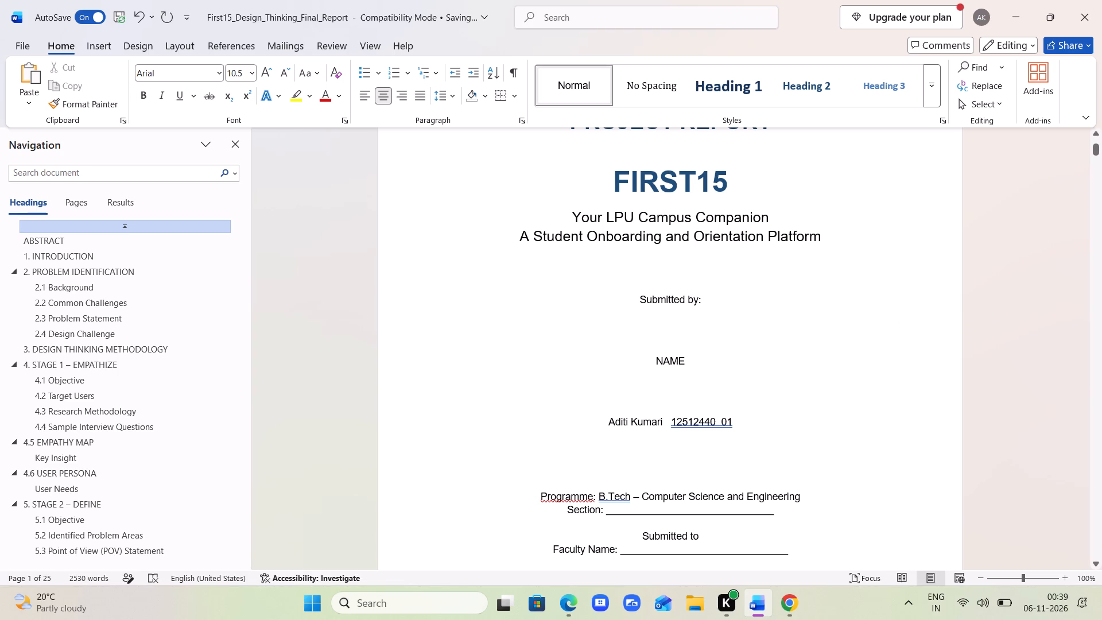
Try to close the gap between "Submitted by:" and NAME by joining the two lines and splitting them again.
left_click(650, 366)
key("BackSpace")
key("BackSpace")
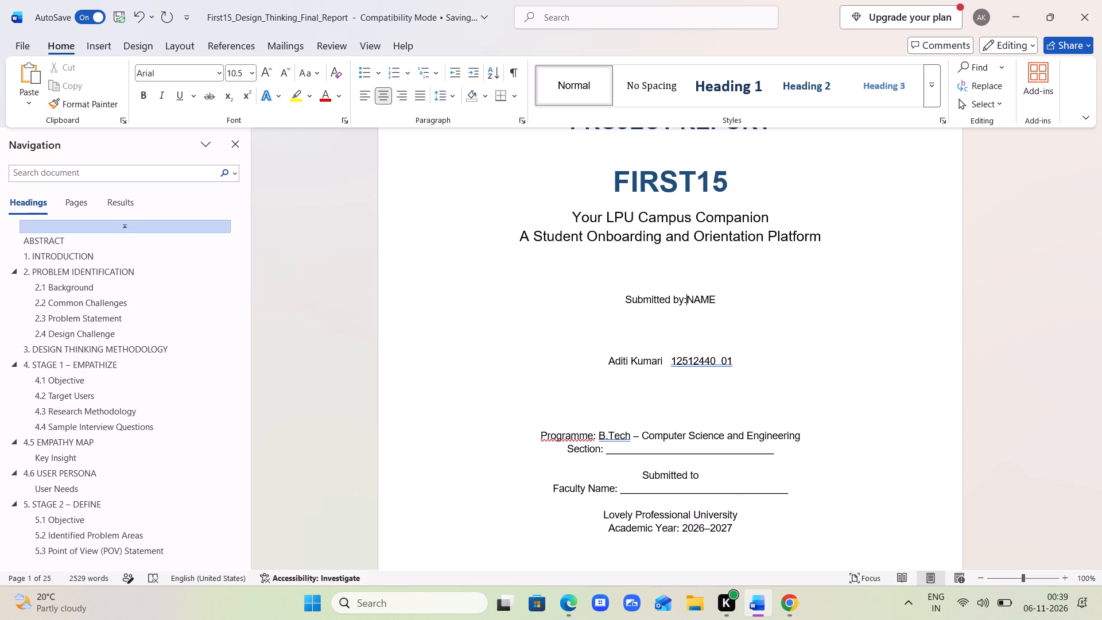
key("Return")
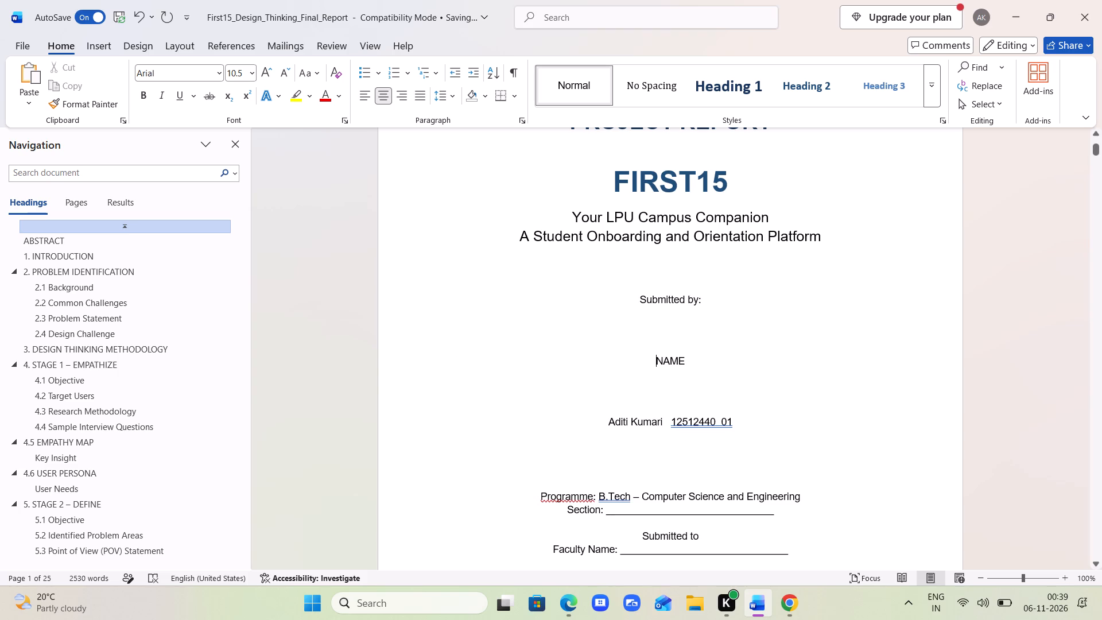
Join the student's details onto the NAME line and insert a colon directly before the student's name.
left_click(605, 420)
key("BackSpace")
key("BackSpace")
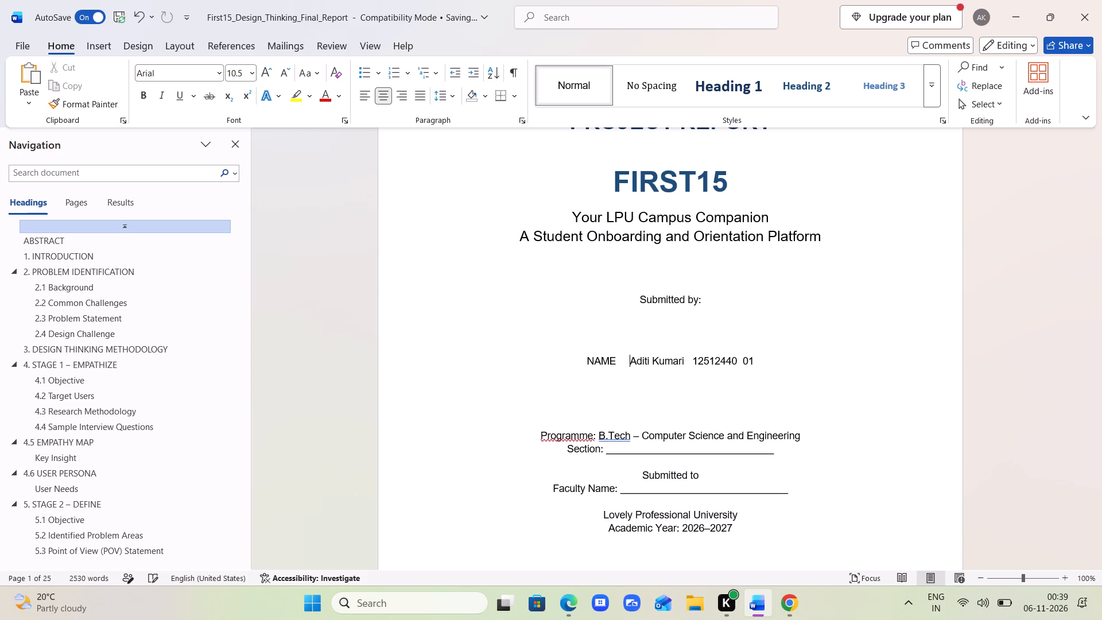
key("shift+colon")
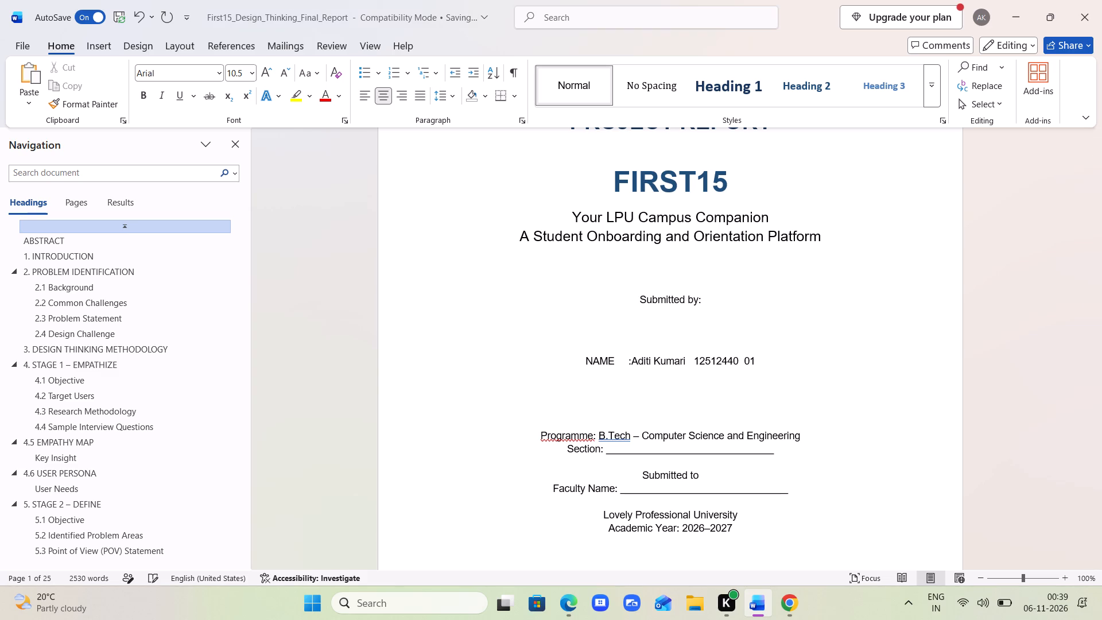
Remove the two-digit roll number from the end of the NAME line and start a new line below it.
left_click(767, 361)
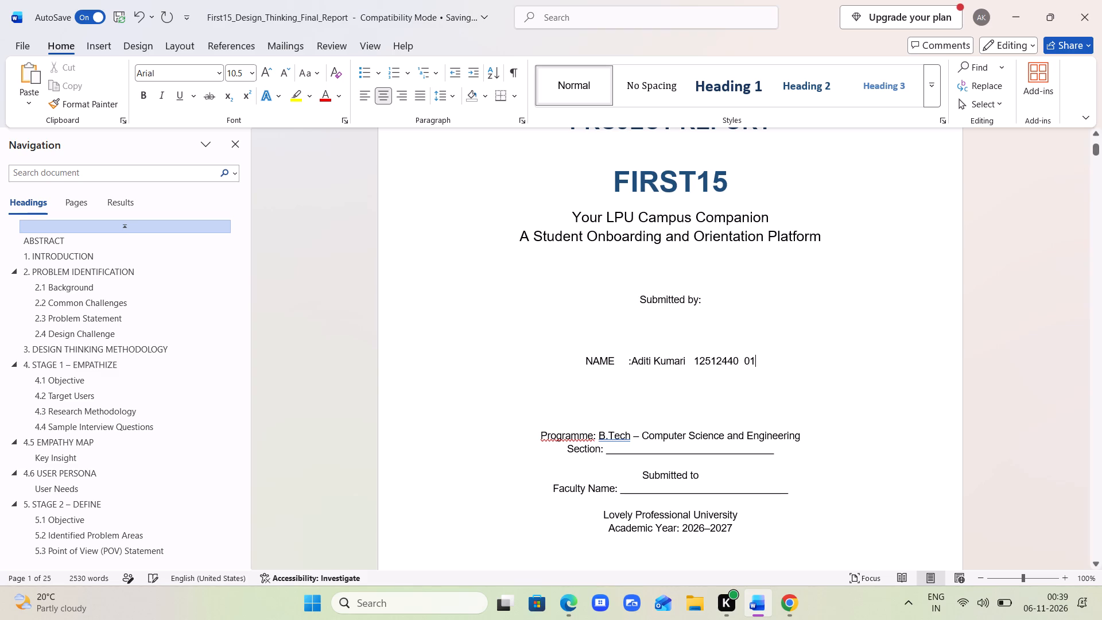
key("BackSpace")
key("BackSpace")
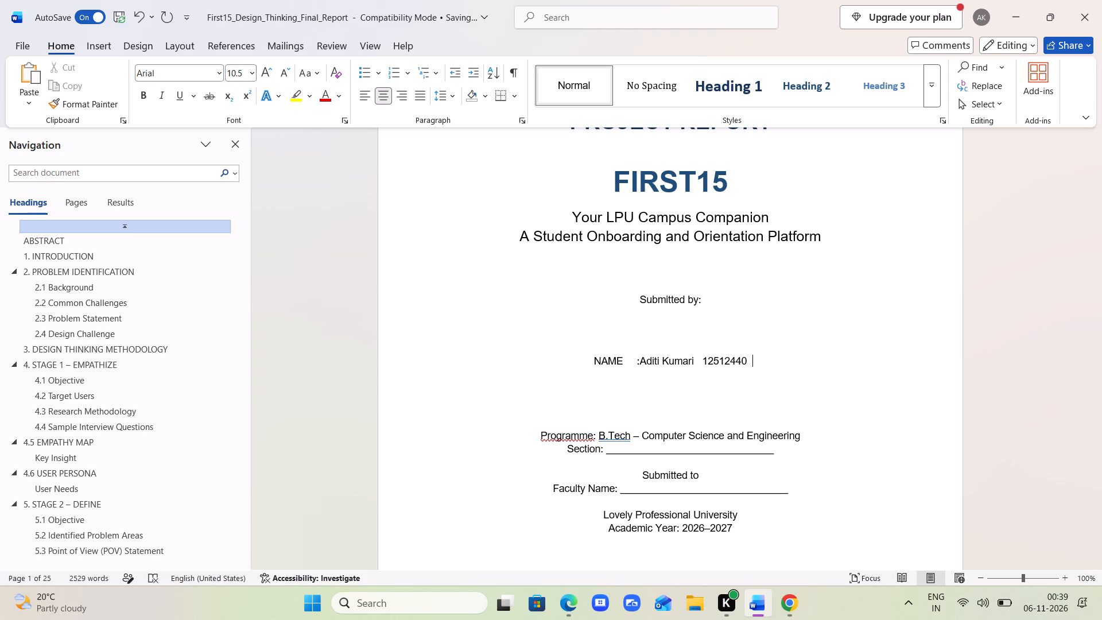
key("Return")
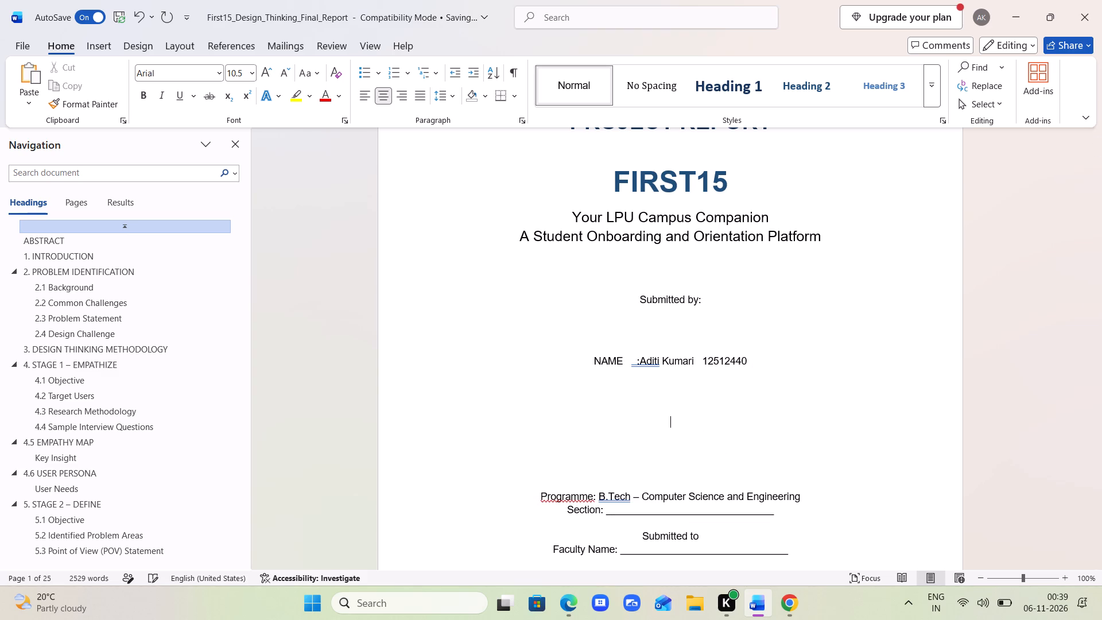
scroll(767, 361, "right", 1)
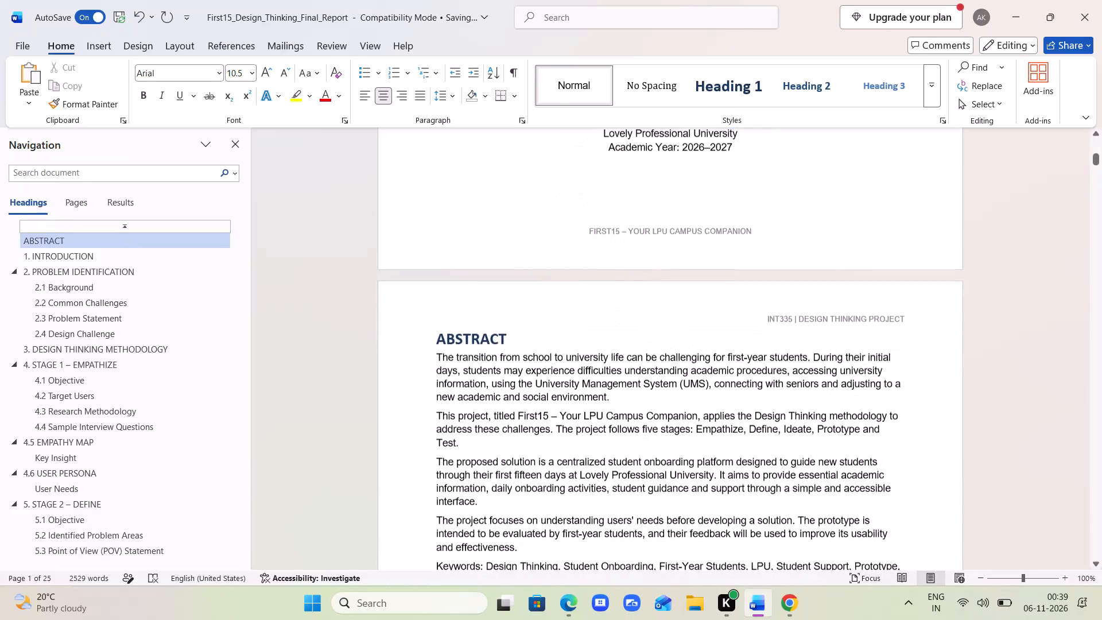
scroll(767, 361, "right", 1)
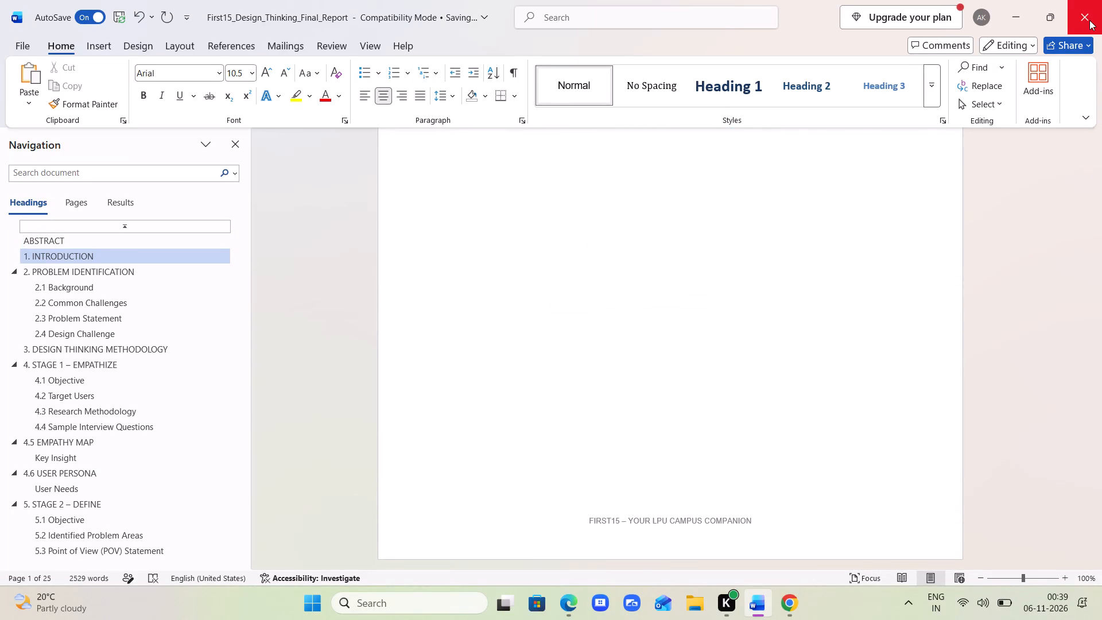
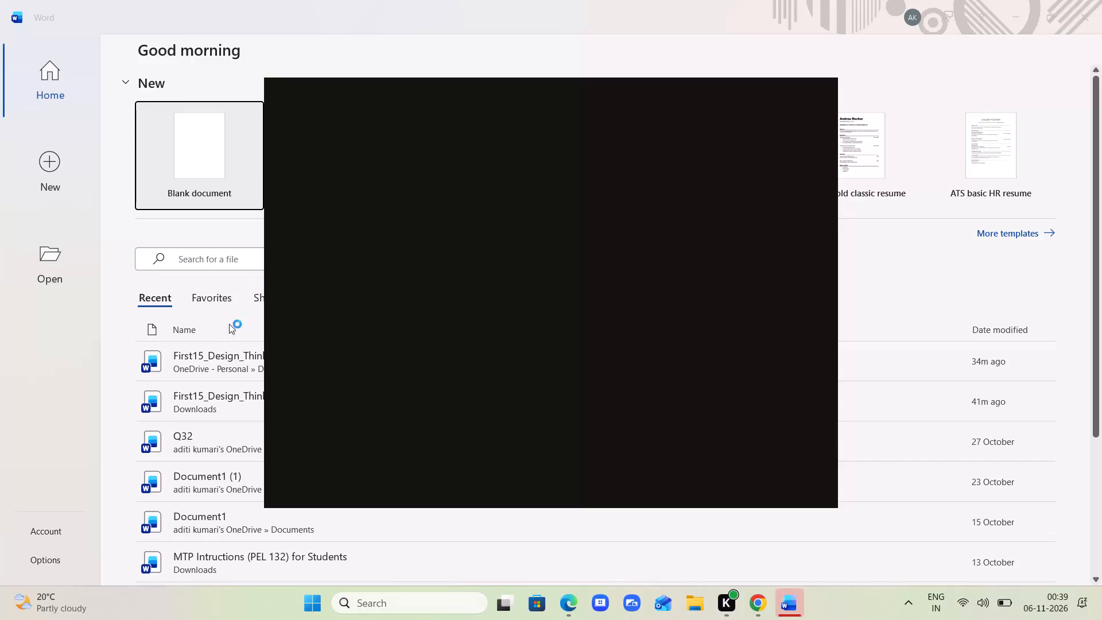
Reopen the most recent First15_Design_Thinking_Final_Report from the OneDrive Documents folder.
left_click(216, 355)
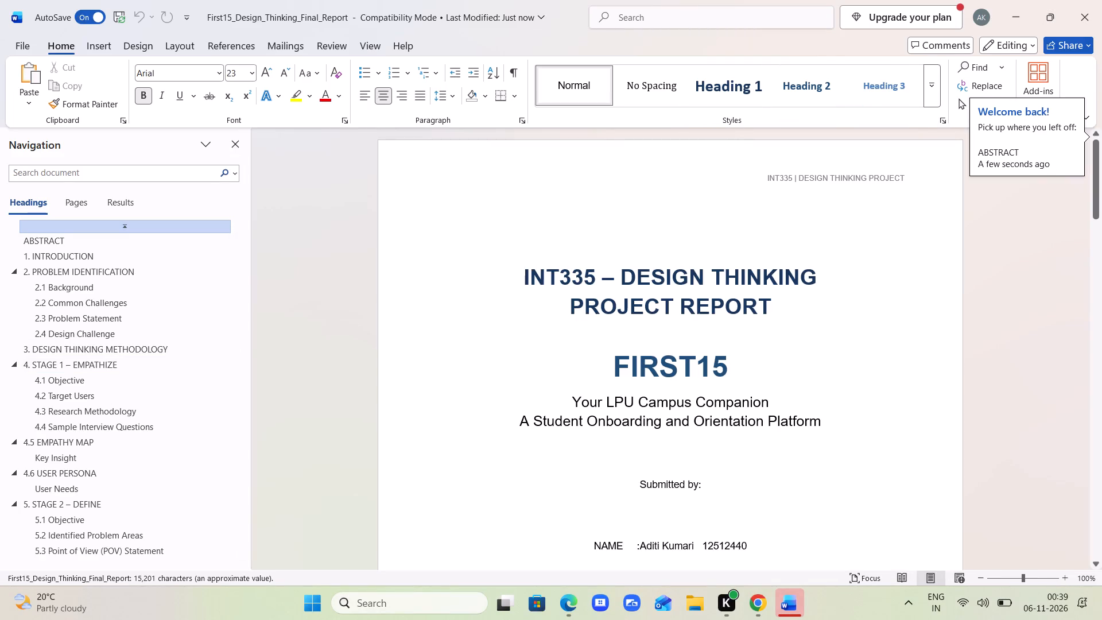
Delete the "Submitted by:" line, the student details and the empty lines above the Programme line on the cover page.
scroll(439, 332, "down", 2)
left_click(647, 312)
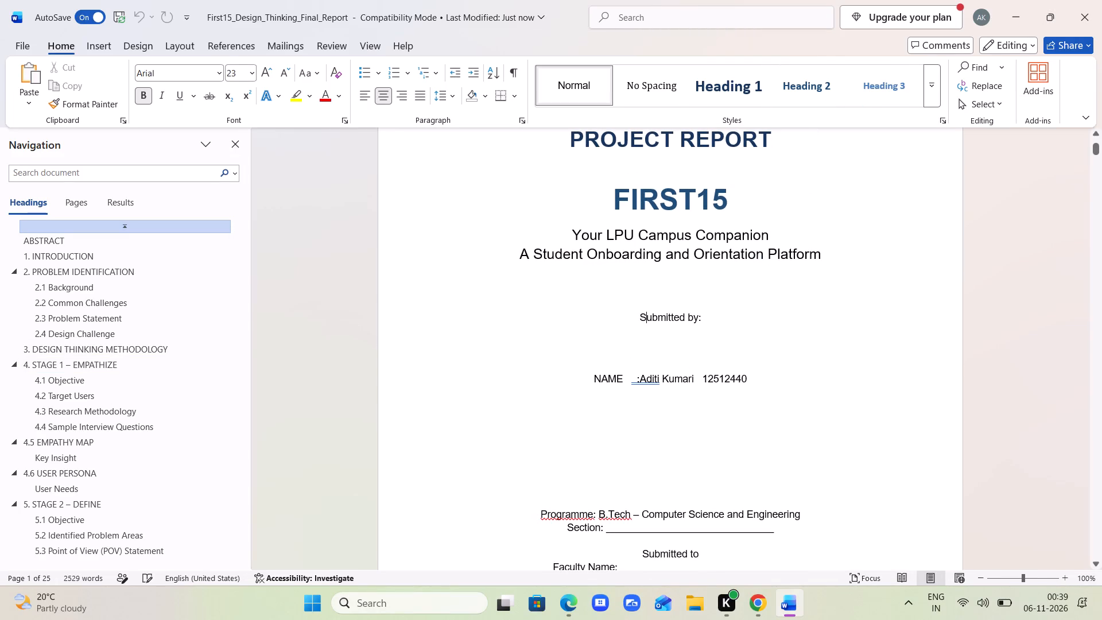
left_click_drag(647, 312, 754, 455)
key("BackSpace")
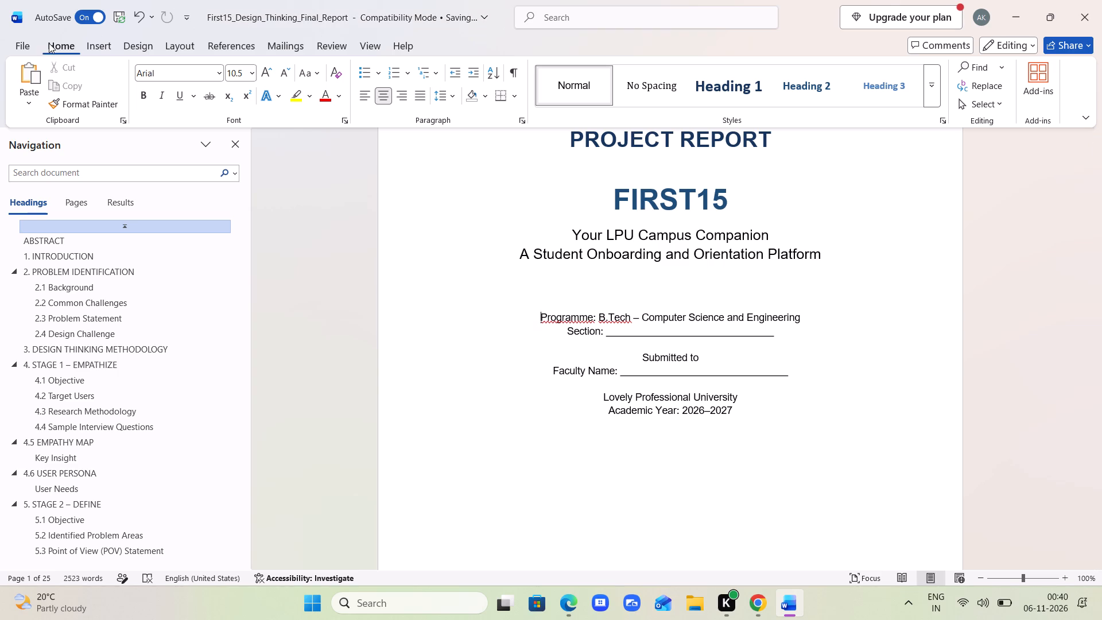
Open the Downloads copy of First15_Design_Thinking_Final_Report alongside the OneDrive copy.
left_click(26, 45)
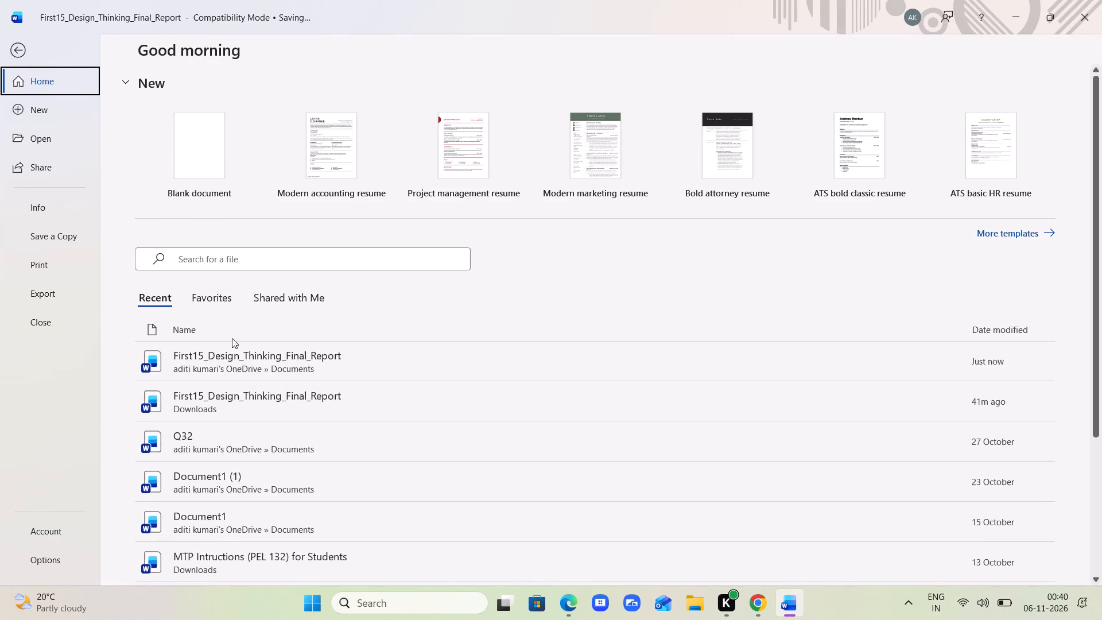
left_click(280, 398)
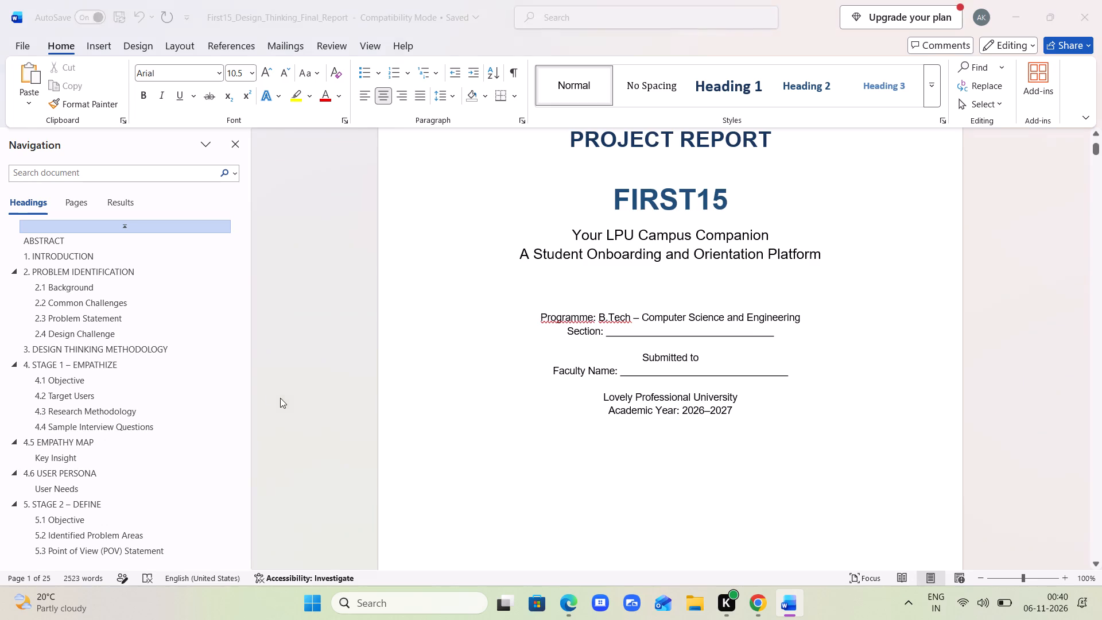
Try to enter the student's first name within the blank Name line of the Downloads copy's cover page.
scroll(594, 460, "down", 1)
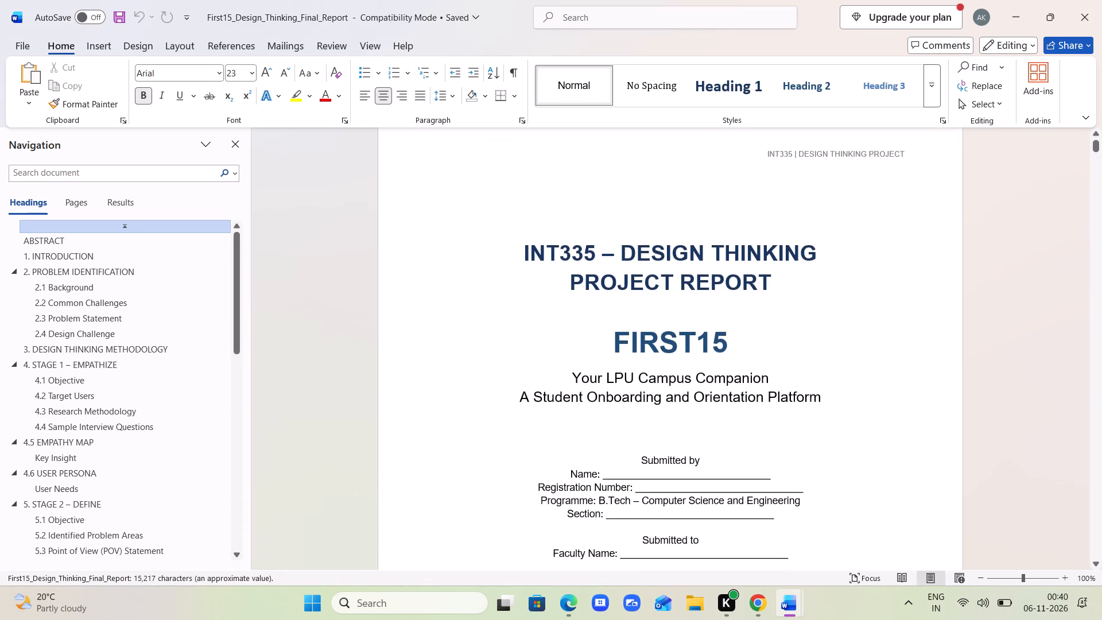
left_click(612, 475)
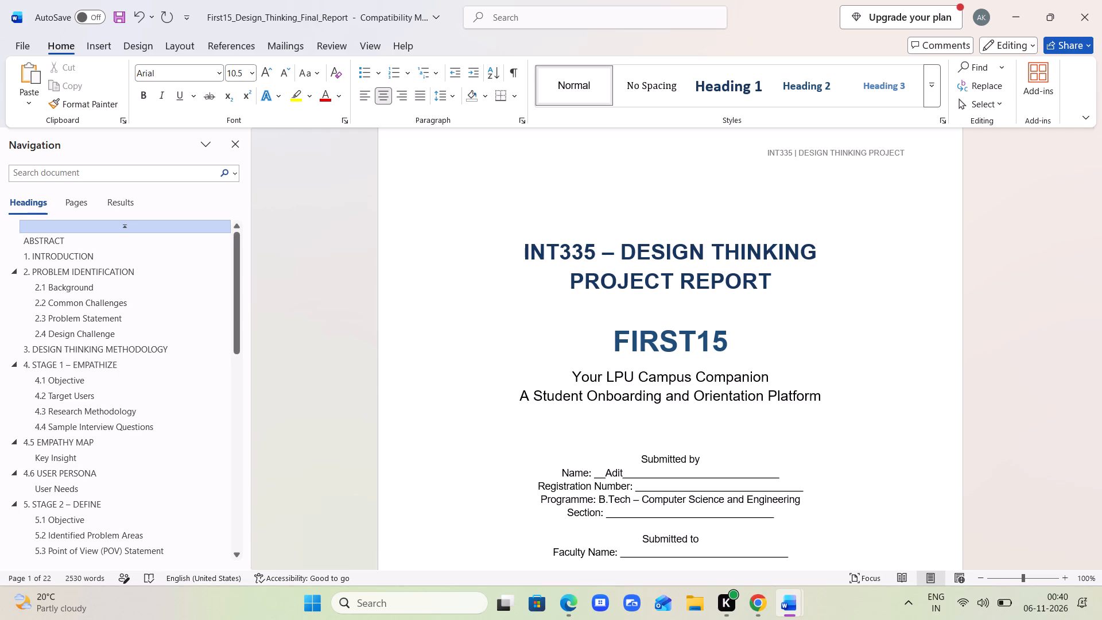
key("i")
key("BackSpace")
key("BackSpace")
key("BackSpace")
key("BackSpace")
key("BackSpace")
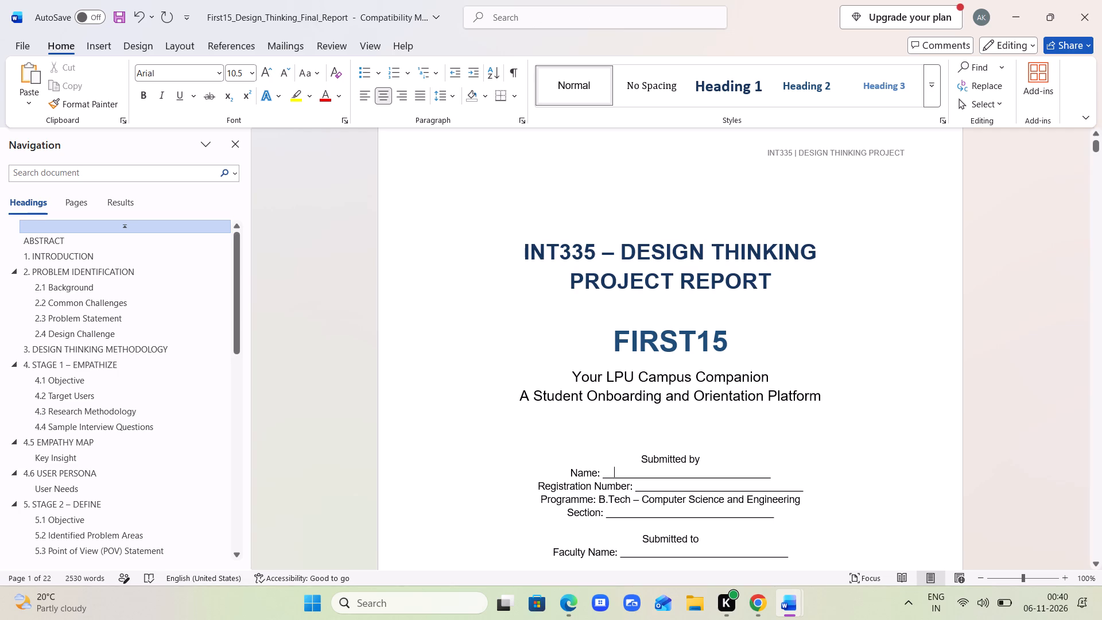
Examine the cover page and abstract layout of the Downloads copy and return to the OneDrive copy.
scroll(723, 484, "down", 2)
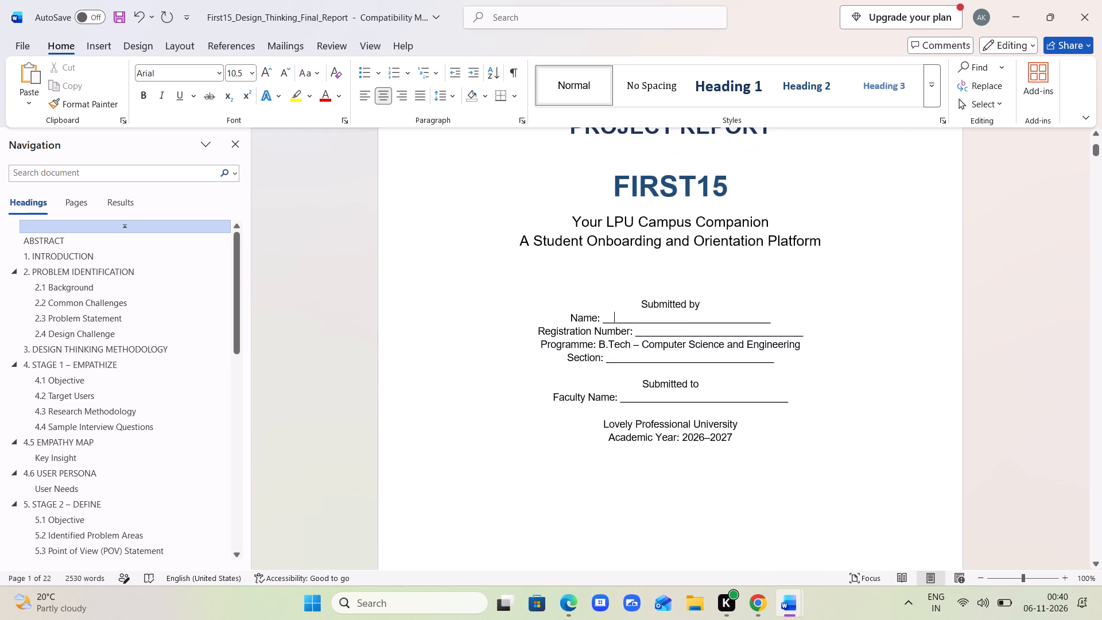
scroll(723, 484, "down", 5)
scroll(723, 484, "up", 1)
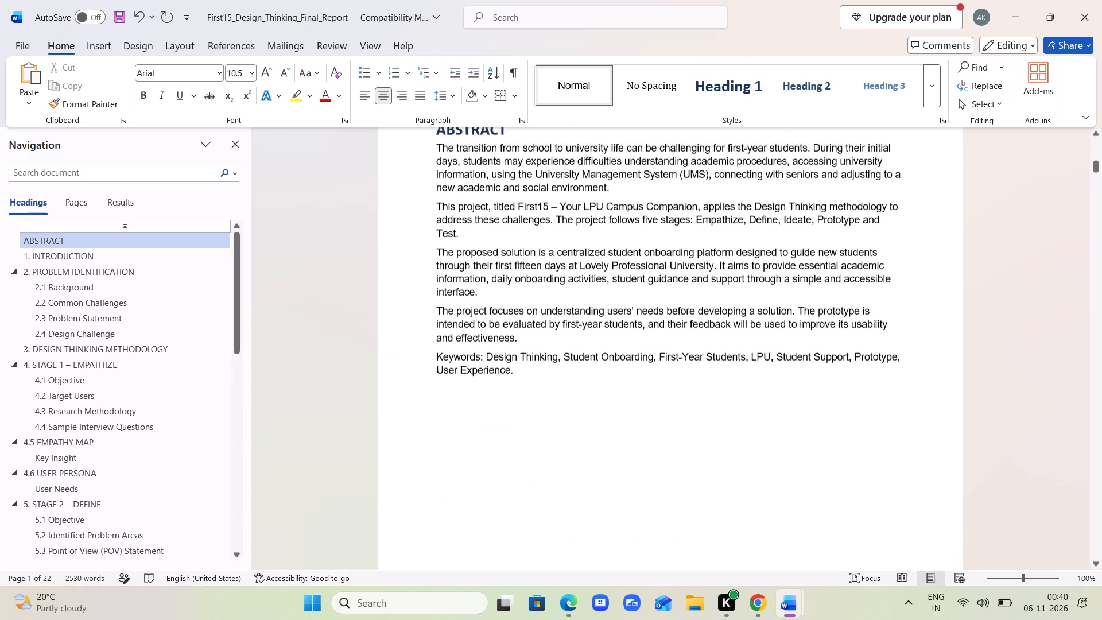
scroll(723, 484, "up", 3)
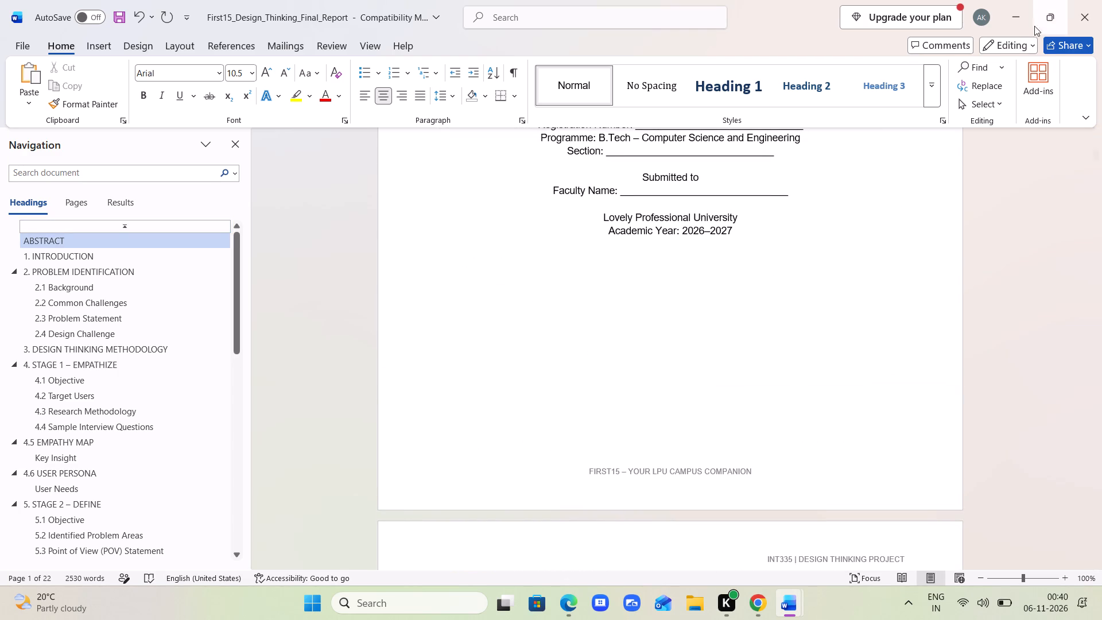
left_click(1025, 7)
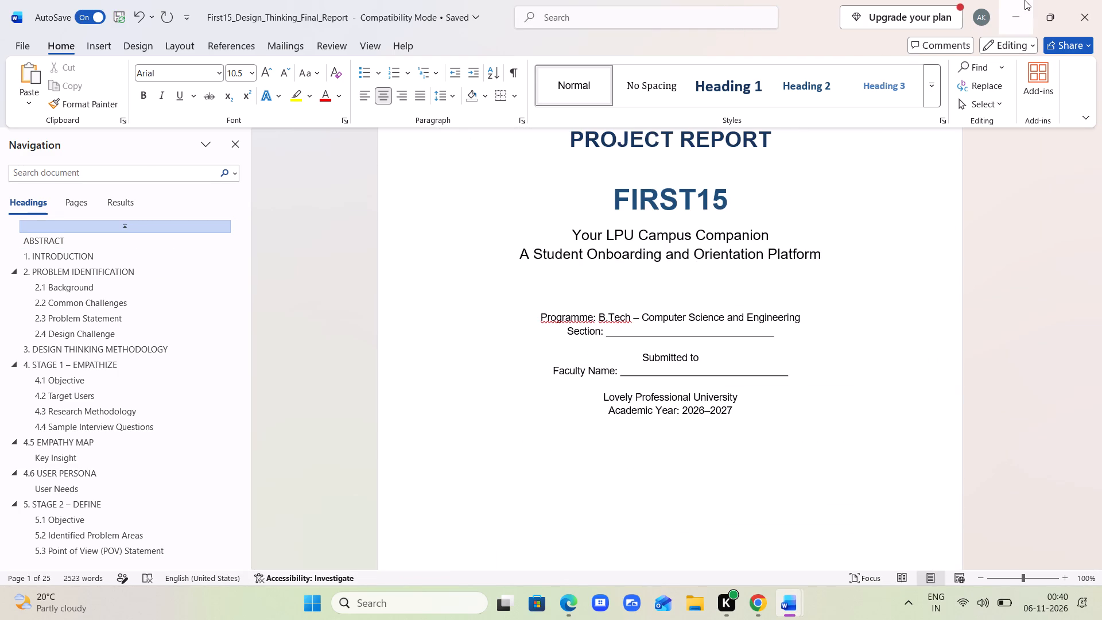